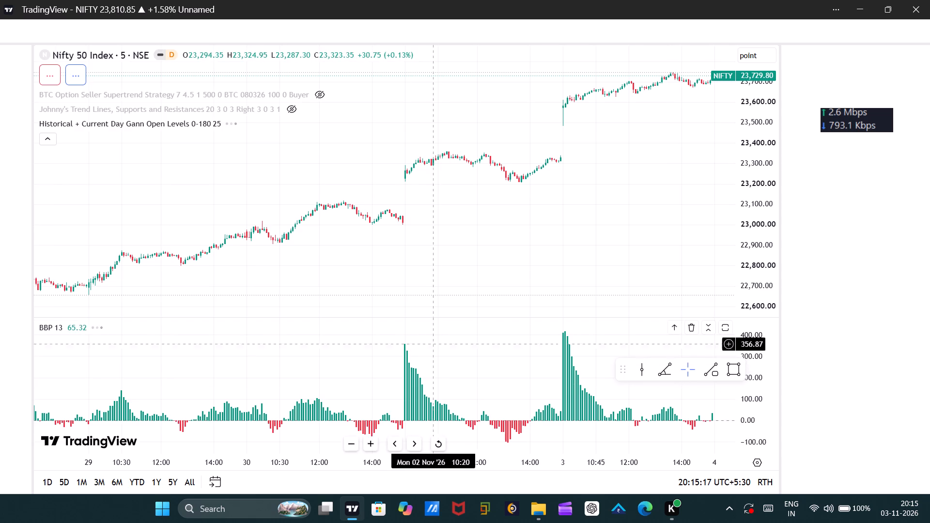
Hide the Historical + Current Day Gann Open Levels indicator on the Nifty 50 chart.
right_drag(527, 222, 380, 251)
drag(525, 210, 383, 219)
right_drag(383, 219, 342, 231)
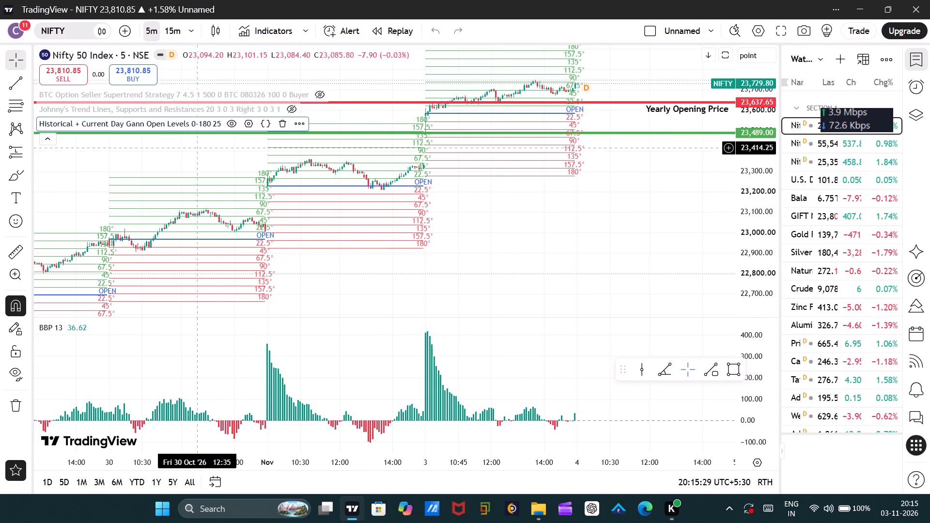
click(230, 126)
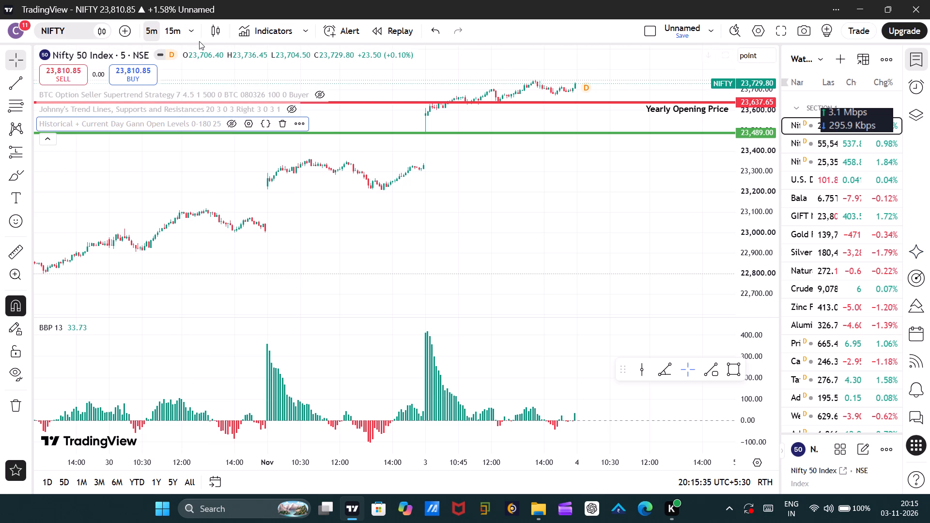
Collapse the minutes group among the interval choices and set the Nifty 50 chart interval to 1 day.
click(193, 31)
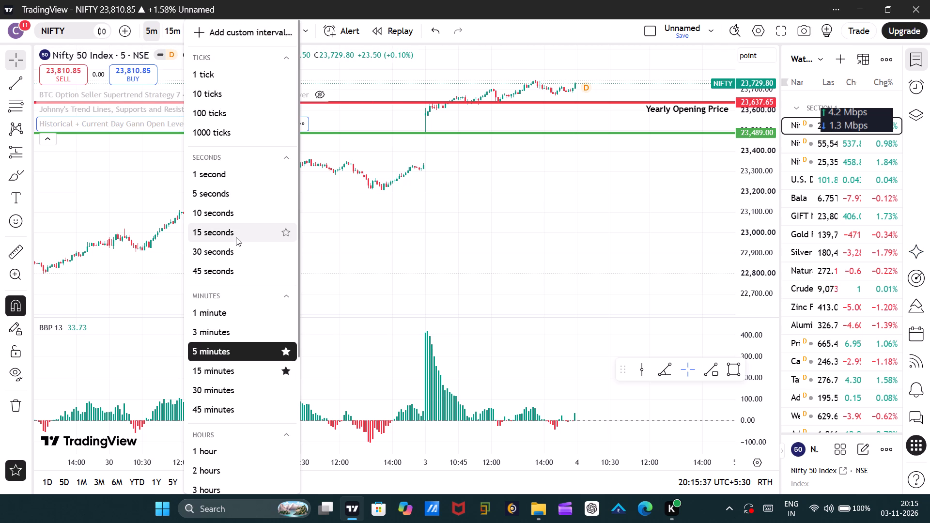
click(251, 297)
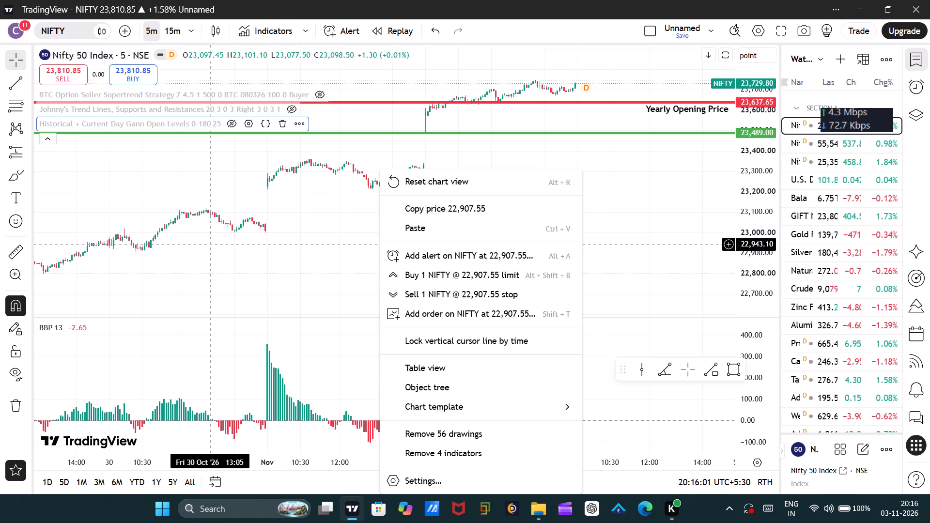
click(210, 244)
click(349, 260)
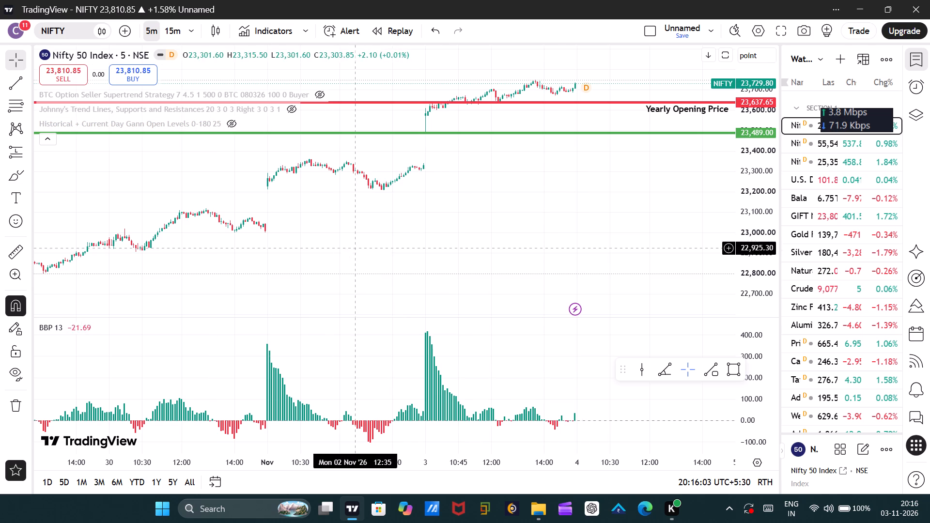
scroll(405, 205, down, 3)
click(191, 28)
scroll(201, 113, down, 5)
click(229, 363)
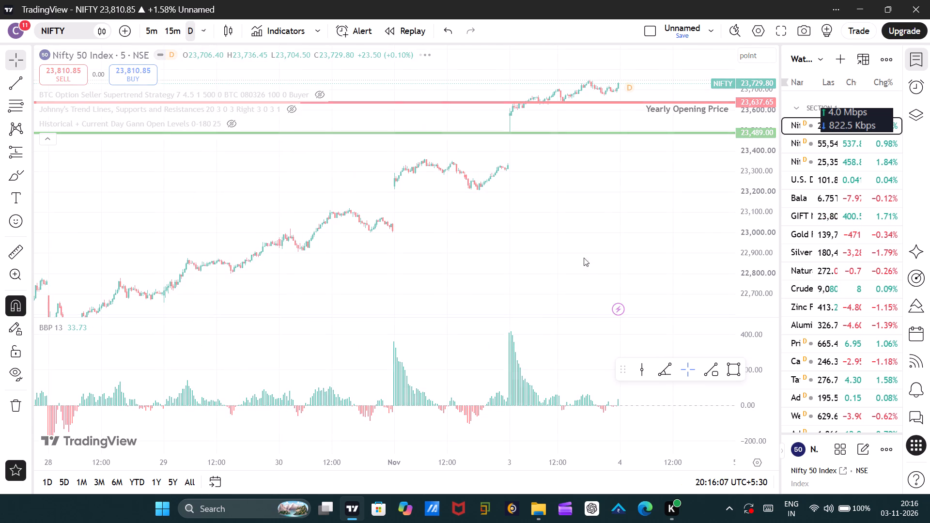
Widen the watchlist so that its symbol names and price columns have more room.
scroll(859, 302, down, 20)
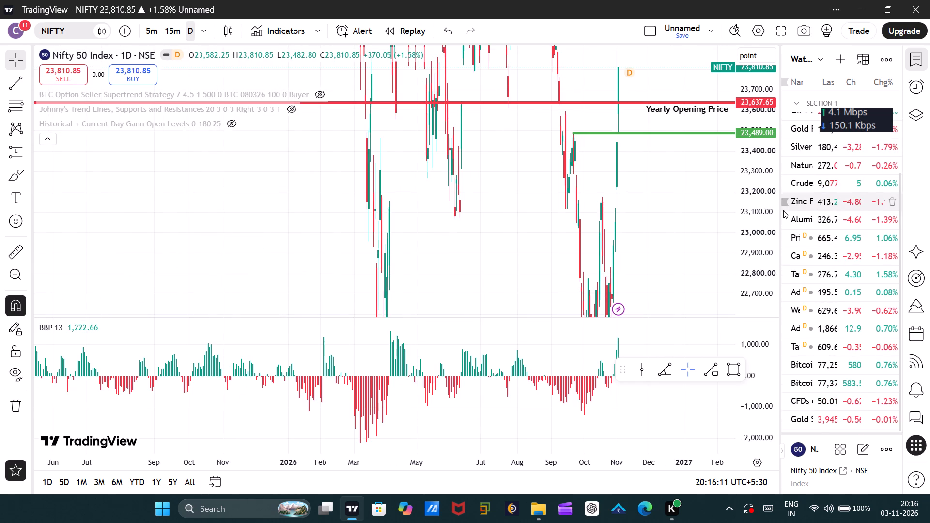
drag(780, 210, 749, 210)
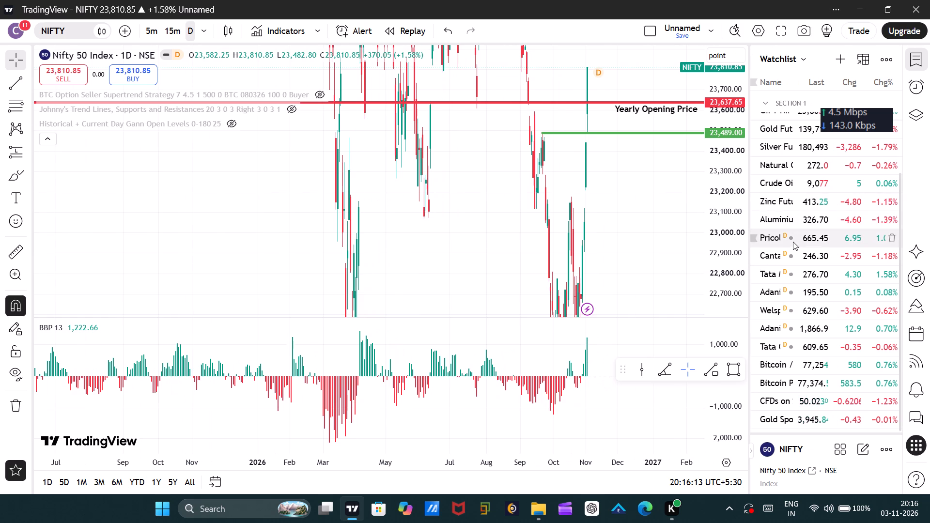
Open the Adani Ports & Special Economic Zone chart from the watchlist.
scroll(793, 243, up, 5)
scroll(794, 243, down, 13)
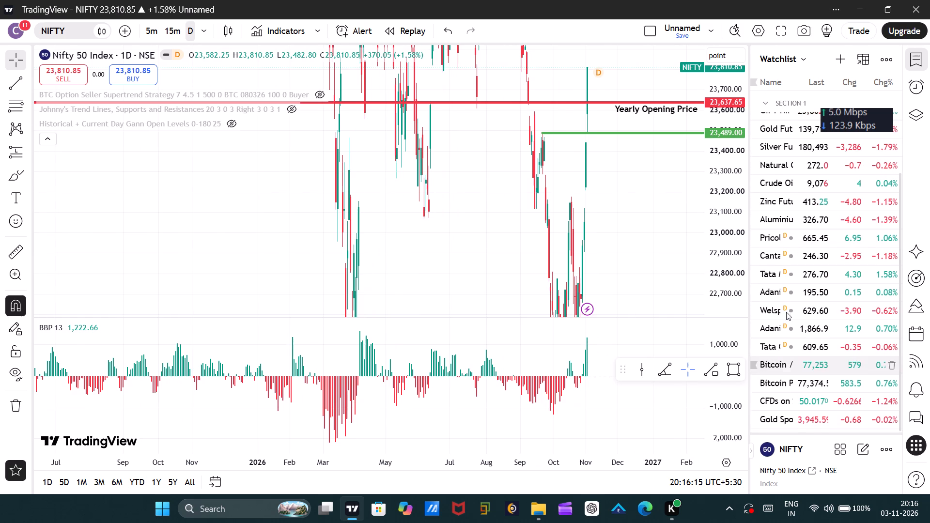
click(767, 328)
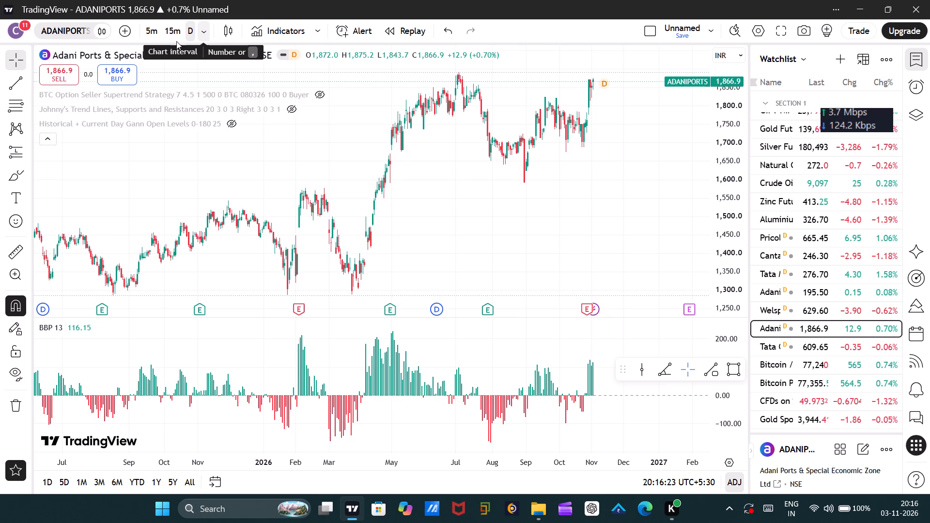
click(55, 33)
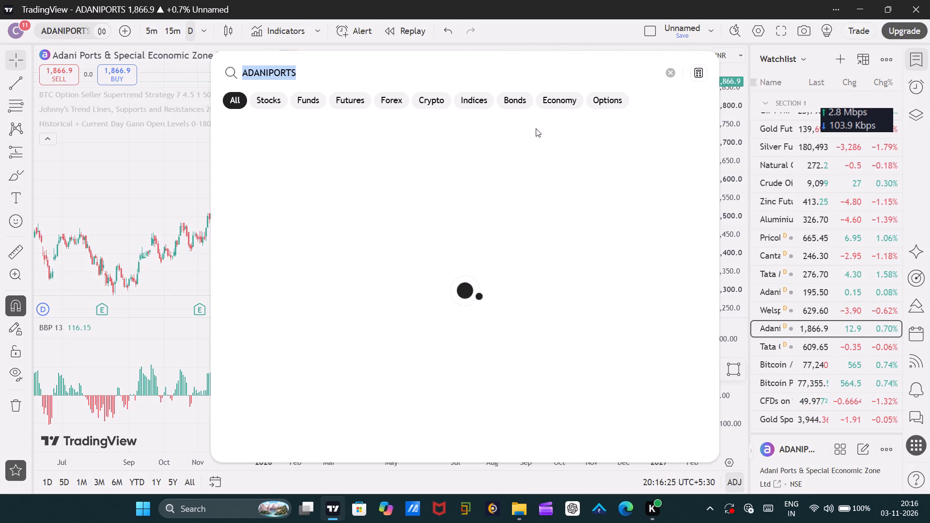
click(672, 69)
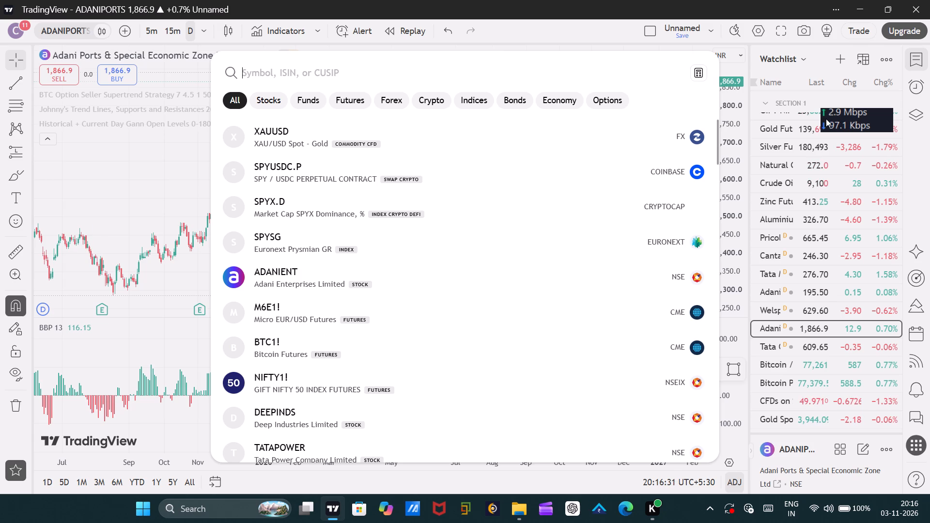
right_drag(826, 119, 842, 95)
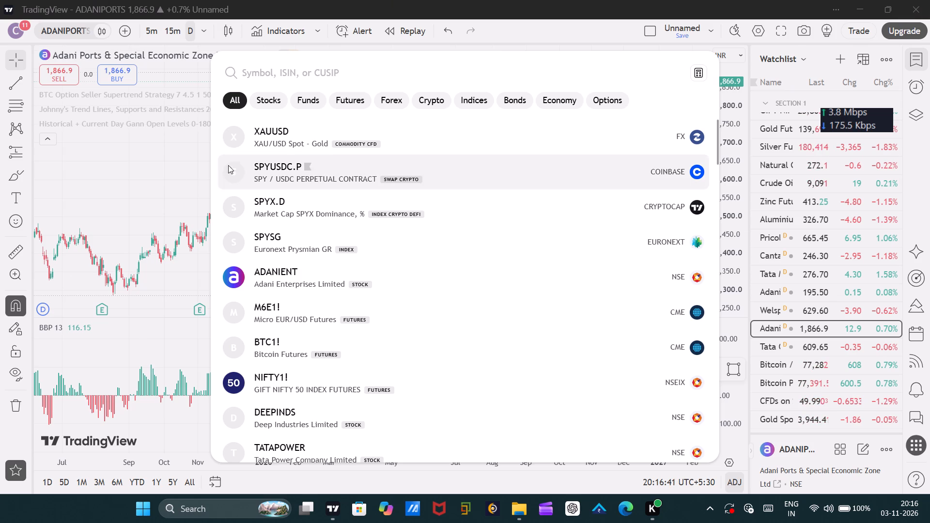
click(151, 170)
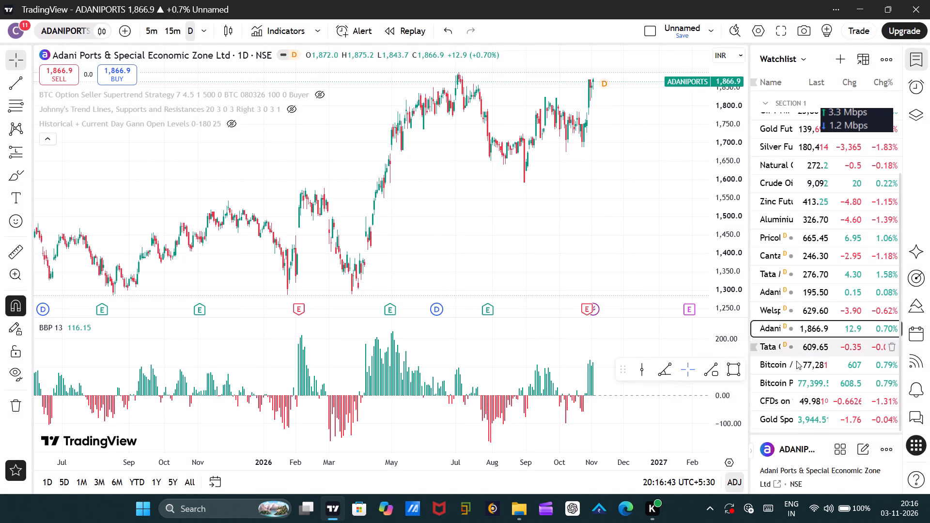
Remove the BBP 13 indicator from the Bitcoin Perpetual futures (BTCUSD.P) chart and dismiss the advertisement.
click(790, 377)
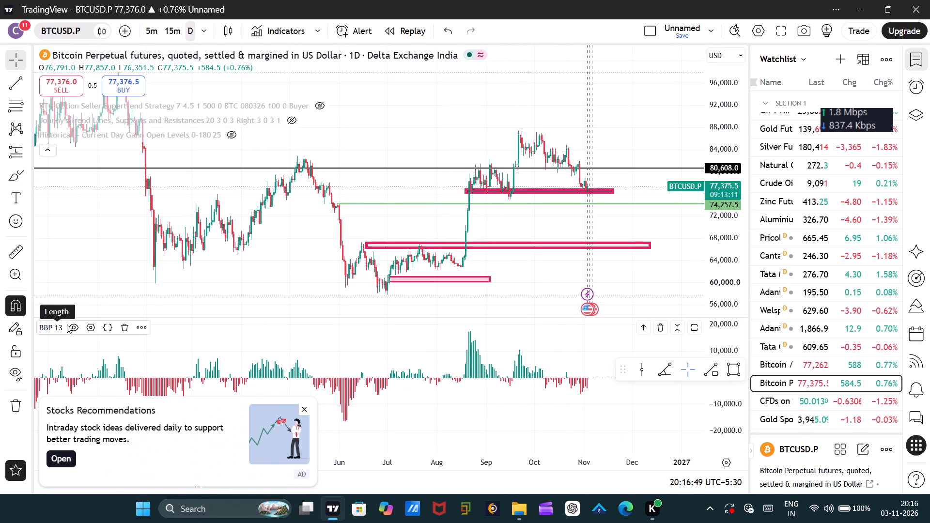
click(124, 328)
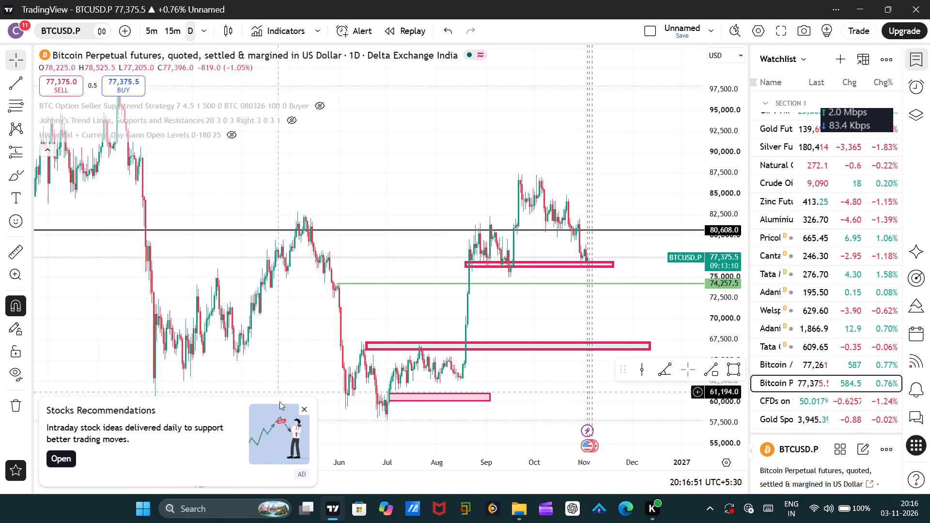
click(306, 412)
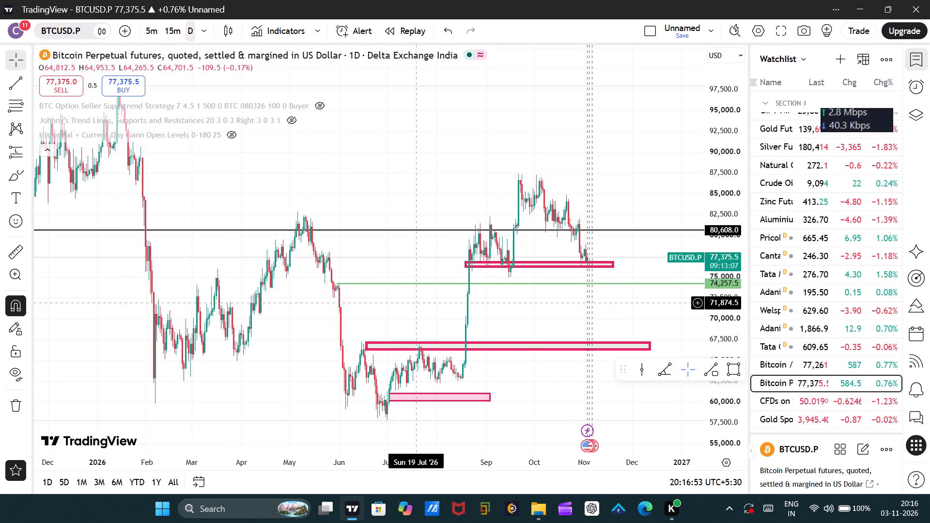
Open the Bitcoin / U.S. Dollar (BTCUSD) chart from the watchlist and compress its price scale.
drag(416, 303, 273, 288)
scroll(255, 300, down, 10)
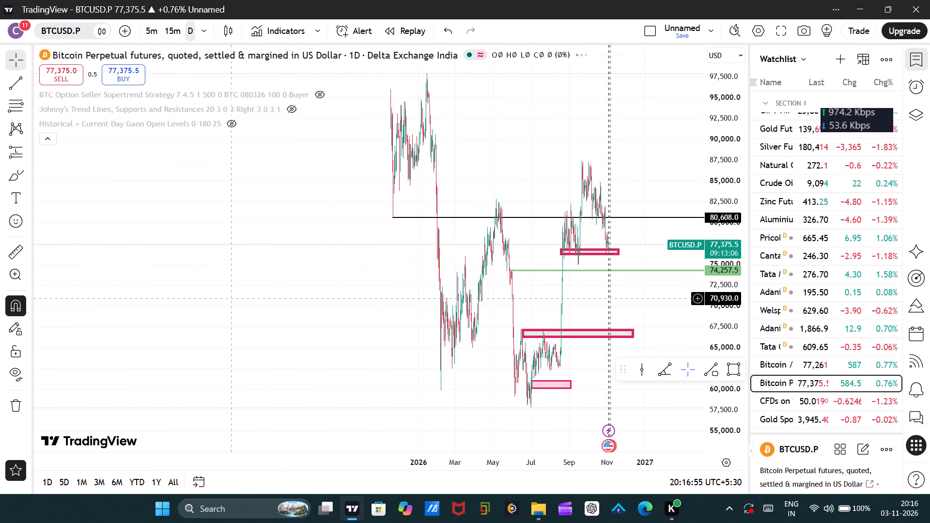
click(794, 370)
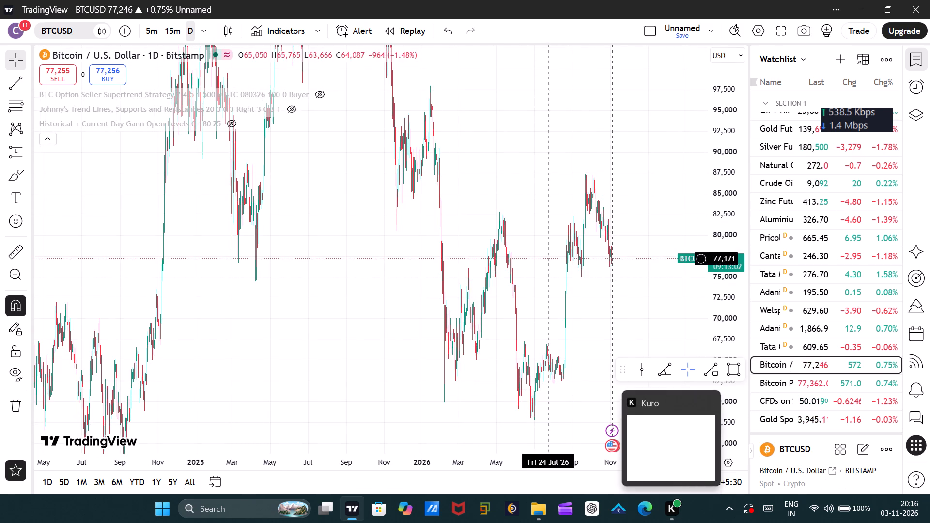
drag(725, 172, 726, 361)
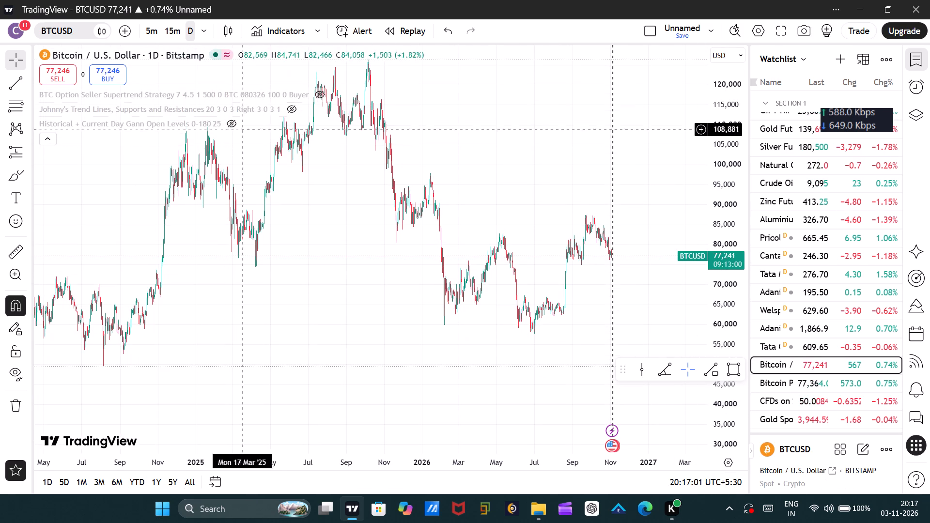
Set the BTCUSD chart interval to 1 month.
click(202, 28)
scroll(208, 220, down, 7)
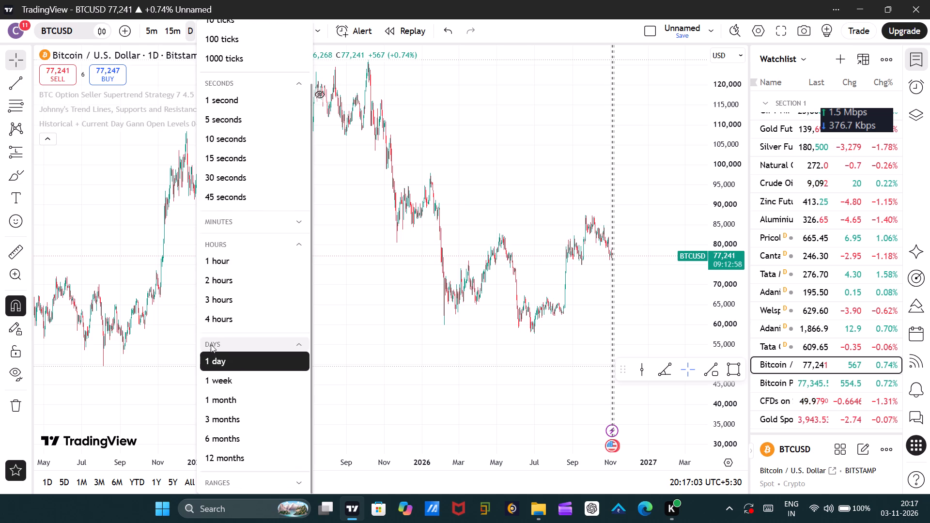
click(224, 404)
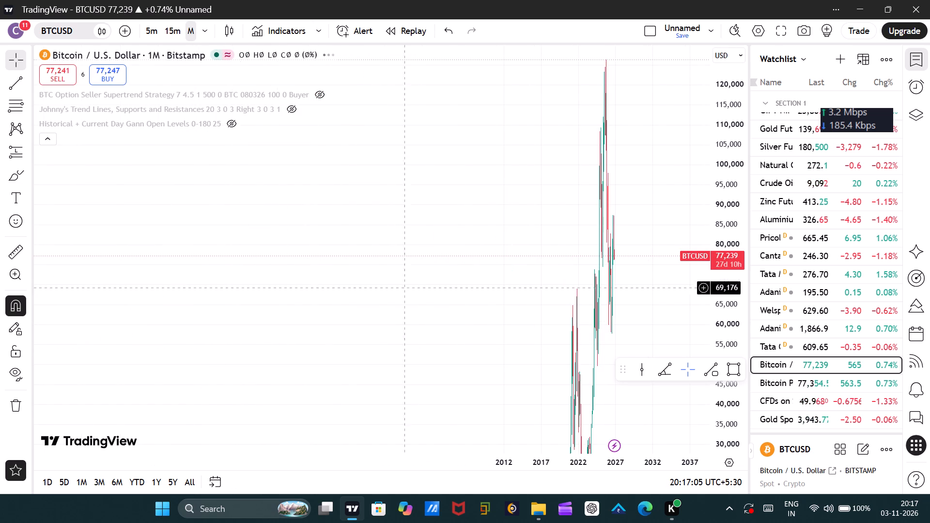
click(423, 424)
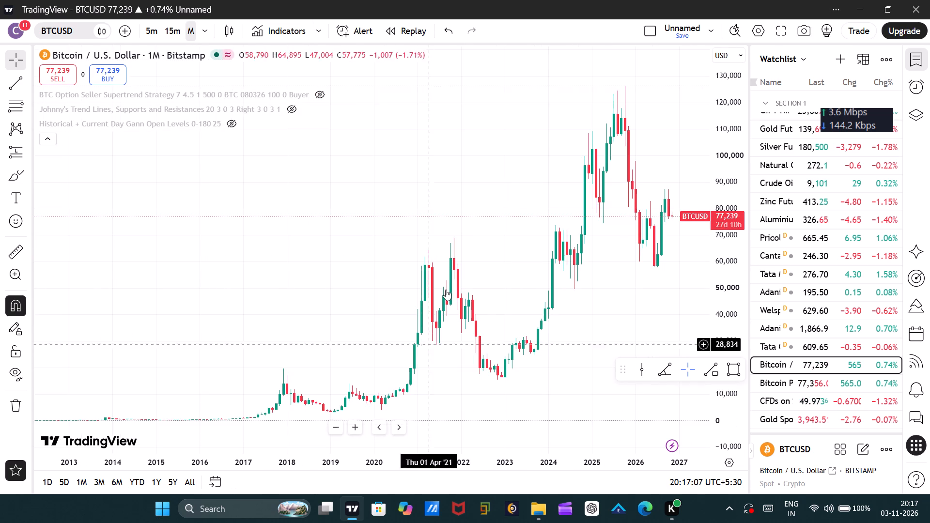
Examine Bitcoin's monthly price history with its marked price zones, date range and light-blue rectangle.
drag(449, 270, 340, 267)
drag(537, 380, 505, 154)
drag(725, 192, 739, 231)
drag(539, 296, 518, 152)
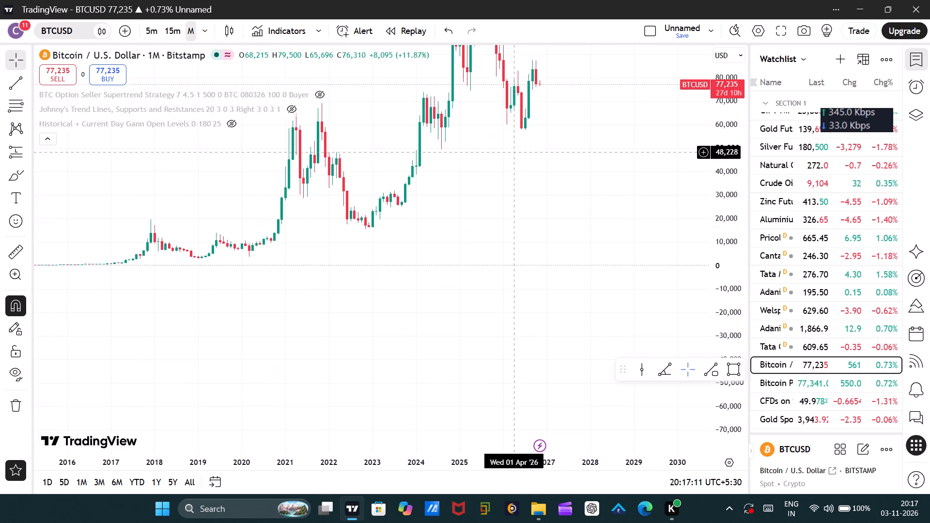
drag(256, 192, 268, 298)
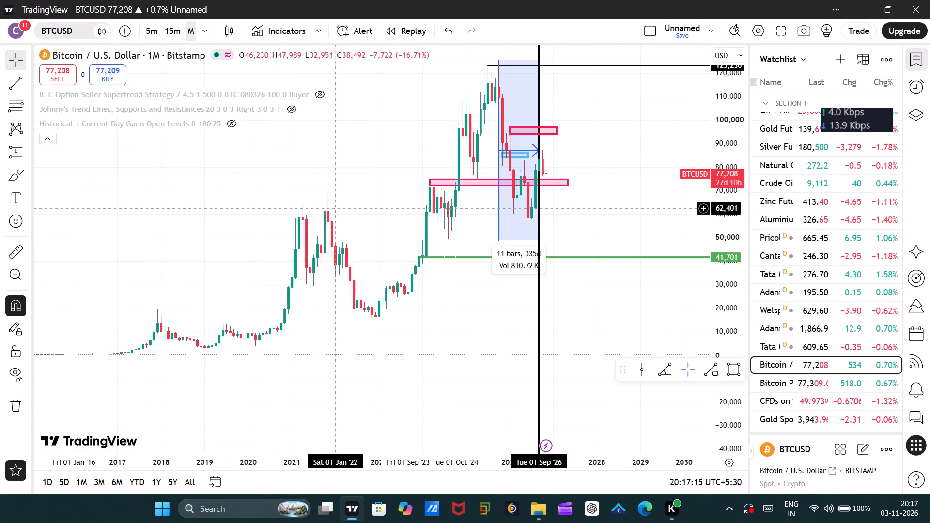
scroll(464, 312, up, 3)
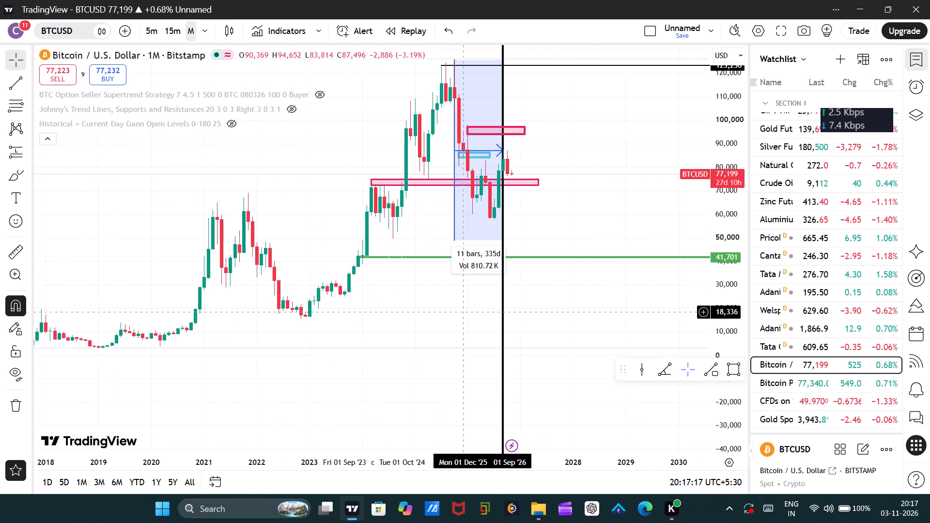
scroll(464, 312, up, 1)
scroll(341, 302, up, 2)
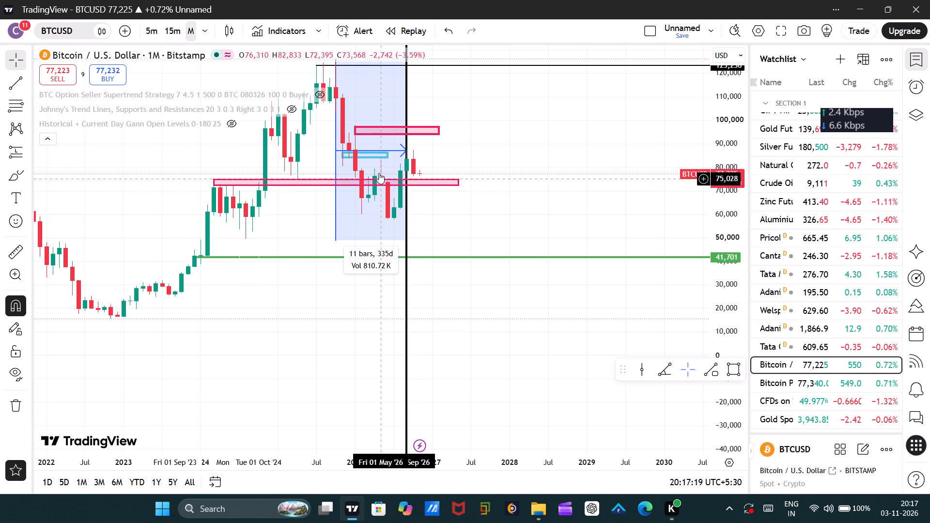
click(375, 156)
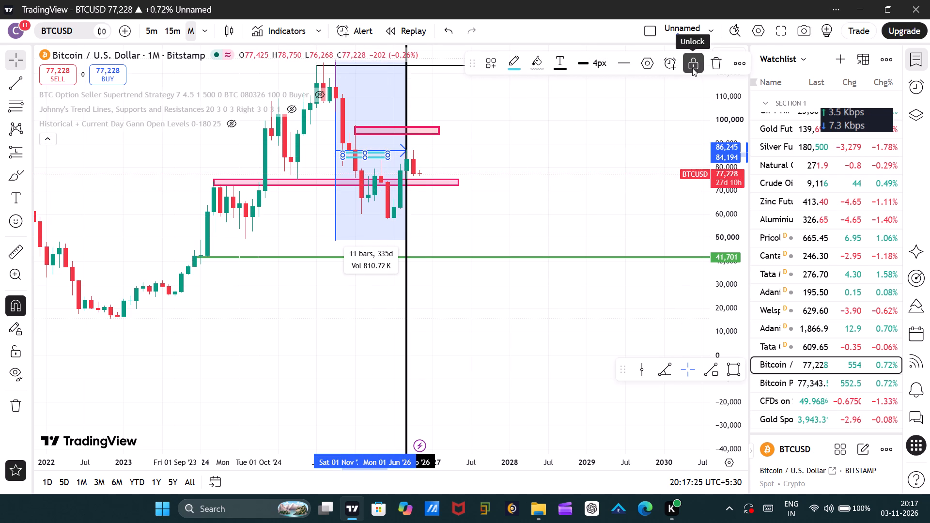
Set the BTCUSD chart interval to 1 week.
click(202, 31)
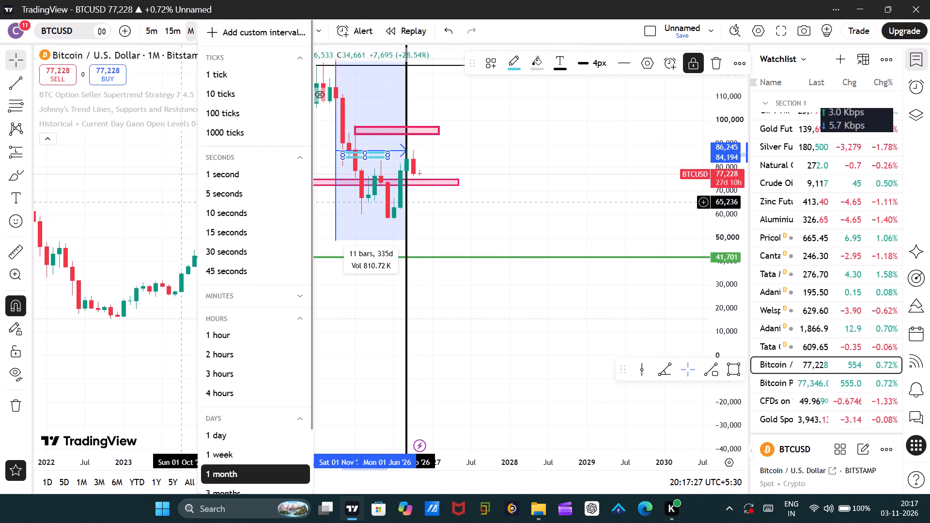
scroll(170, 356, down, 3)
click(242, 448)
scroll(358, 268, up, 3)
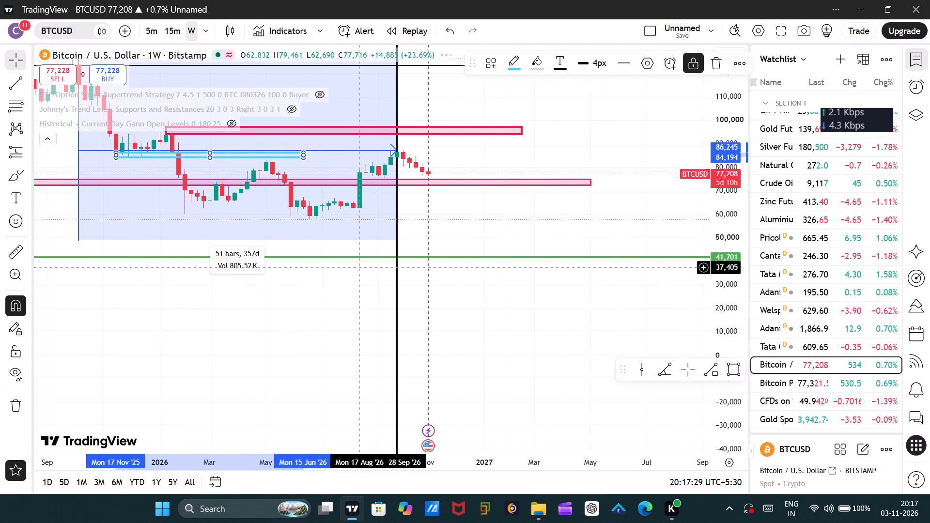
Unlock and delete the light-blue rectangle spanning 84,194 to 86,245 on the weekly BTCUSD chart.
scroll(340, 281, down, 3)
click(350, 335)
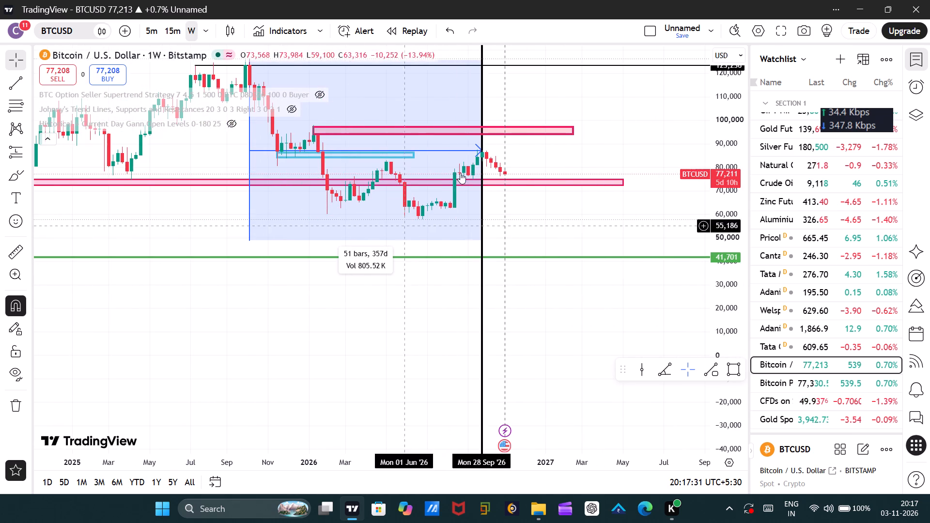
click(393, 156)
click(703, 69)
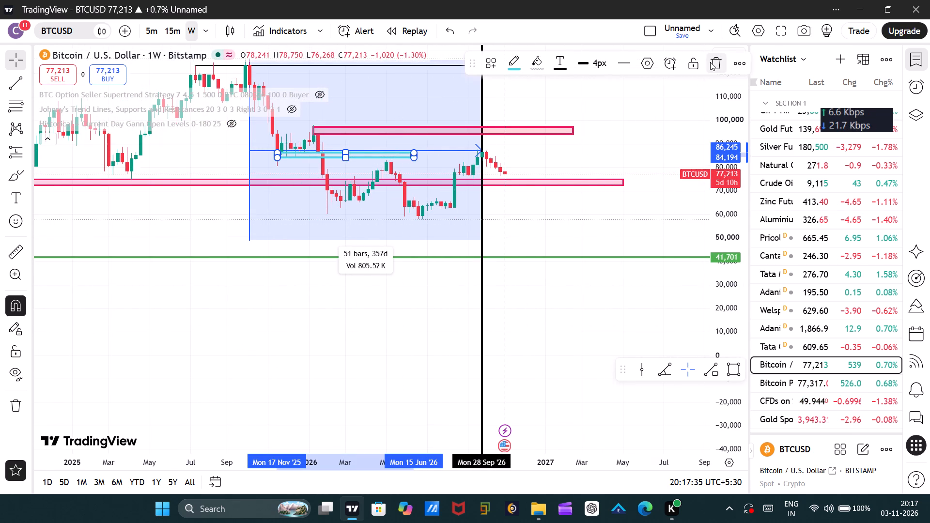
click(712, 63)
Set the BTCUSD chart interval to 1 day.
scroll(529, 183, down, 1)
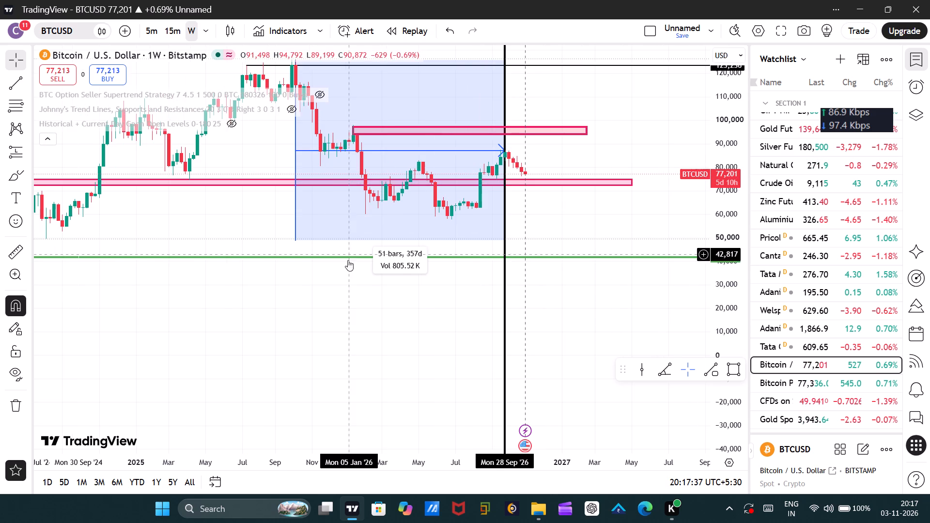
scroll(346, 263, down, 1)
drag(346, 288, 345, 353)
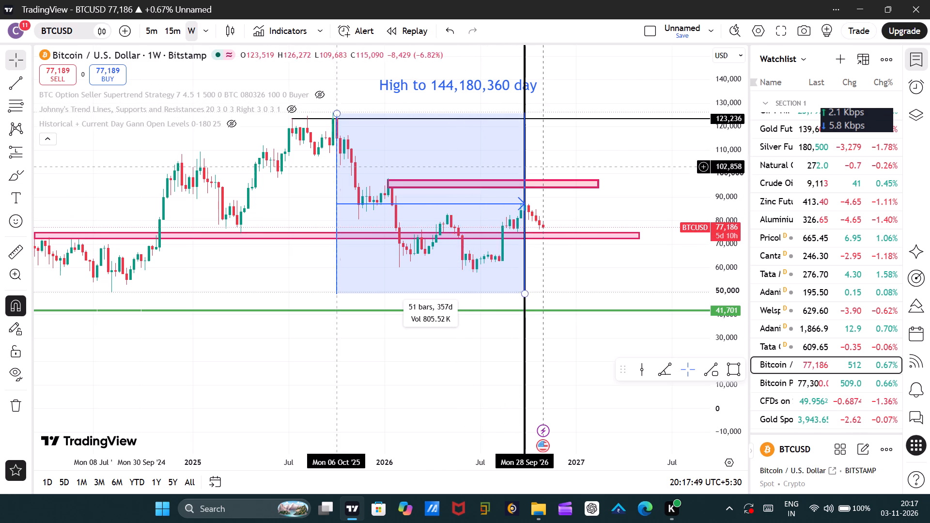
click(207, 28)
scroll(220, 186, down, 3)
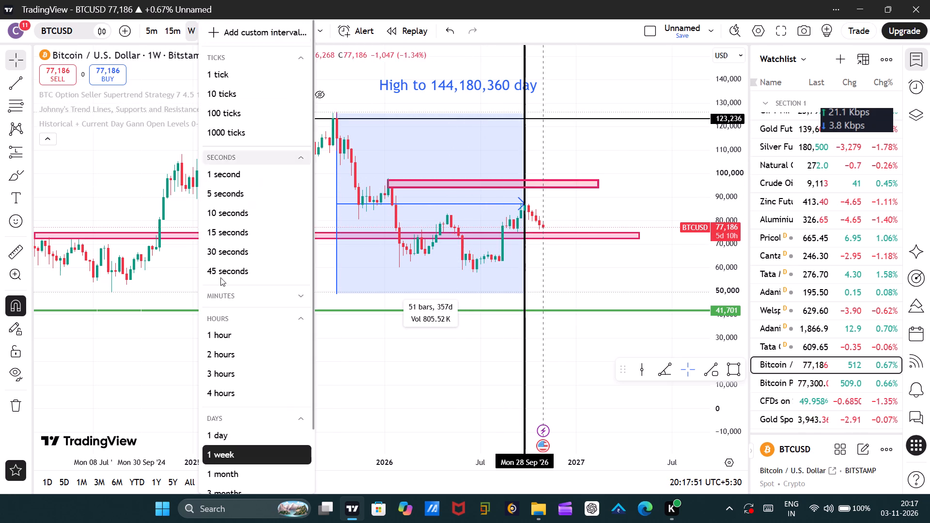
scroll(220, 277, down, 3)
click(240, 364)
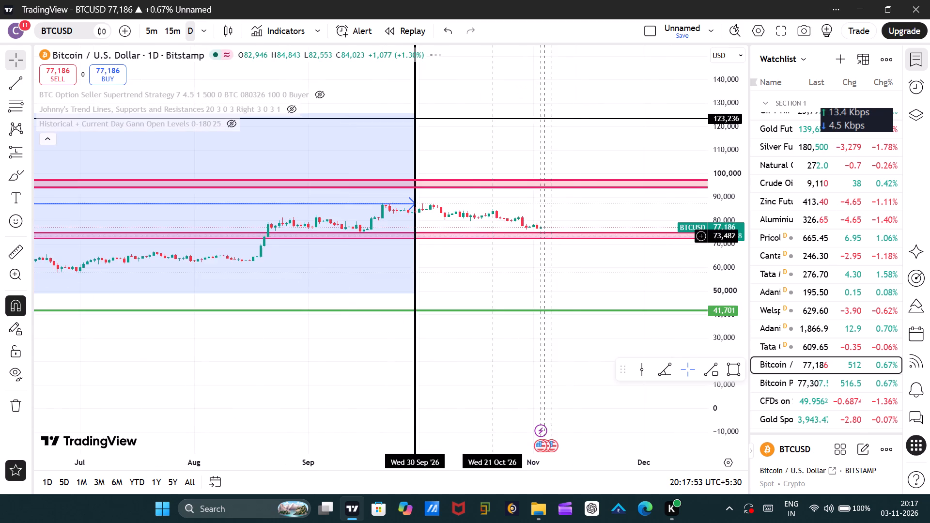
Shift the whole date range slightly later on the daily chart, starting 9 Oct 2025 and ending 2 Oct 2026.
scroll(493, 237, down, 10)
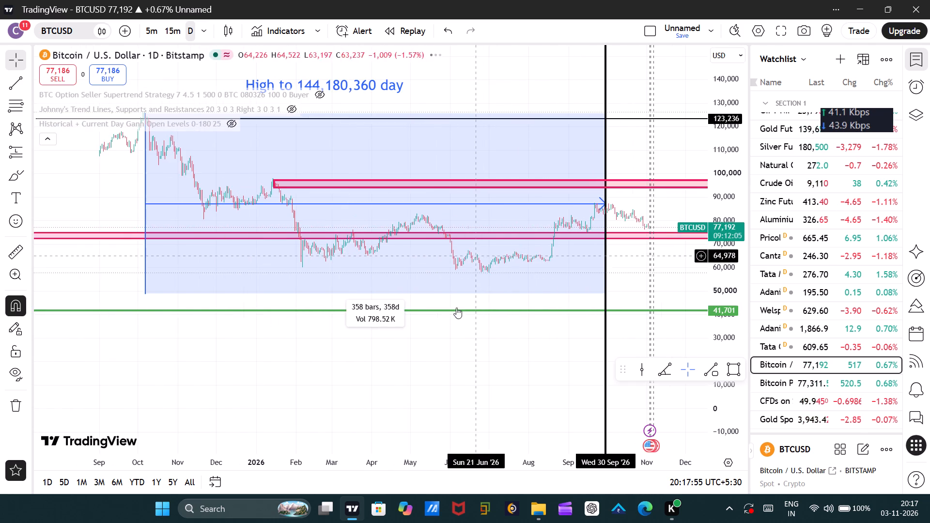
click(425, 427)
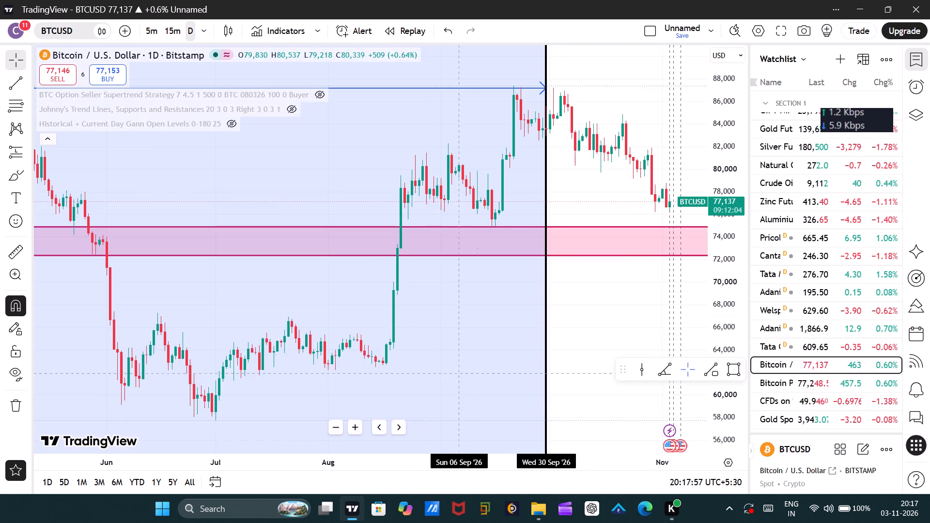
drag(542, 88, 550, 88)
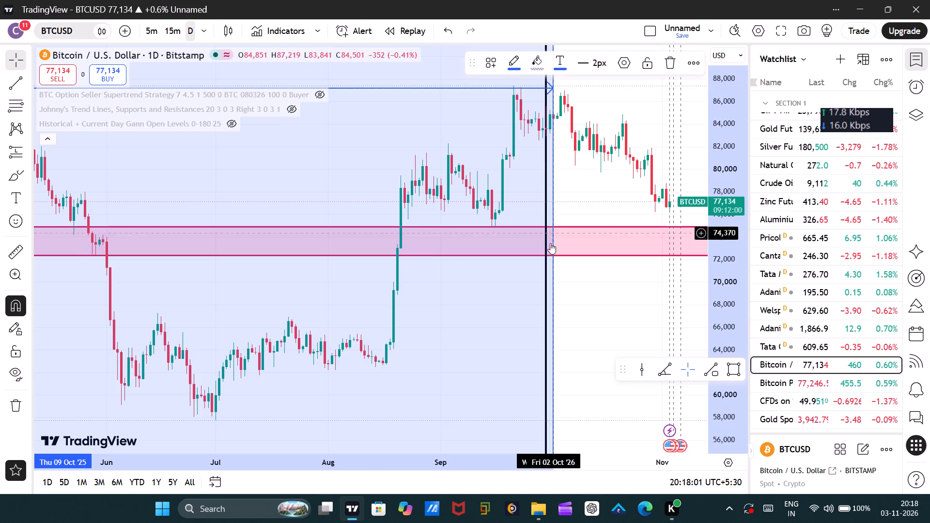
Unlock and delete the thick black vertical line at 30 Sep 2026, near the end of the date range.
scroll(549, 245, down, 15)
scroll(299, 359, down, 6)
drag(283, 278, 134, 201)
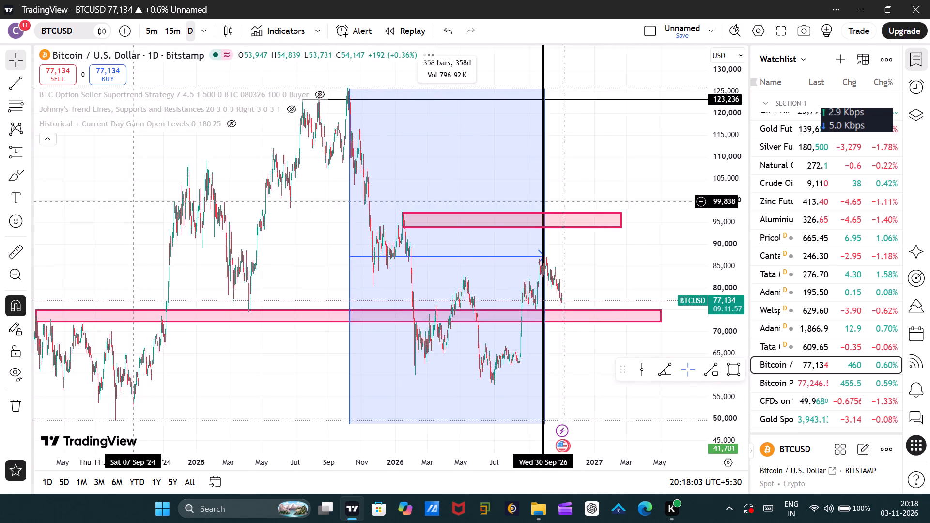
drag(716, 208, 717, 225)
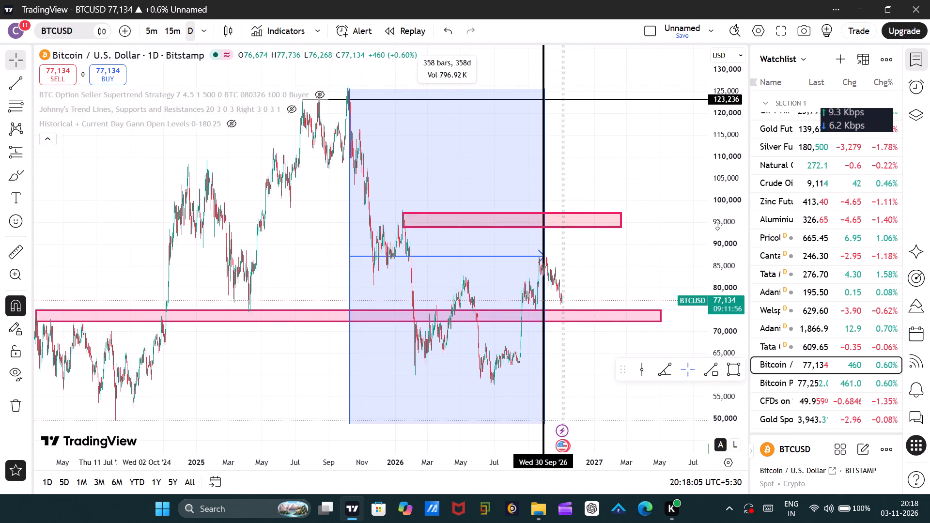
drag(717, 225, 713, 330)
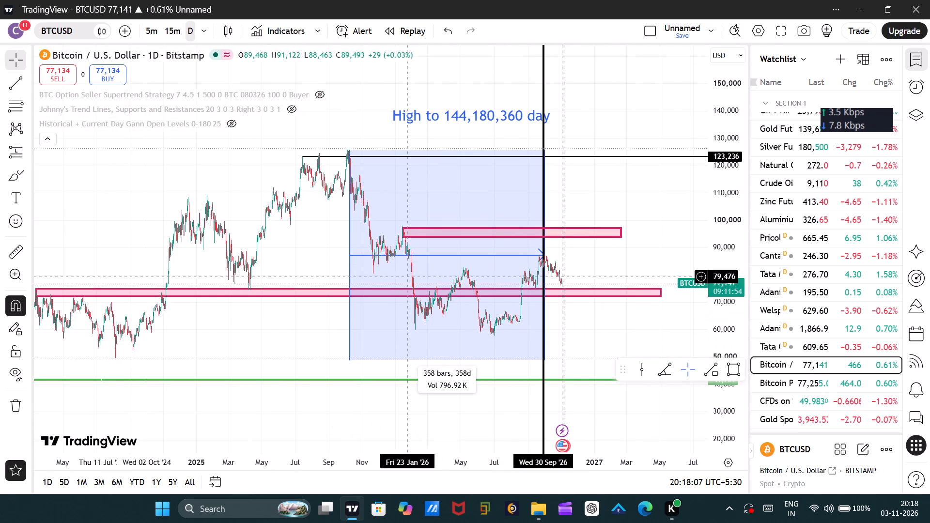
drag(544, 167, 546, 175)
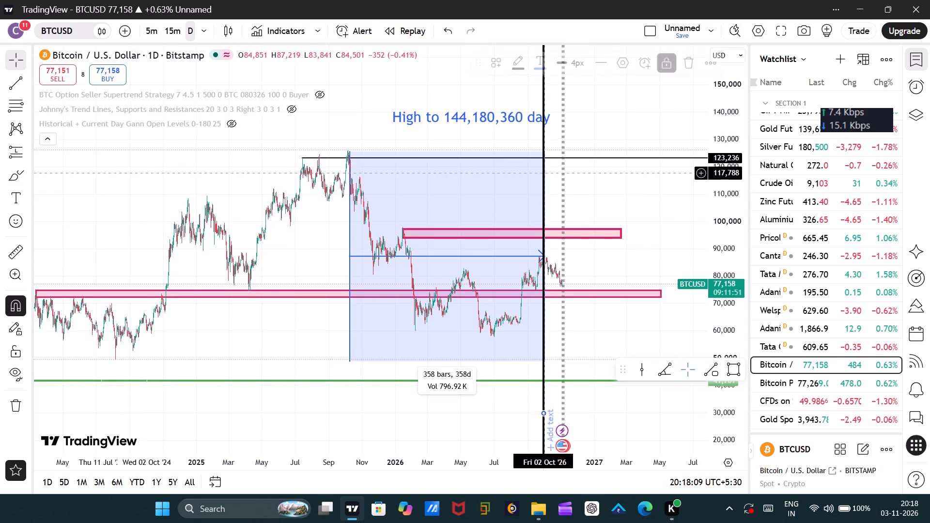
drag(546, 175, 581, 175)
click(671, 66)
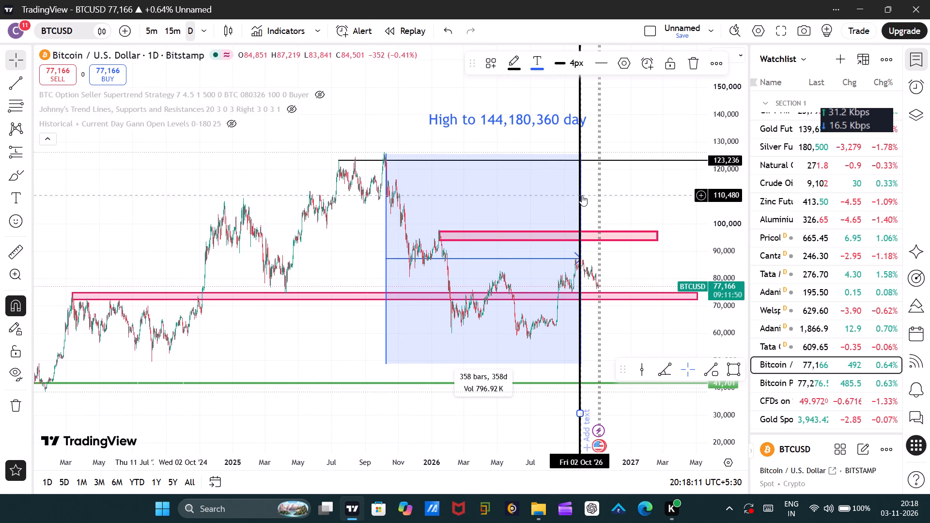
drag(582, 195, 607, 192)
click(697, 62)
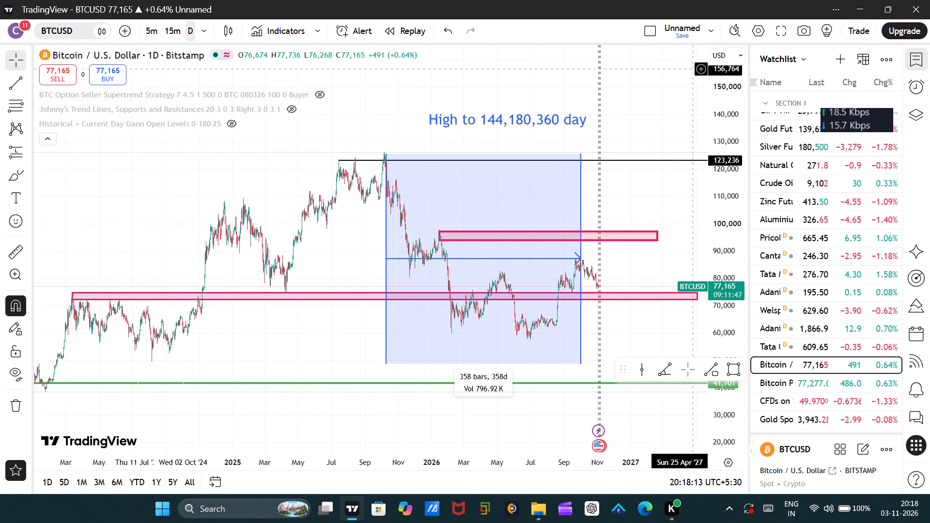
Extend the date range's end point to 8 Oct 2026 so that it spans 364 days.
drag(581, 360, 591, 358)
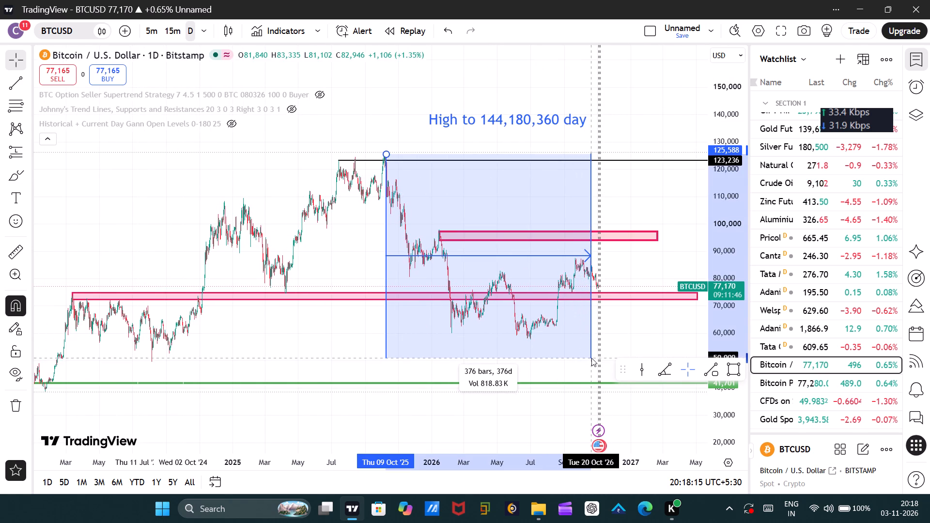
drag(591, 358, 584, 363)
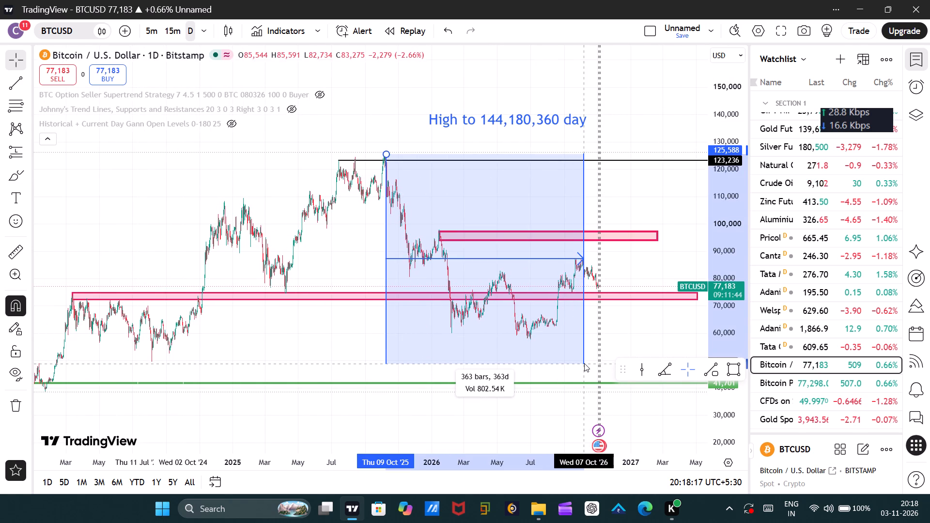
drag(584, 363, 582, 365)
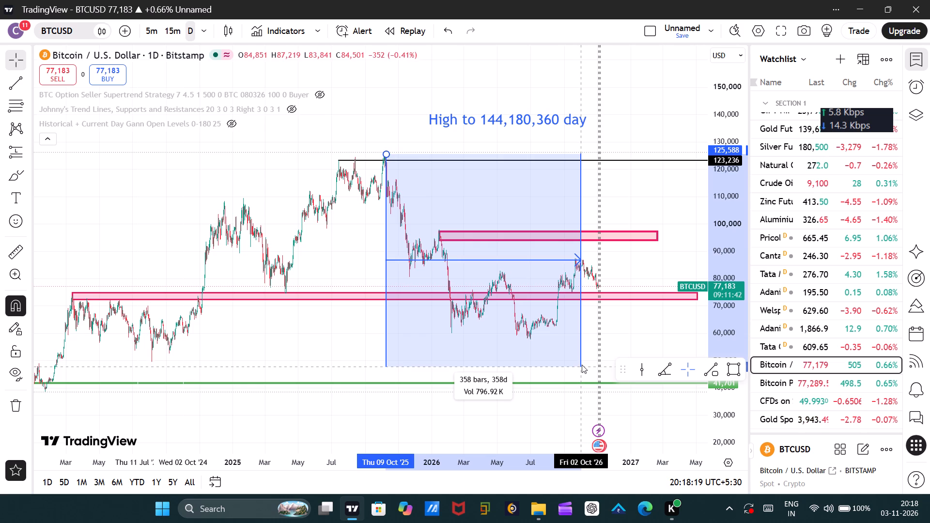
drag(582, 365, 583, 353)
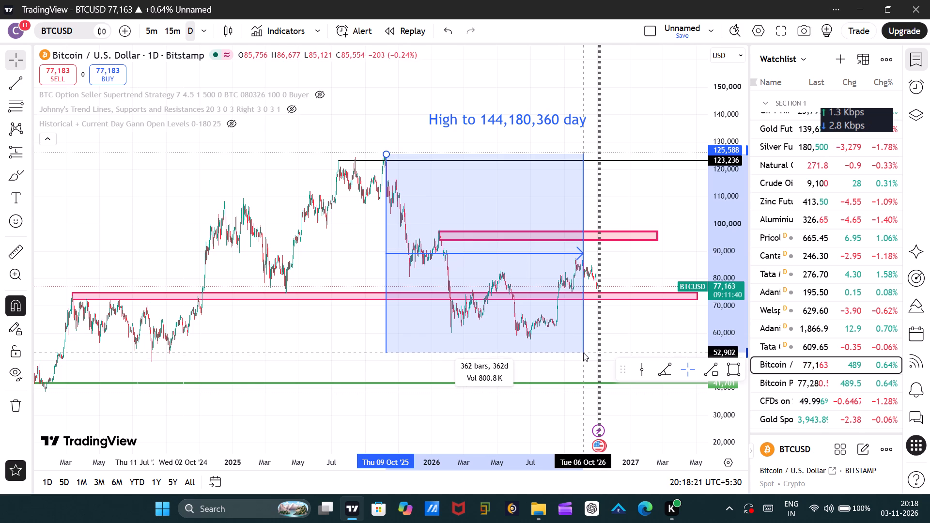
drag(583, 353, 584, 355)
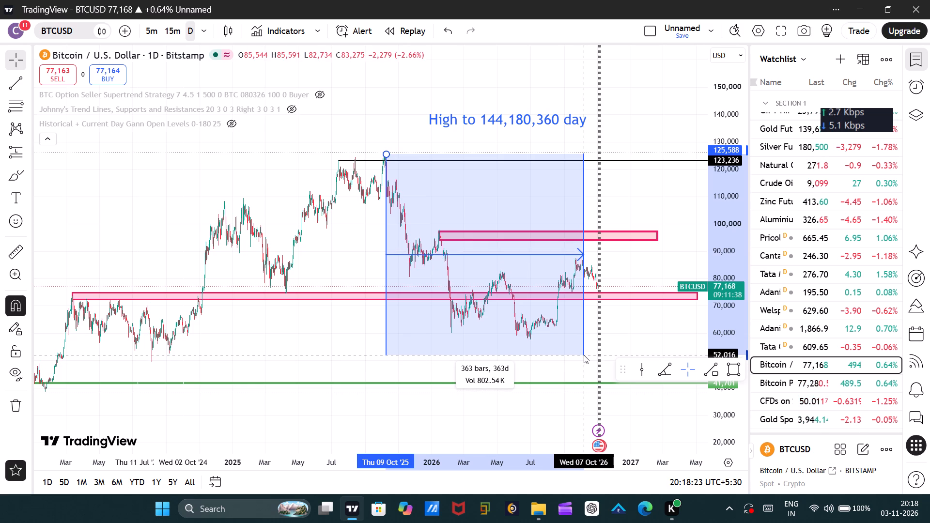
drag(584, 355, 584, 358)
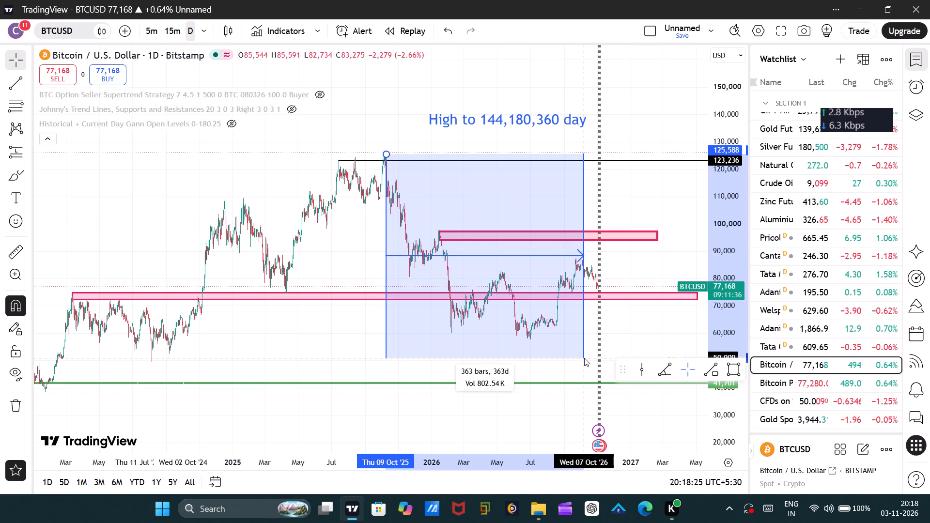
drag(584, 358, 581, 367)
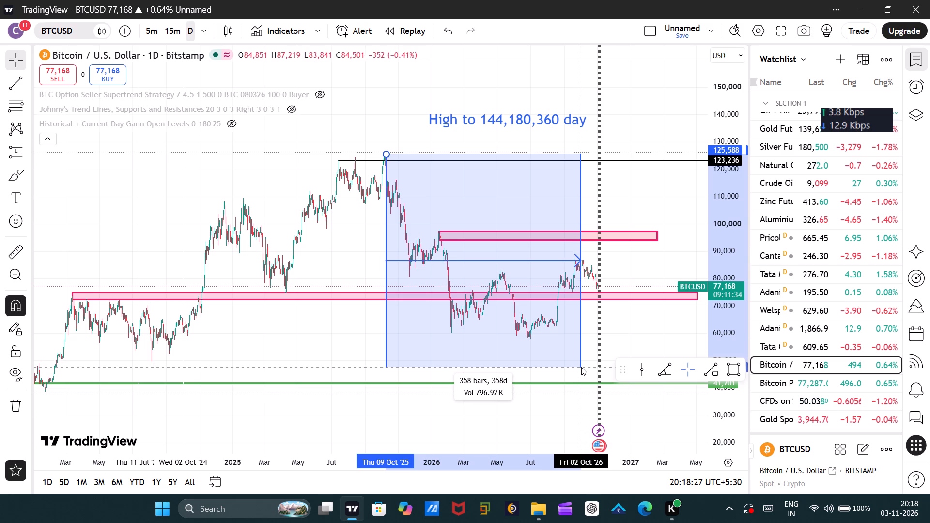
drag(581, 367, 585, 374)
Pull the date range's end point back to early October 2026 so that it spans 360 days from 9 Oct 2025.
scroll(599, 343, up, 3)
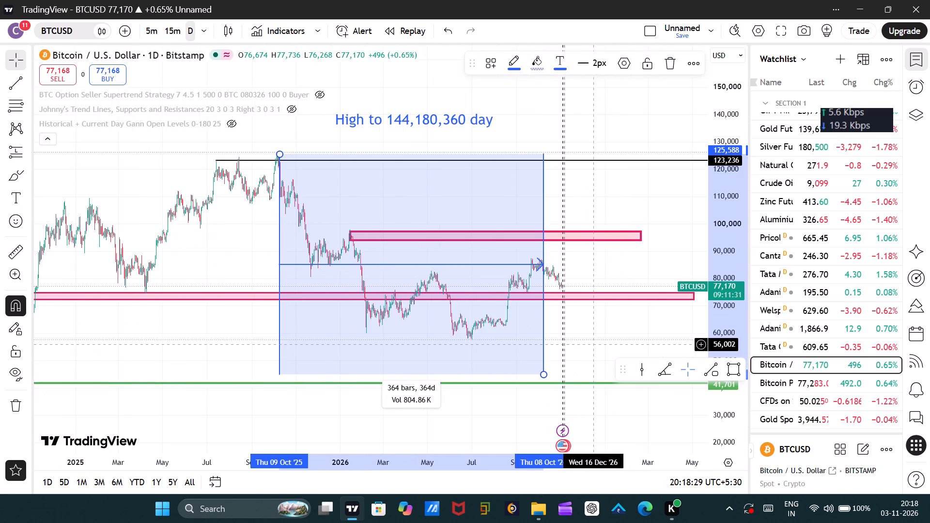
scroll(576, 350, up, 3)
drag(449, 405, 450, 308)
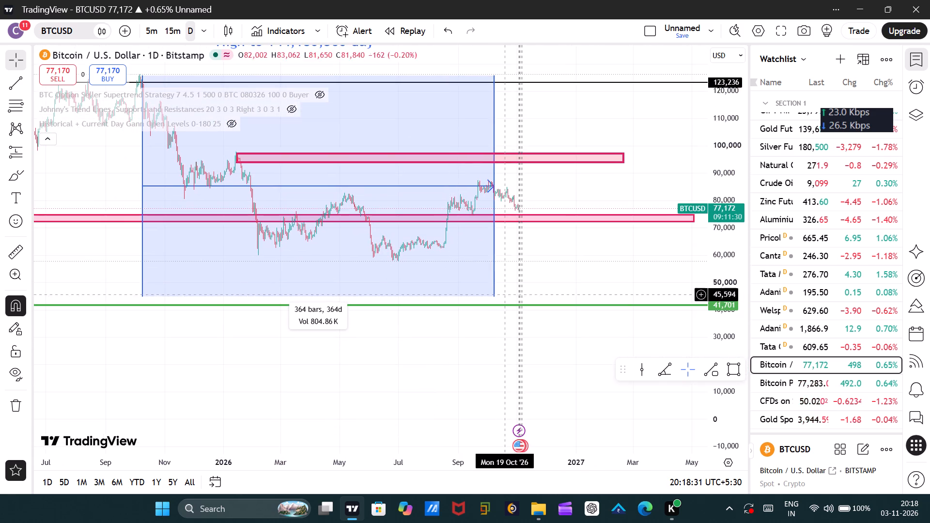
click(494, 298)
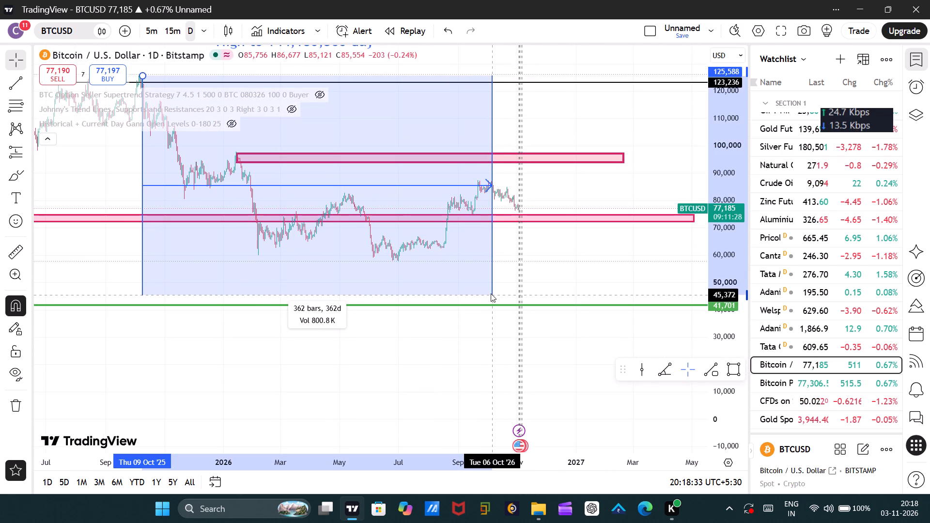
scroll(466, 309, up, 2)
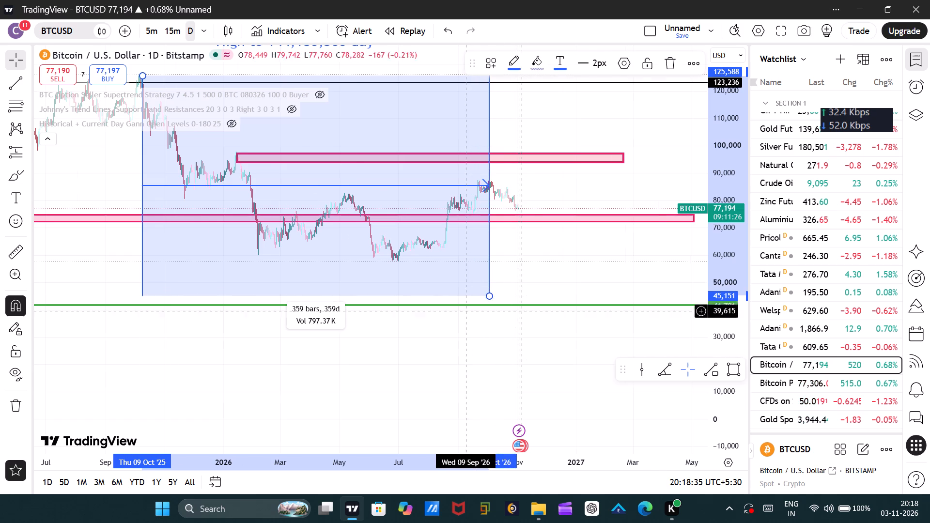
scroll(465, 307, up, 3)
scroll(449, 262, up, 3)
drag(385, 274, 516, 282)
scroll(383, 254, up, 3)
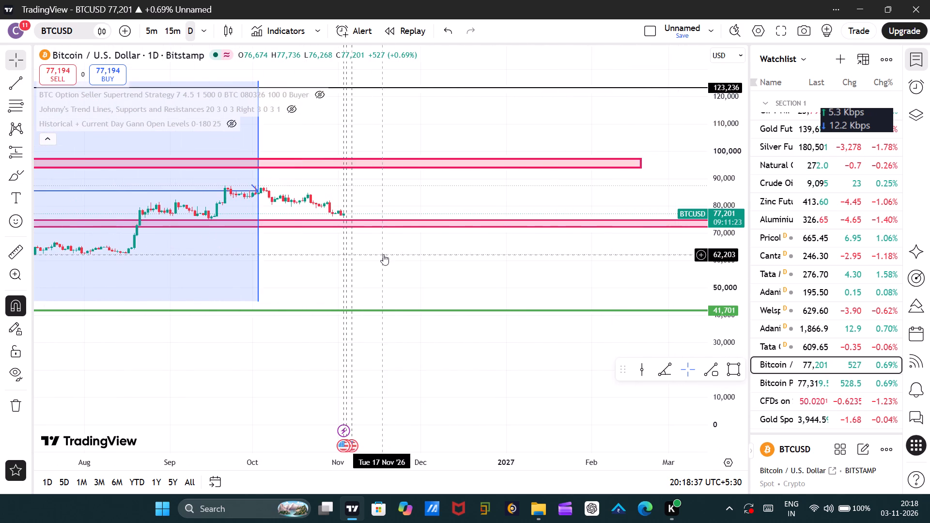
drag(357, 254, 599, 257)
scroll(551, 257, up, 4)
scroll(451, 257, up, 2)
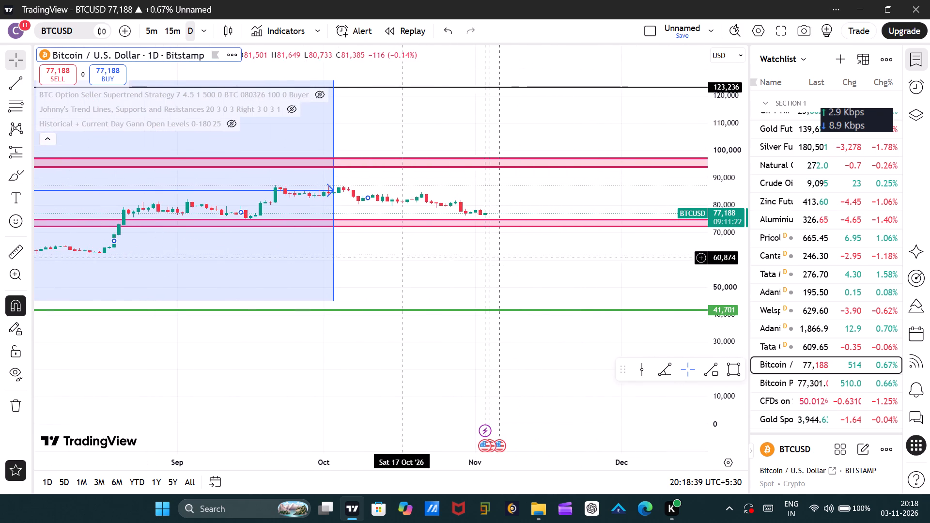
click(334, 300)
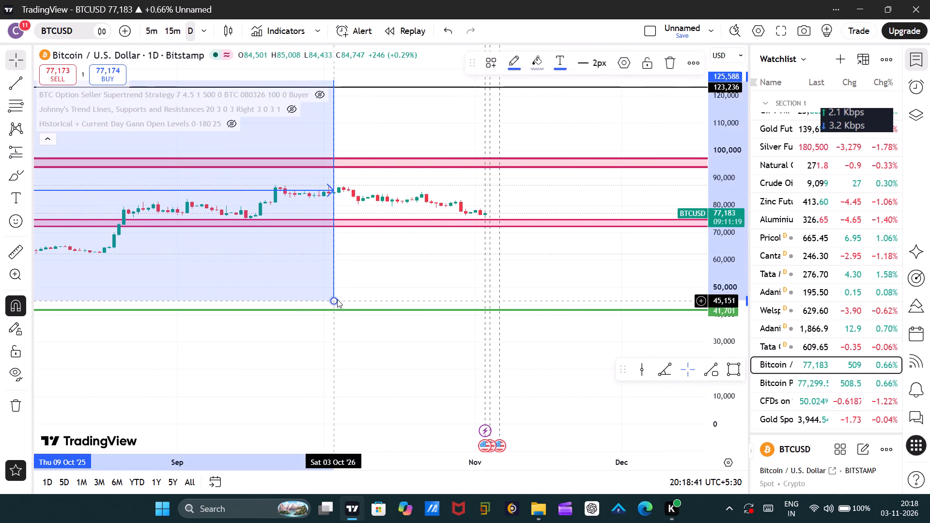
click(411, 244)
Move the date range's start point back onto Bitcoin's October 2025 peak so that it spans 363 days.
scroll(411, 279, down, 12)
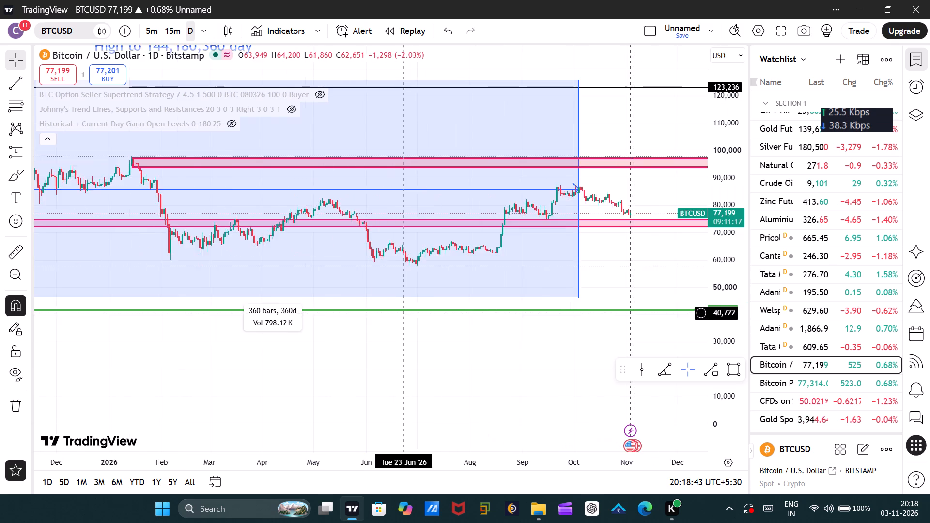
scroll(404, 313, down, 5)
drag(518, 348, 489, 349)
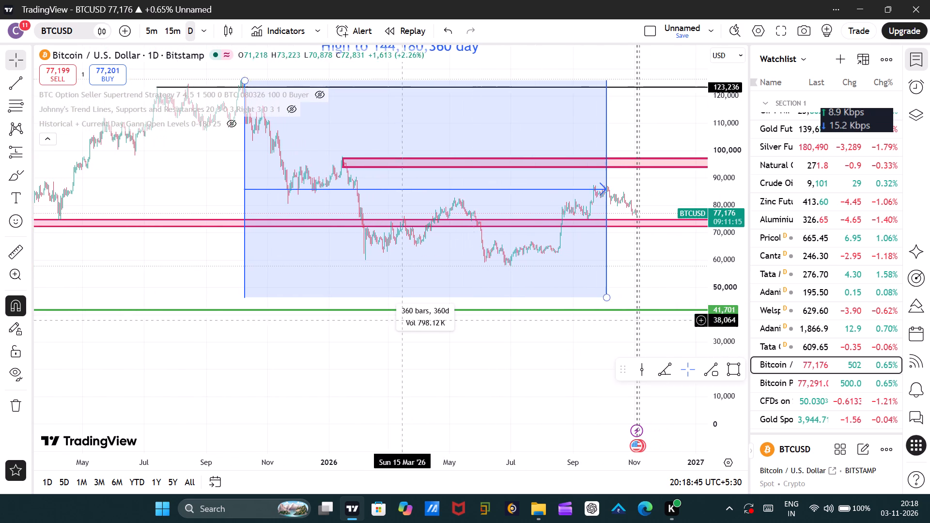
drag(203, 183, 267, 353)
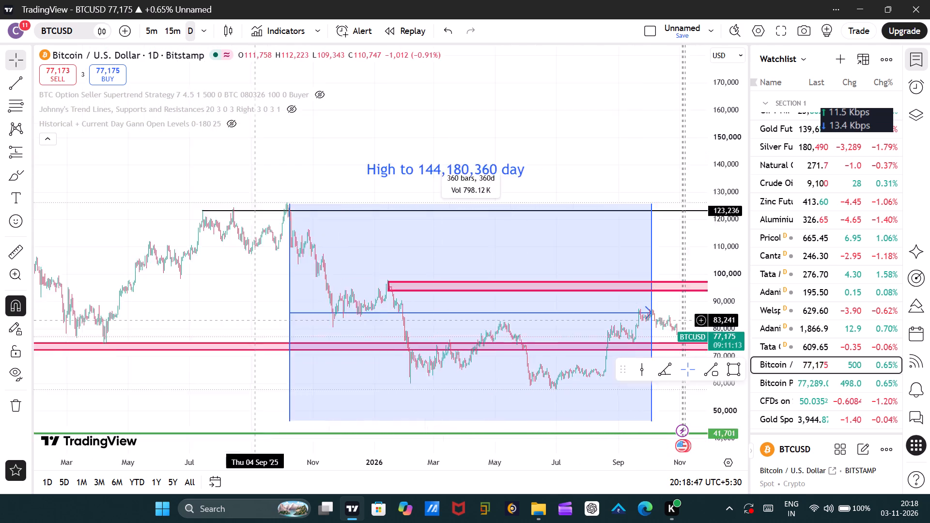
drag(267, 353, 270, 360)
scroll(256, 280, up, 2)
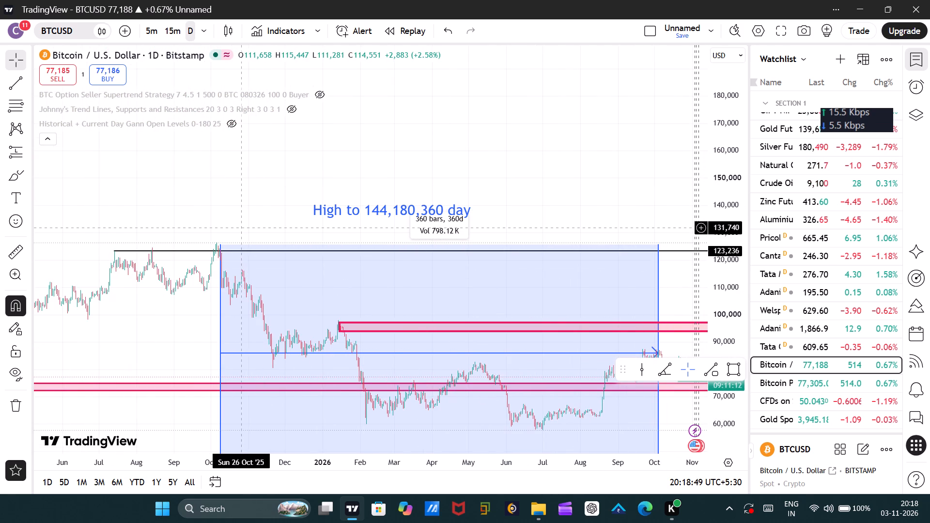
drag(234, 228, 330, 239)
scroll(313, 248, up, 5)
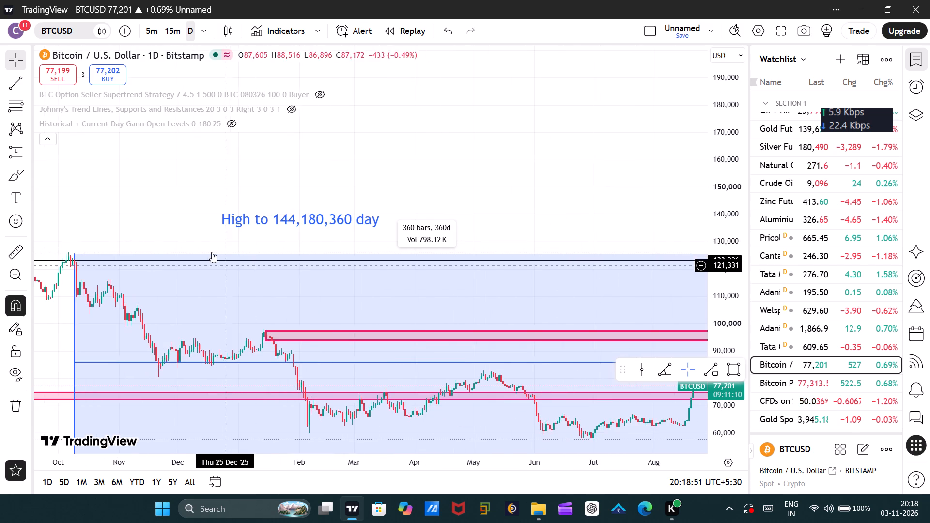
drag(147, 223, 372, 230)
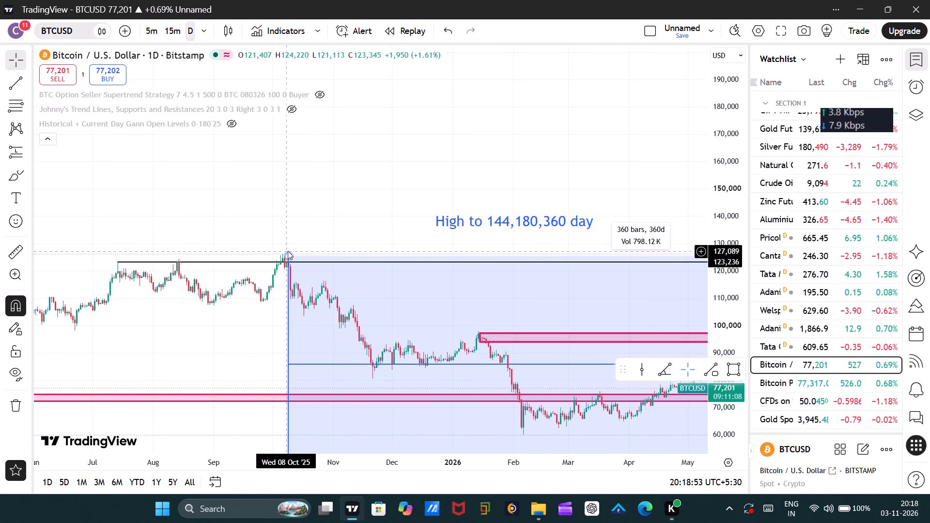
drag(289, 254, 282, 248)
click(304, 205)
Delete the date range that starts at Bitcoin's October 2025 peak and ends in early October 2026.
scroll(323, 229, down, 4)
drag(376, 351, 147, 2)
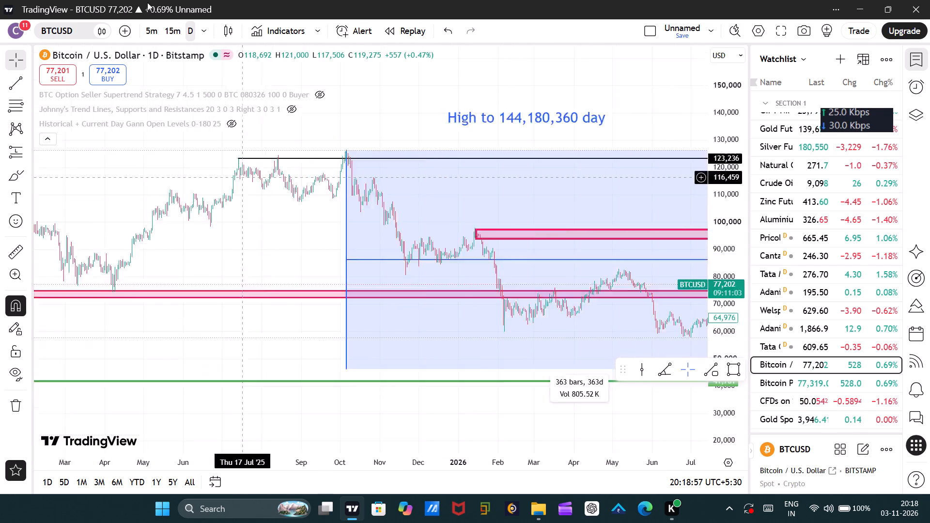
drag(147, 2, 126, 0)
drag(587, 269, 490, 332)
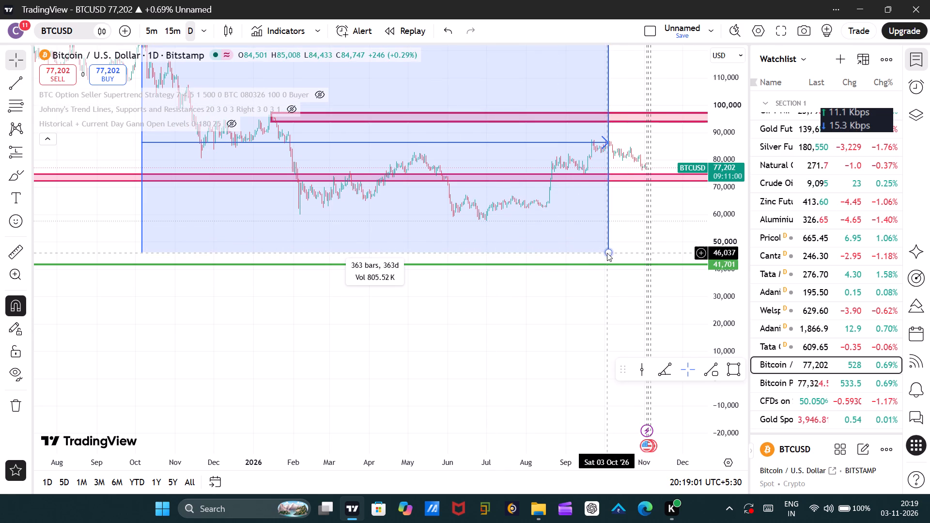
click(423, 238)
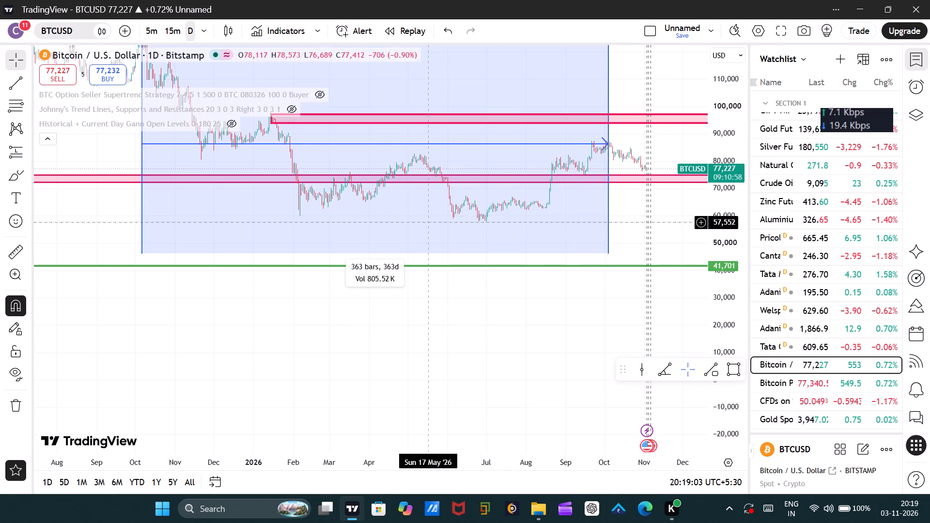
scroll(452, 263, down, 7)
drag(334, 222, 106, 419)
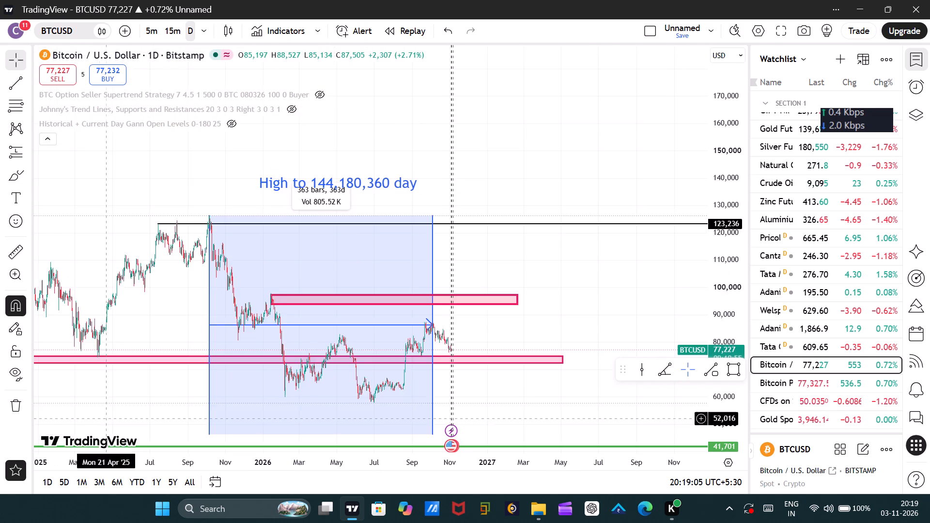
click(339, 257)
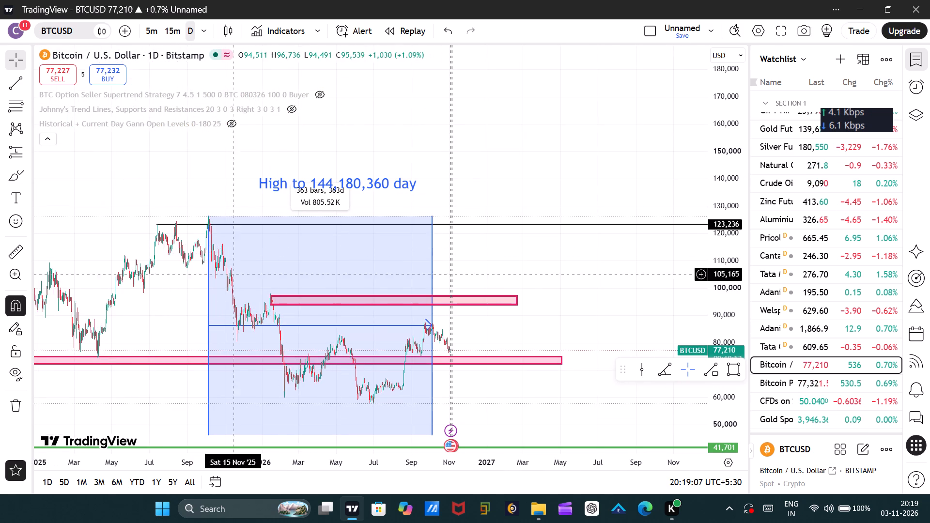
click(408, 328)
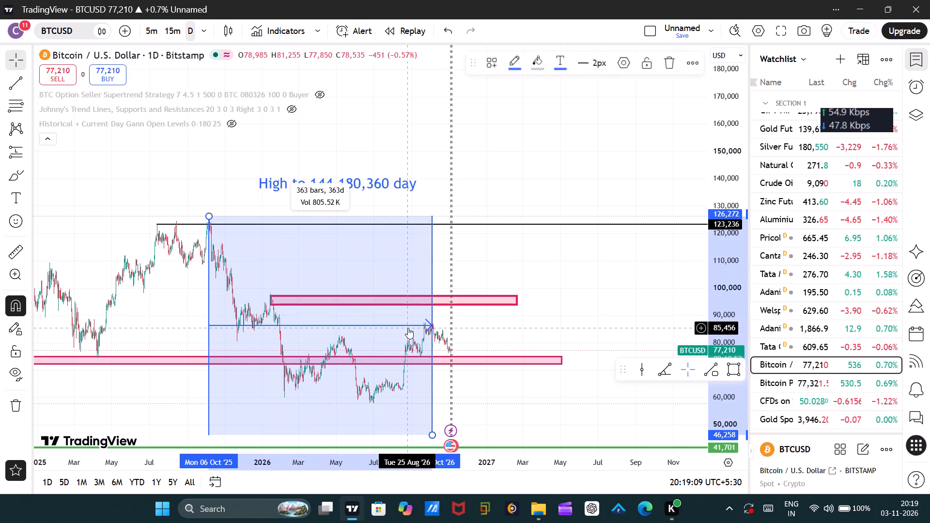
click(663, 66)
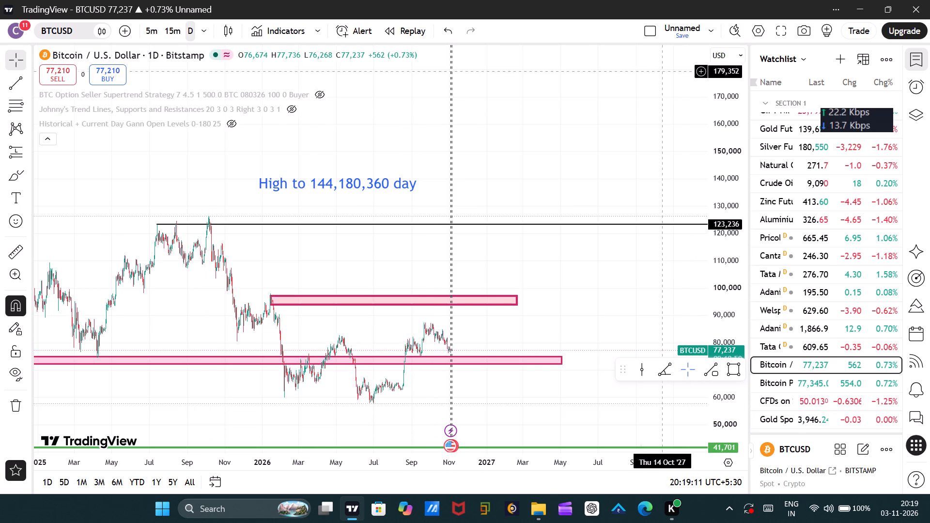
Switch the BTCUSD chart to the 1-month interval.
scroll(323, 243, down, 1)
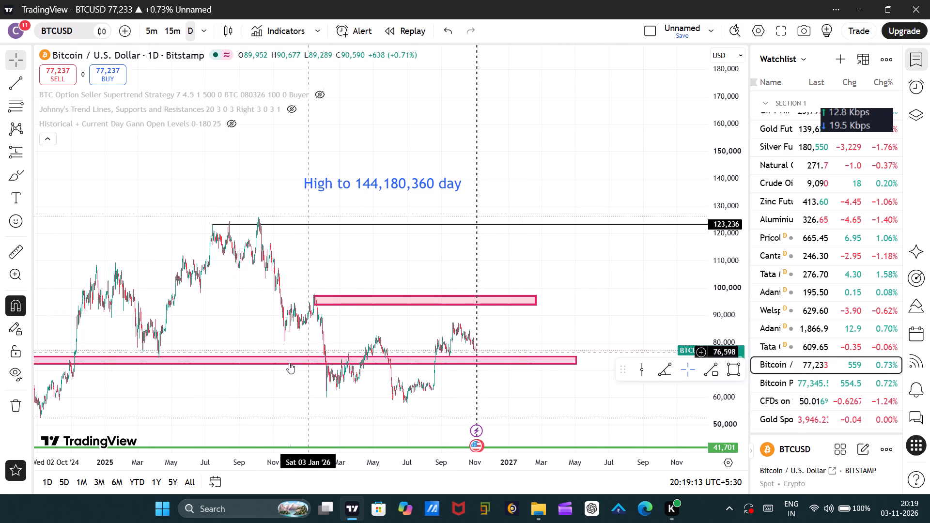
drag(282, 382, 291, 317)
scroll(288, 322, down, 3)
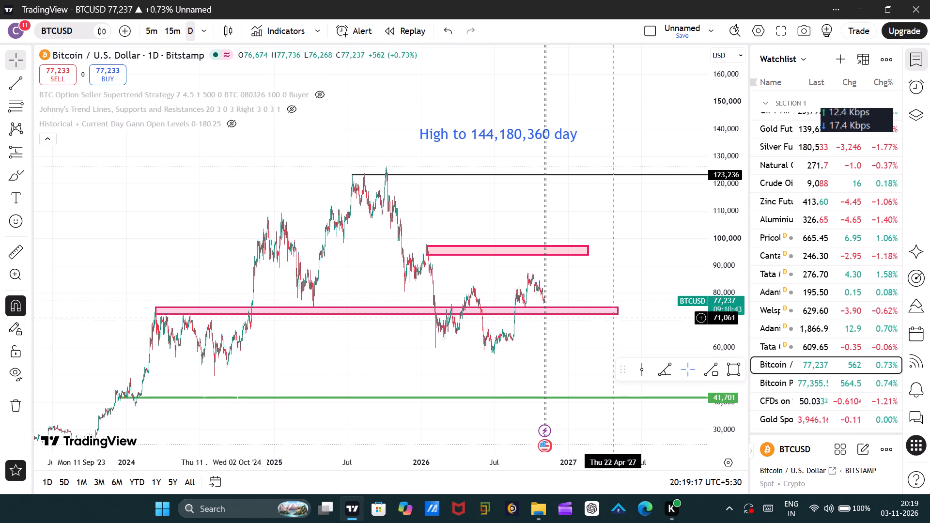
scroll(366, 313, down, 3)
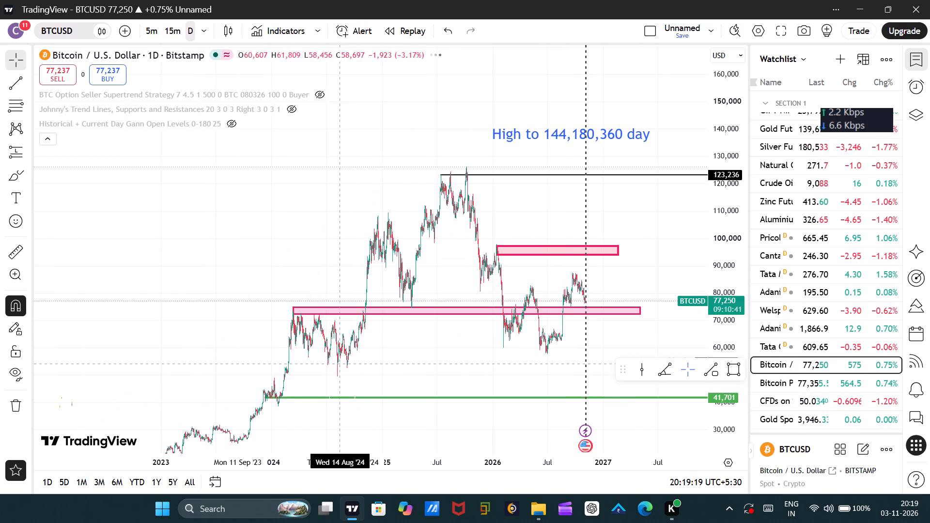
drag(182, 376, 344, 163)
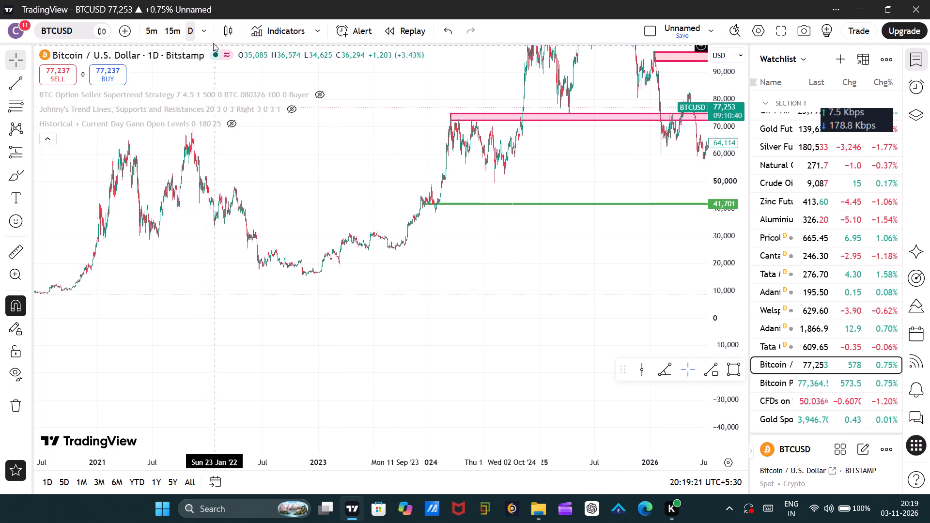
click(207, 34)
scroll(281, 290, down, 4)
click(256, 400)
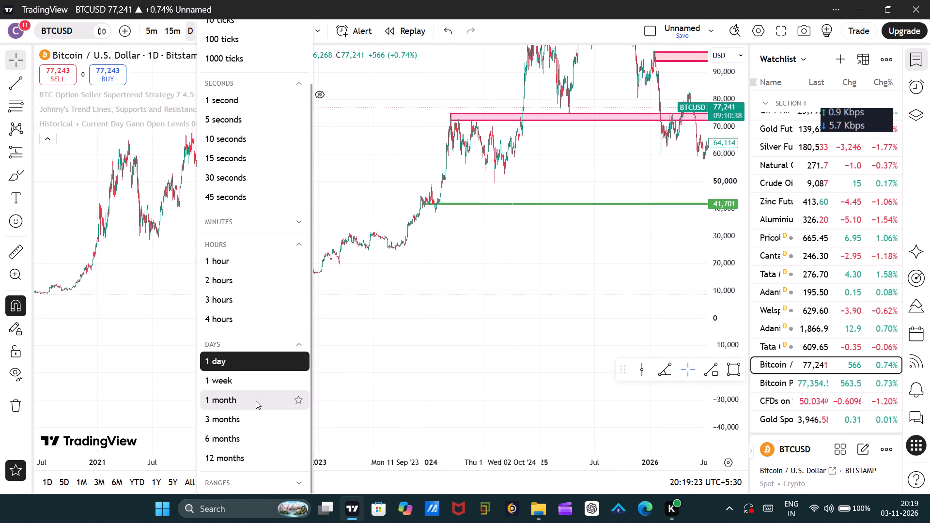
Draw a date and price range from the December 2017 high at 19,666 to the April 2021 high at 64,895.
scroll(354, 292, up, 2)
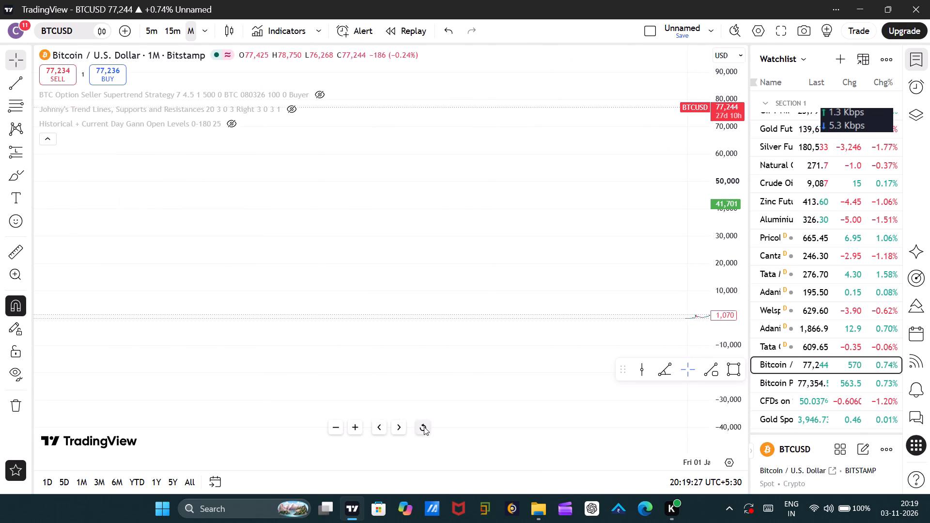
click(424, 430)
drag(359, 349, 357, 280)
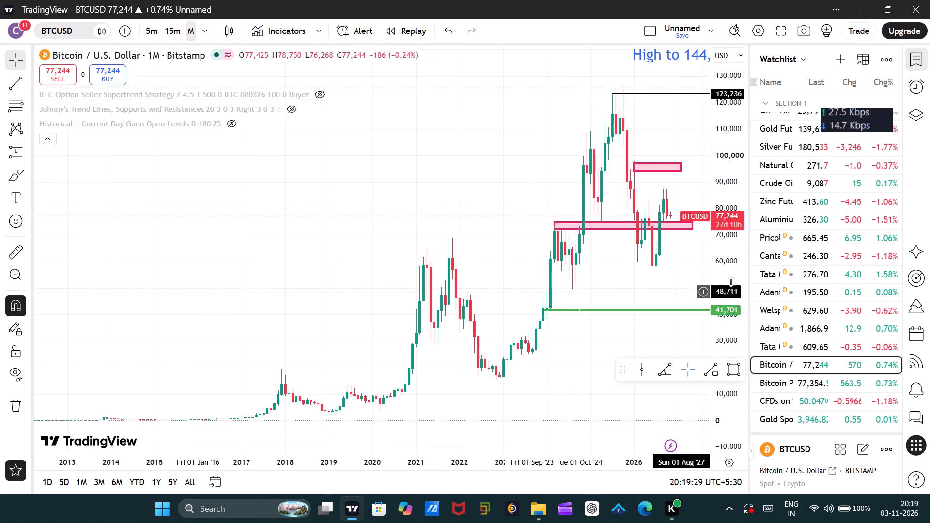
drag(729, 259, 731, 292)
drag(301, 332, 321, 246)
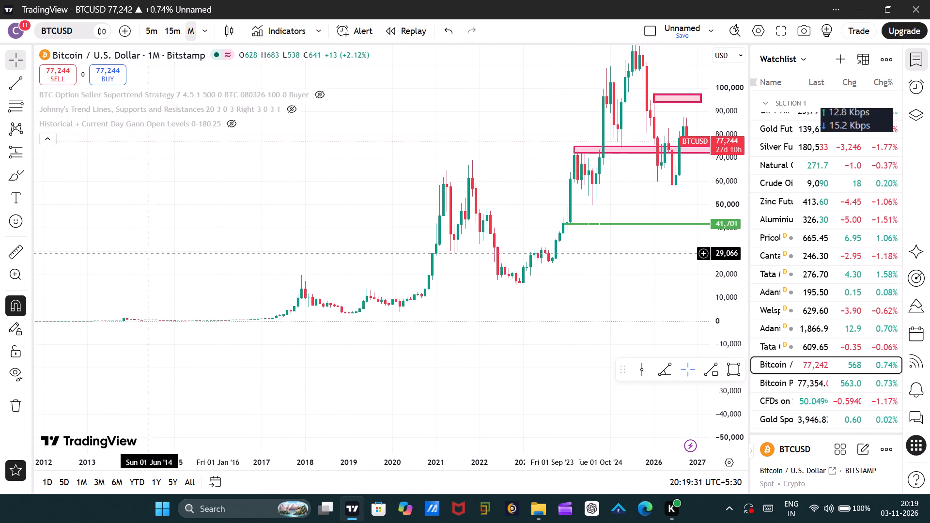
click(29, 147)
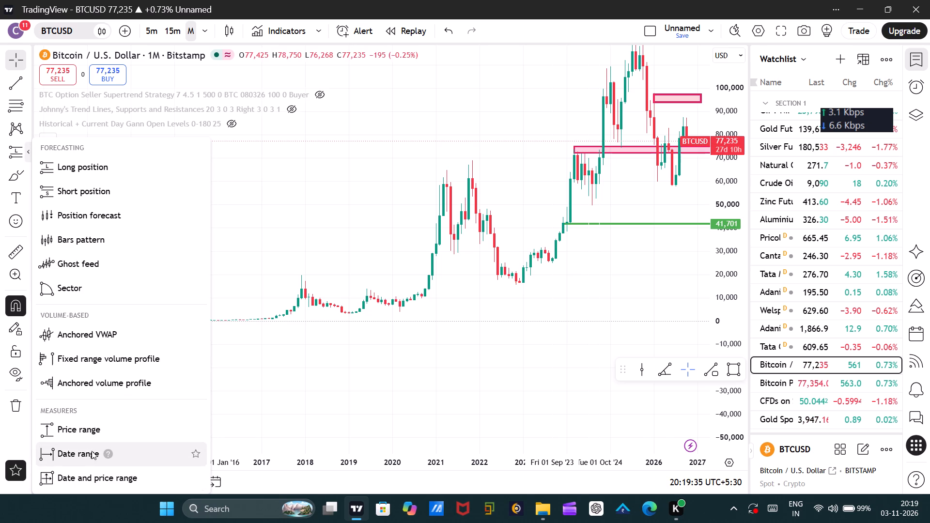
click(71, 481)
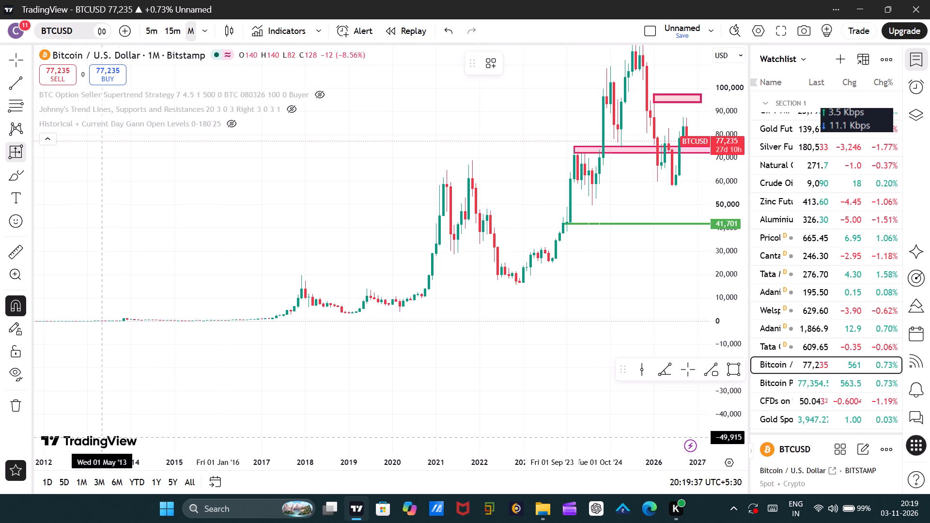
click(301, 261)
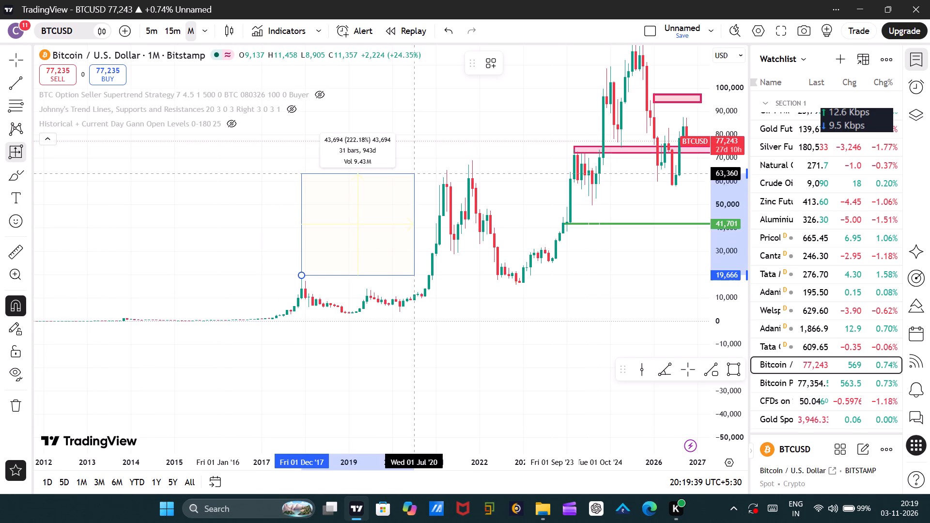
click(446, 160)
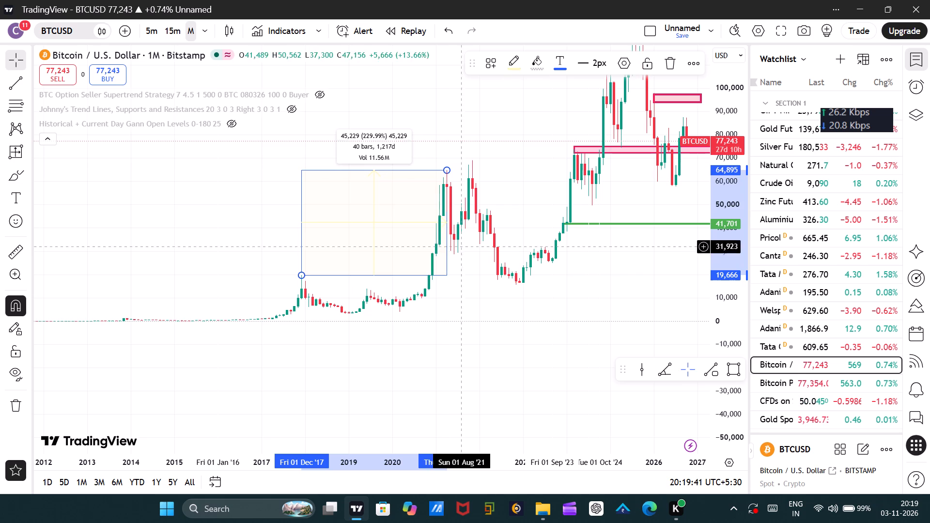
Draw a second date and price range from the November 2021 high at 69,000 to the October 2025 high at 126,272.
drag(498, 293, 404, 341)
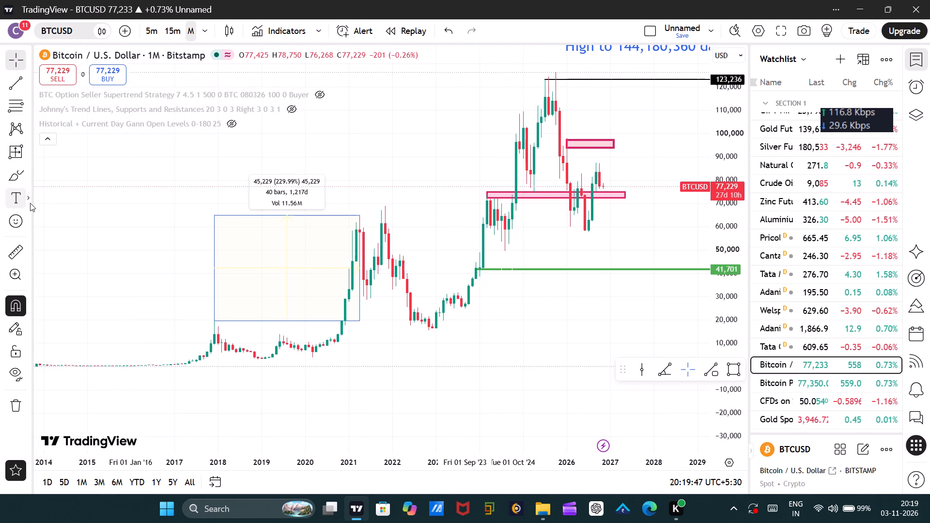
click(27, 174)
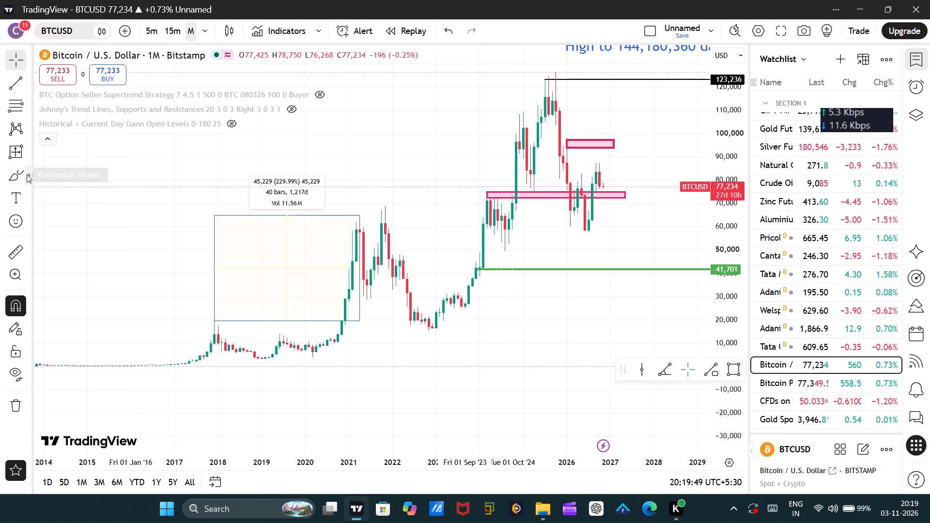
click(30, 152)
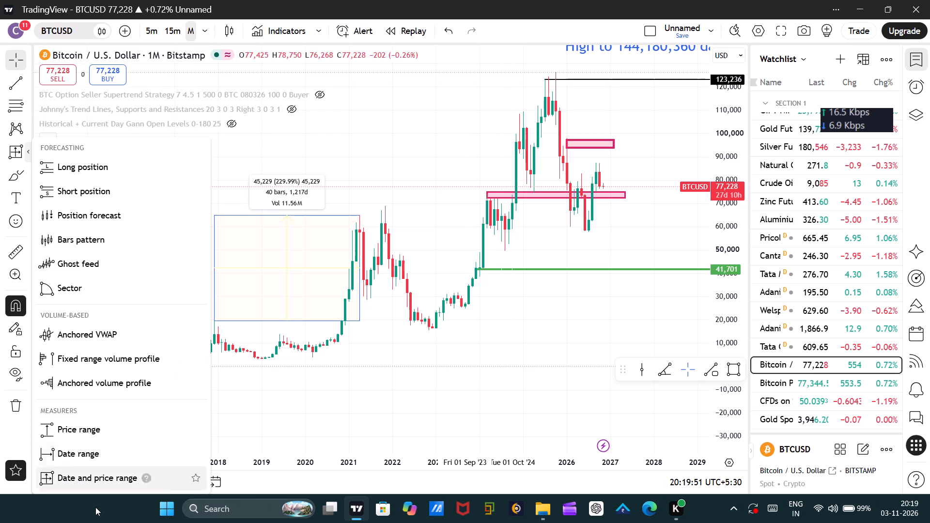
click(93, 484)
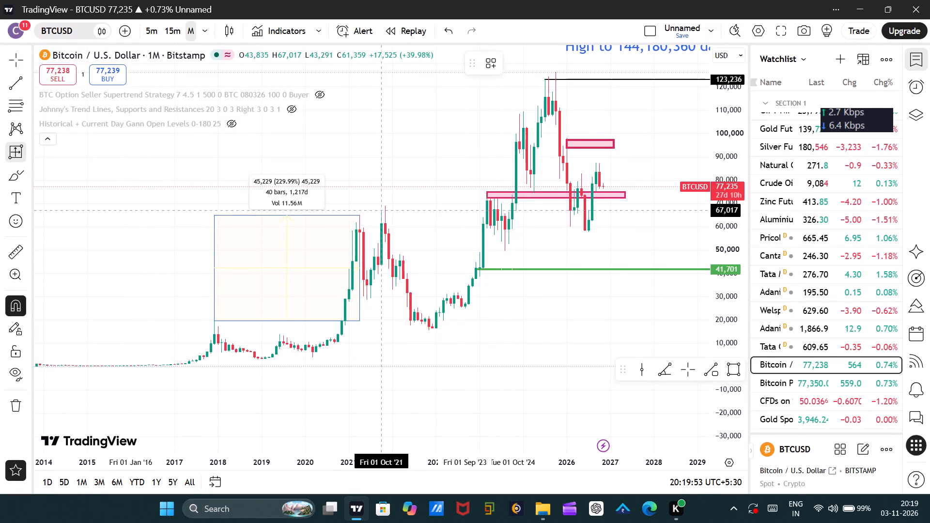
click(385, 189)
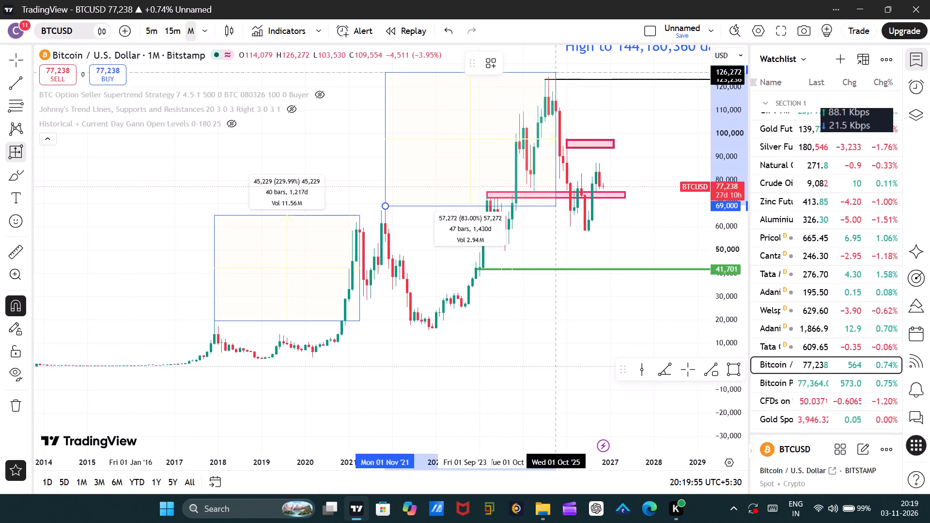
click(556, 63)
Move the second range's end point back to July 2025 at 123,236, on the black horizontal line.
drag(563, 318, 543, 385)
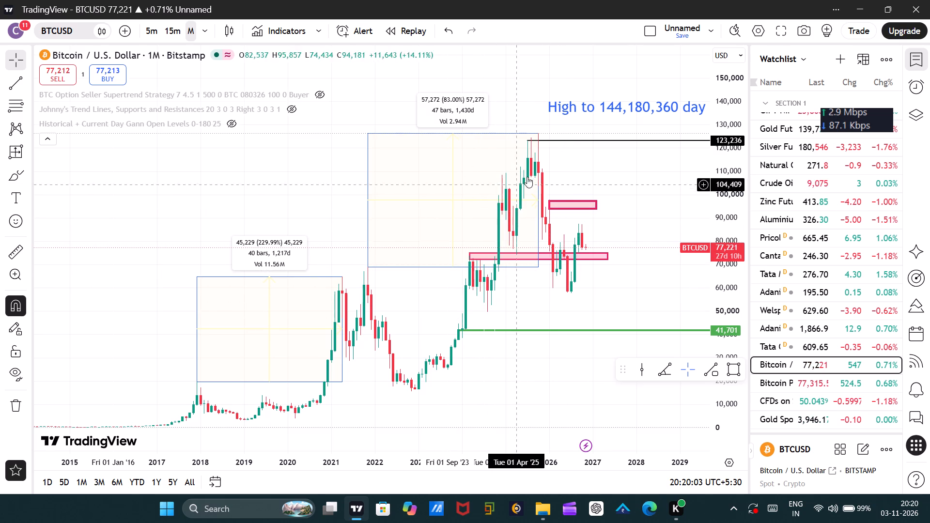
drag(540, 134, 527, 135)
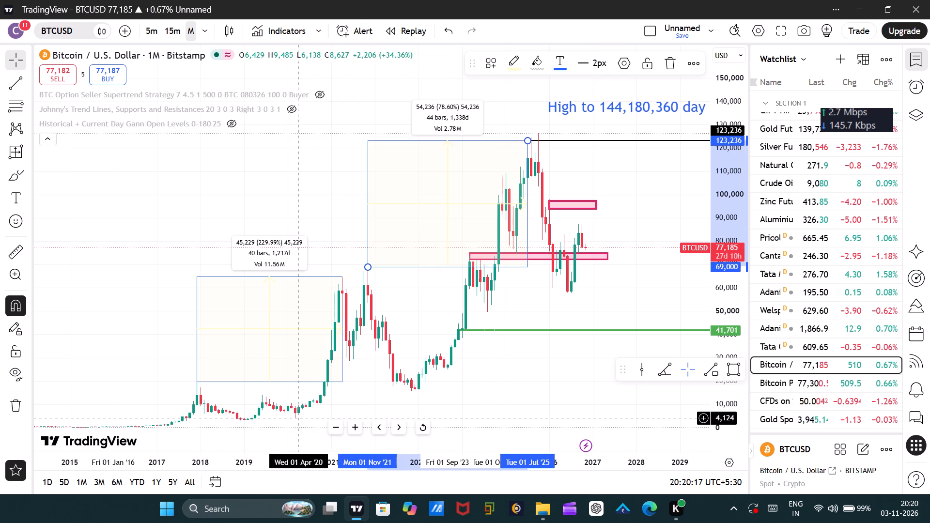
Move the first range's start point from the December 2017 high to the March 2020 low at 3,850.
click(319, 346)
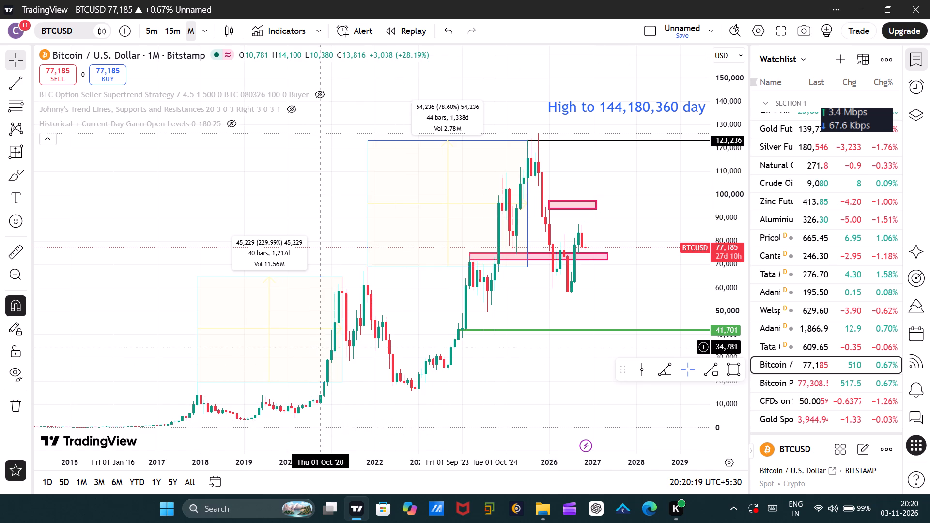
click(342, 381)
drag(195, 303, 122, 165)
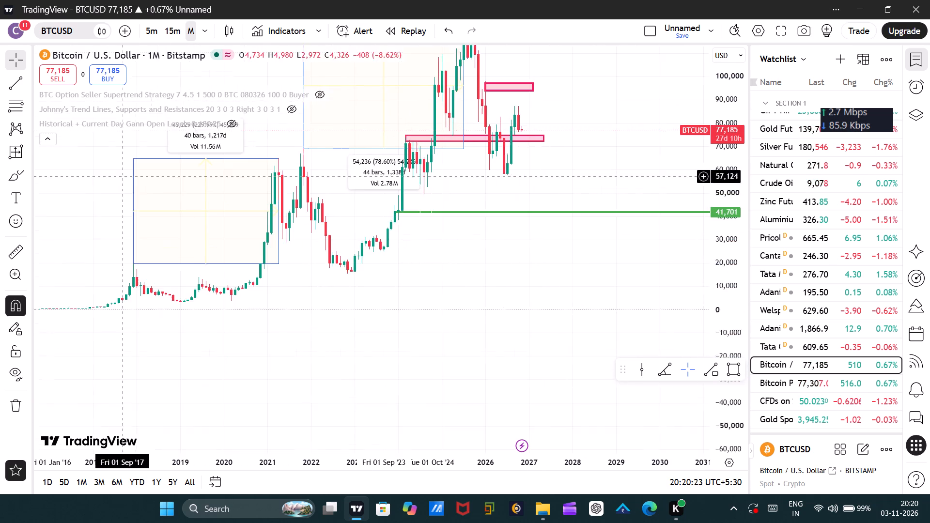
drag(122, 165, 121, 165)
drag(131, 250, 241, 298)
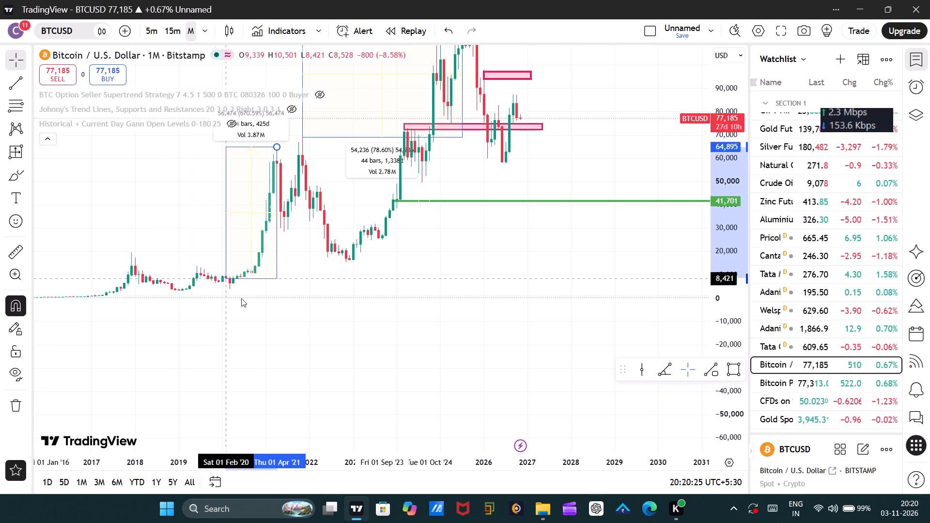
drag(241, 298, 229, 300)
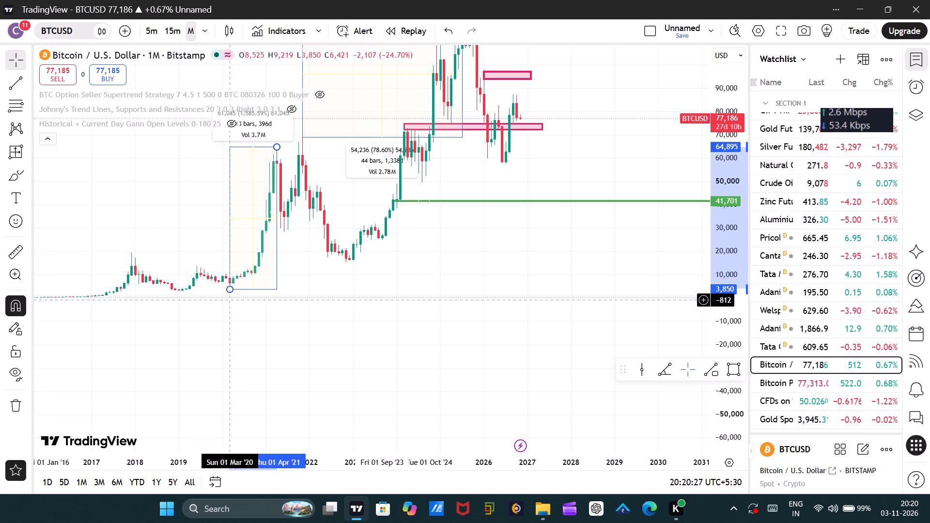
Move the first range's end point to the January 2023 low so that it spans 34 bars from March 2020.
drag(277, 150, 338, 245)
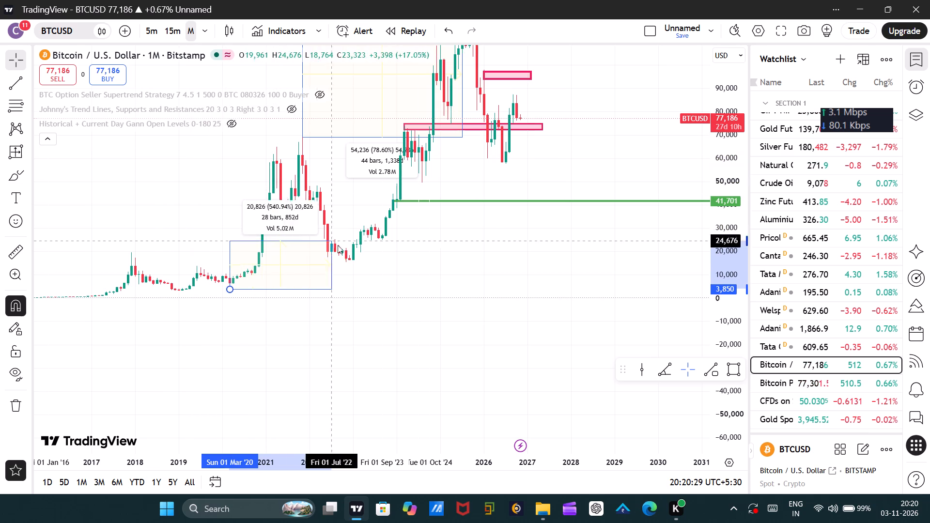
drag(338, 245, 351, 268)
click(389, 295)
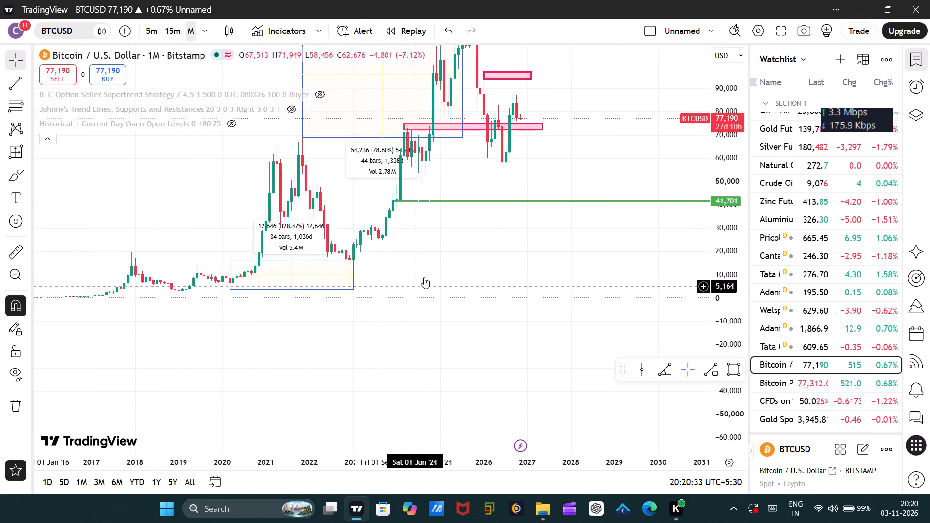
Move the second range's start point to the January 2023 low at 16,496, keeping its end at July 2025.
drag(430, 272, 406, 351)
drag(533, 274, 511, 359)
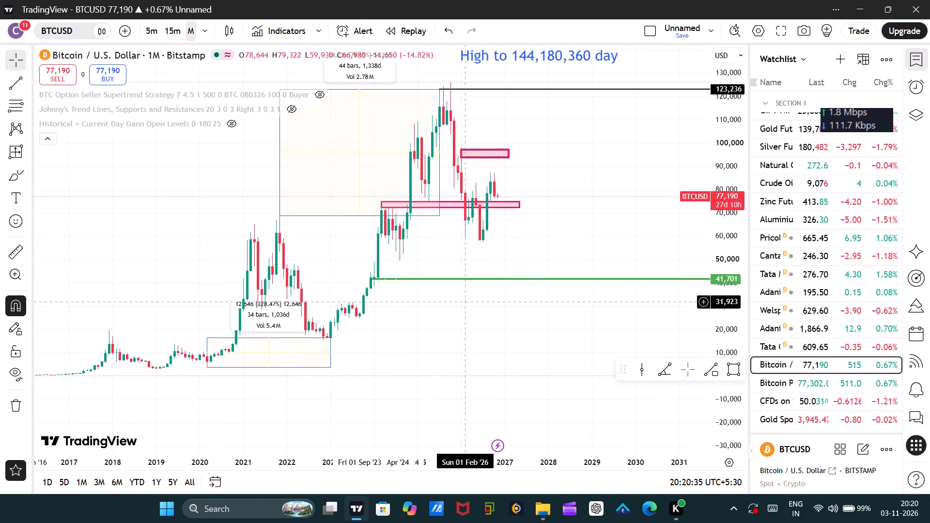
drag(278, 213, 339, 300)
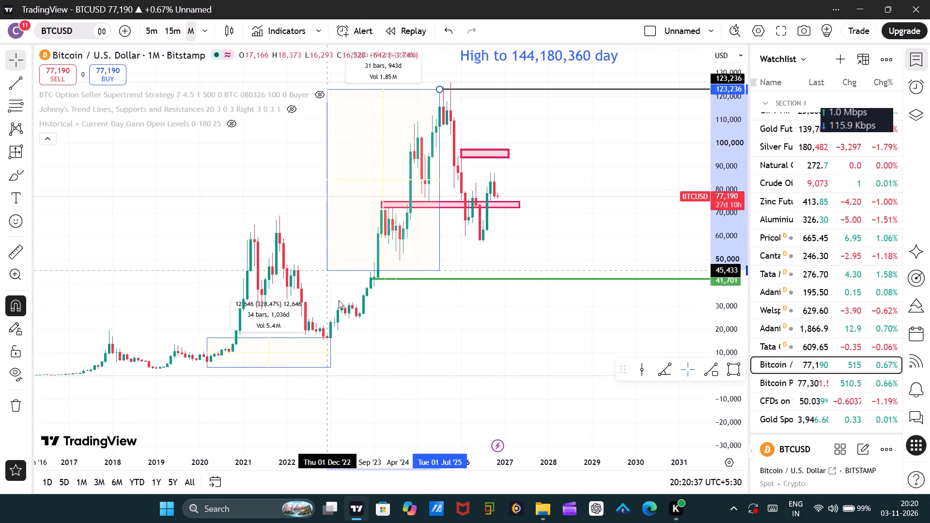
drag(339, 300, 329, 343)
drag(440, 88, 441, 91)
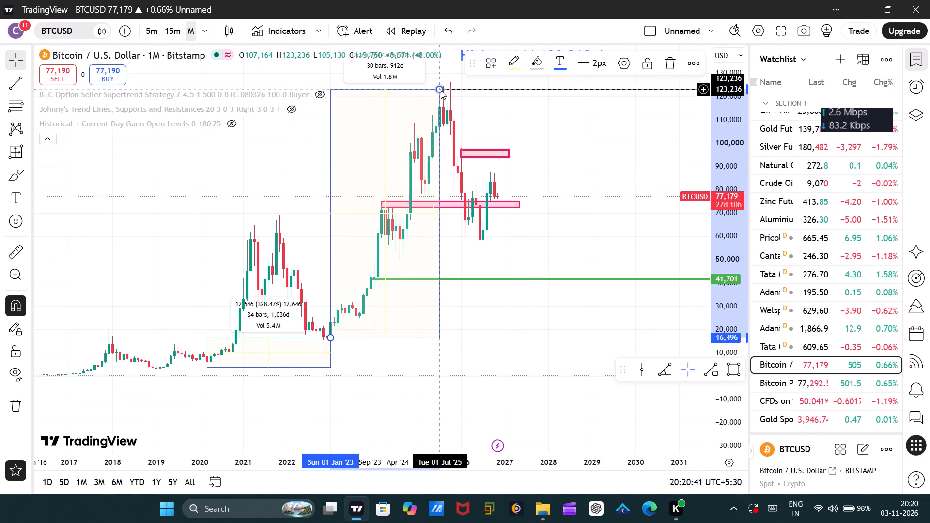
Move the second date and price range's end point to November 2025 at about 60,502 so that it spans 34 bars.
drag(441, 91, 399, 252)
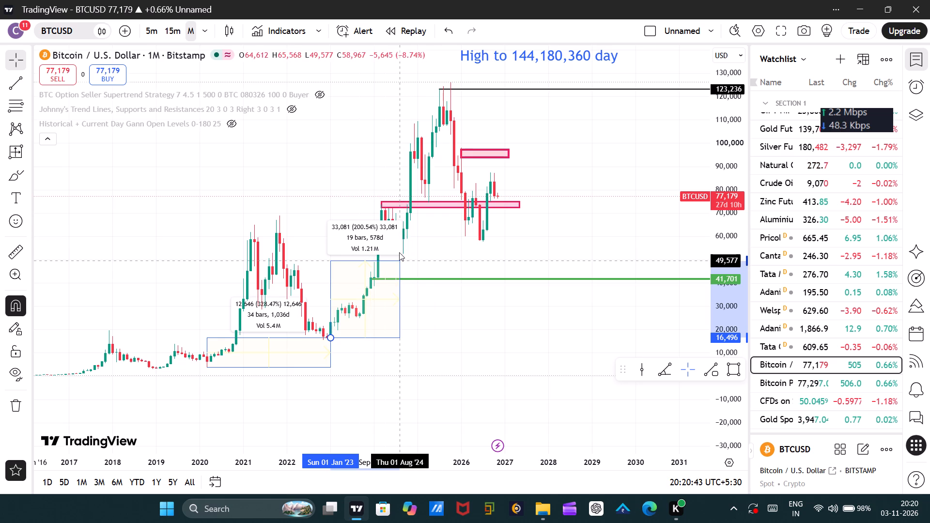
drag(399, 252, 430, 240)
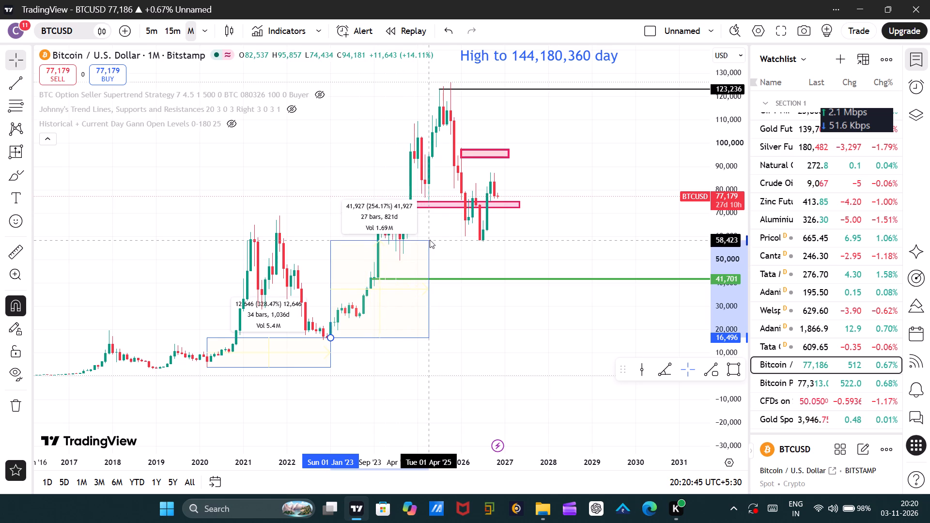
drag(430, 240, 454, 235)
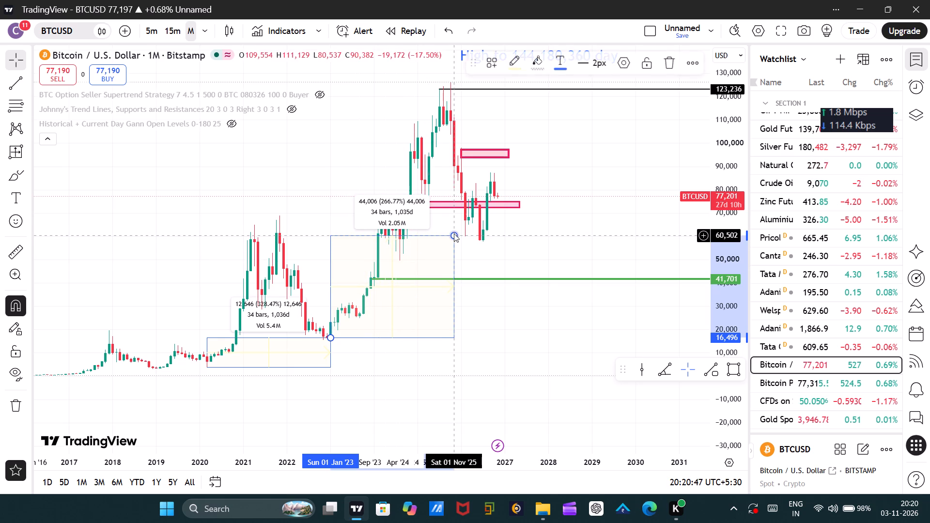
Delete both date and price ranges from the monthly chart.
drag(670, 64, 669, 74)
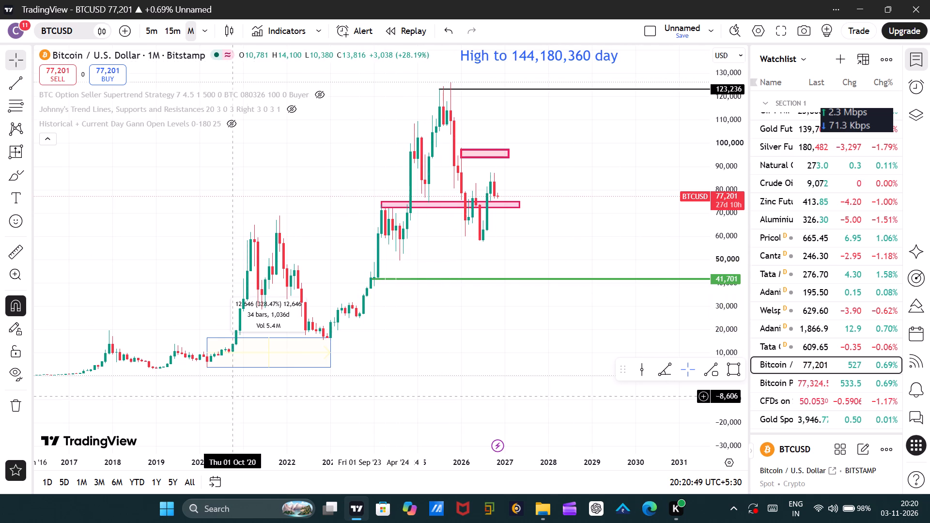
click(301, 344)
click(298, 330)
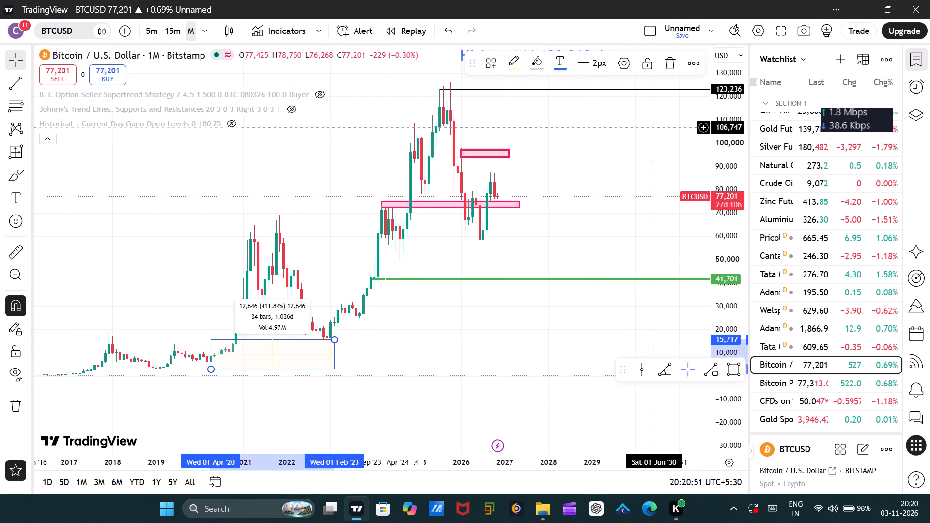
click(669, 66)
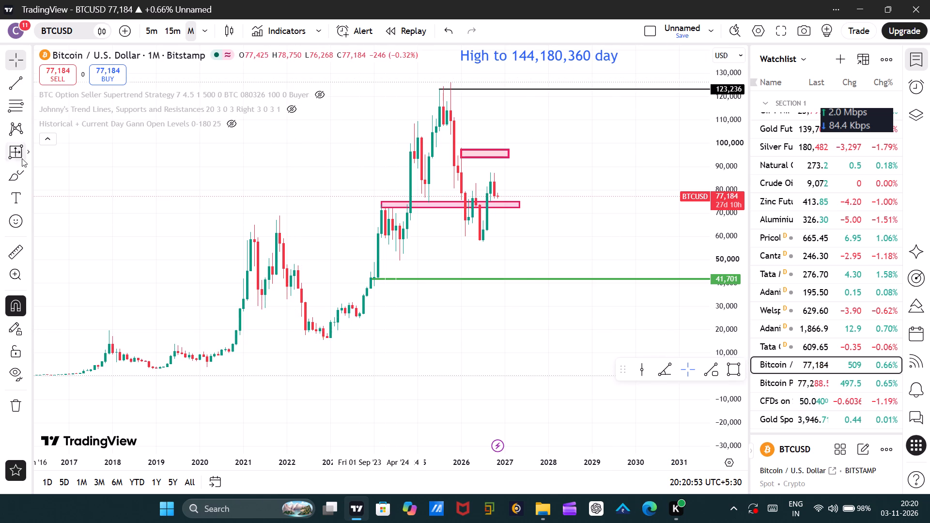
Draw a date range from the March 2020 low at 3,850 to June 2021, spanning 15 bars.
click(31, 148)
click(29, 157)
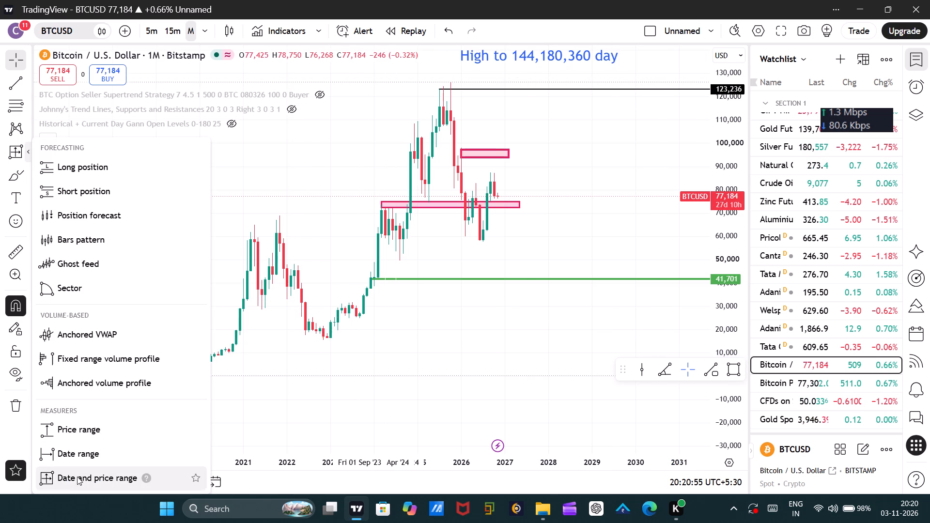
click(77, 454)
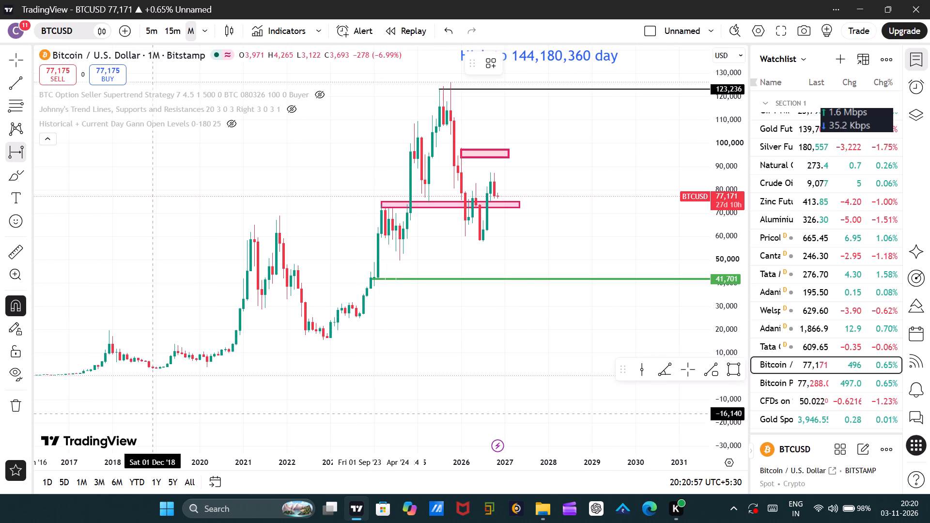
click(208, 384)
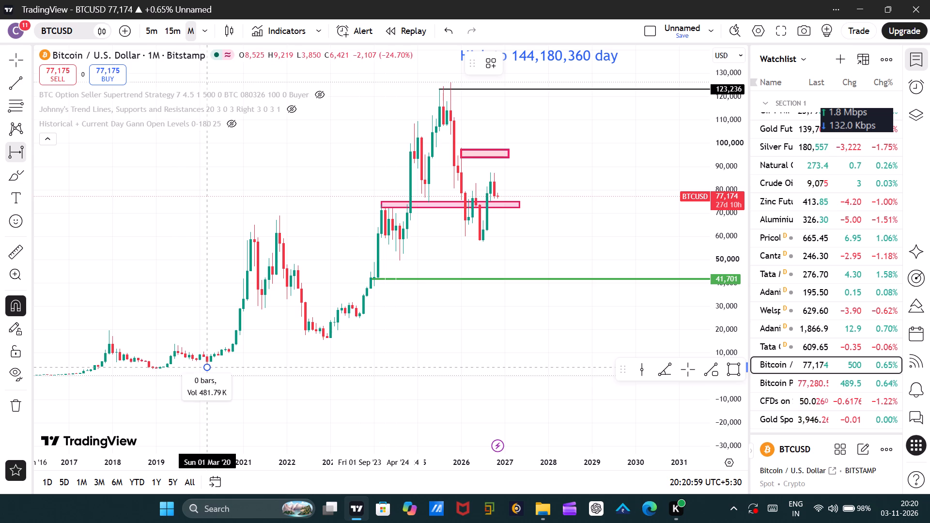
click(263, 379)
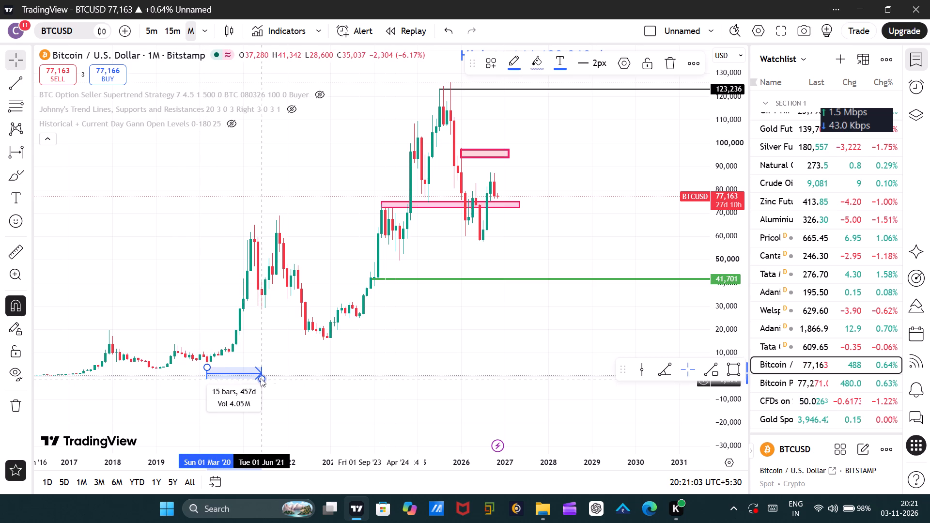
right_click(260, 377)
click(330, 384)
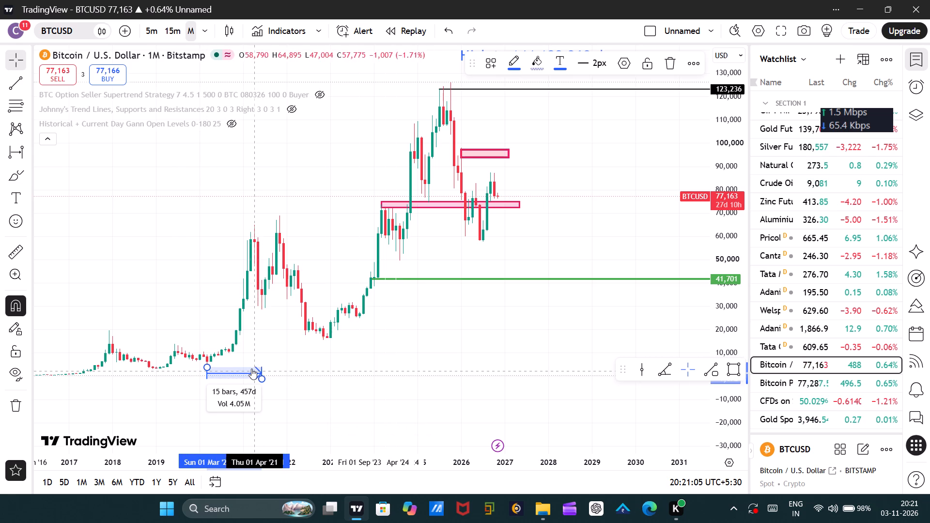
Draw a second date range from the December 2022 low at 16,293 to March 2024, spanning 15 bars.
drag(250, 370, 321, 351)
drag(300, 347, 316, 343)
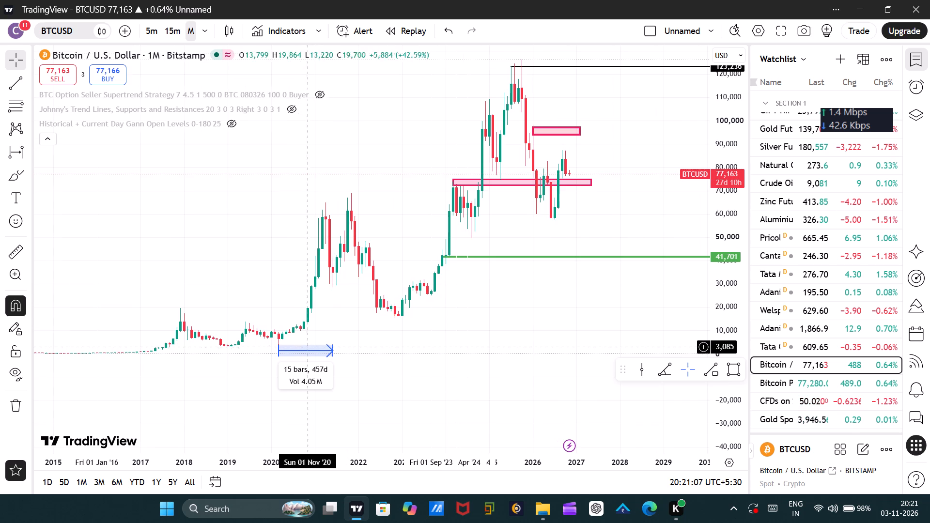
drag(316, 343, 214, 348)
click(232, 360)
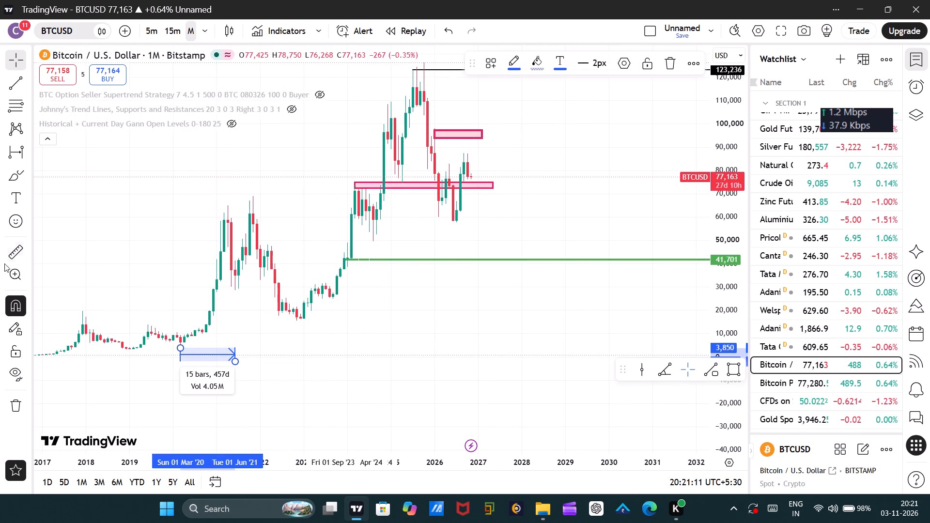
click(17, 155)
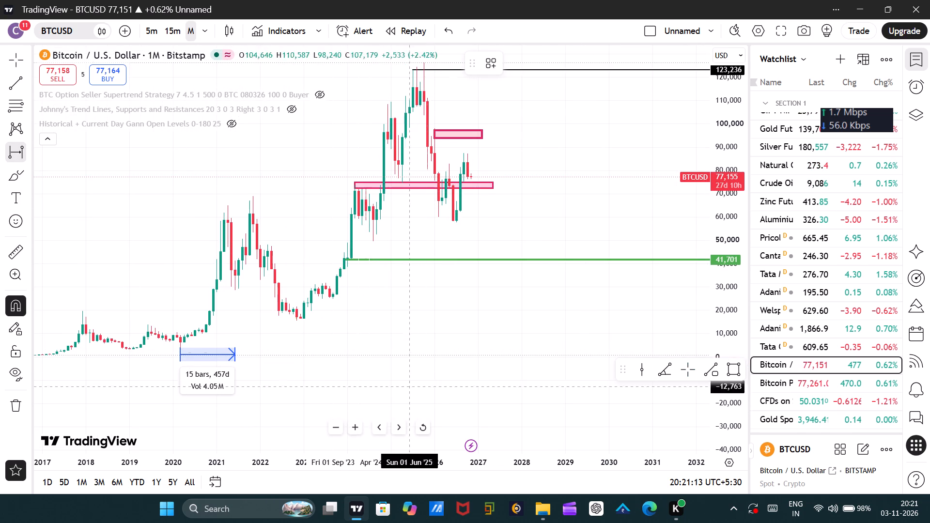
click(301, 334)
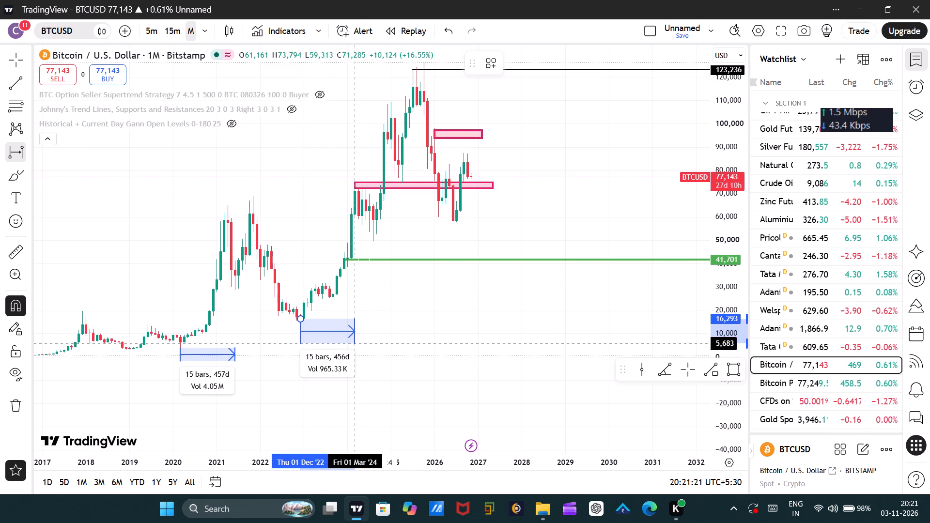
click(356, 343)
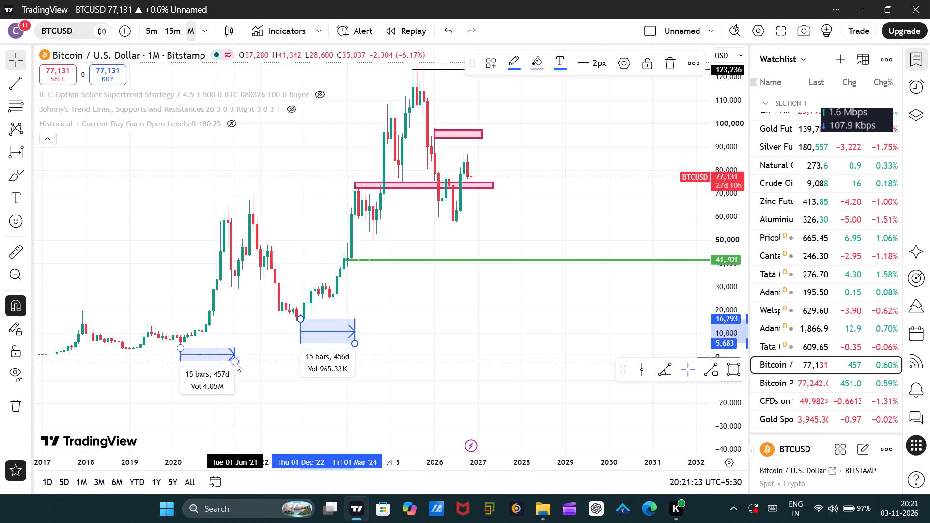
Shorten both date ranges to 13 bars, ending the first at April 2021 and the second at January 2024.
drag(236, 362, 227, 351)
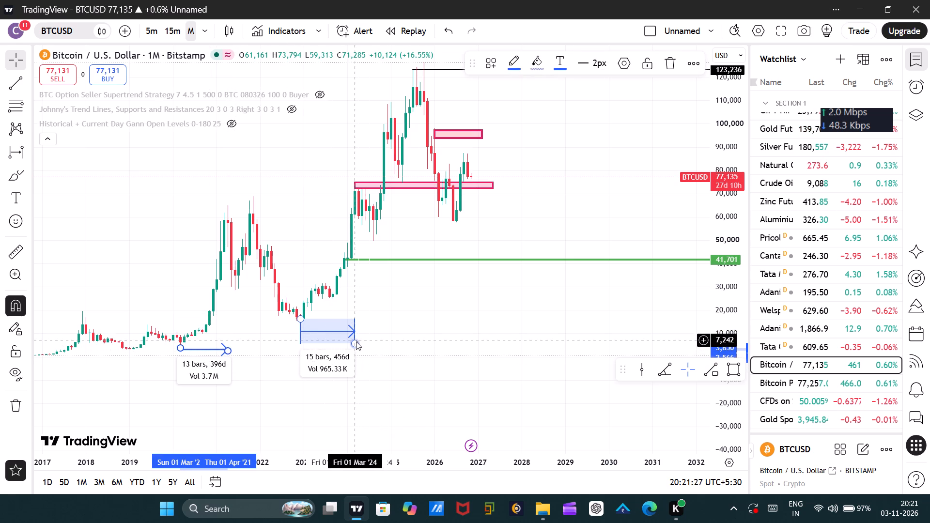
drag(356, 341, 342, 351)
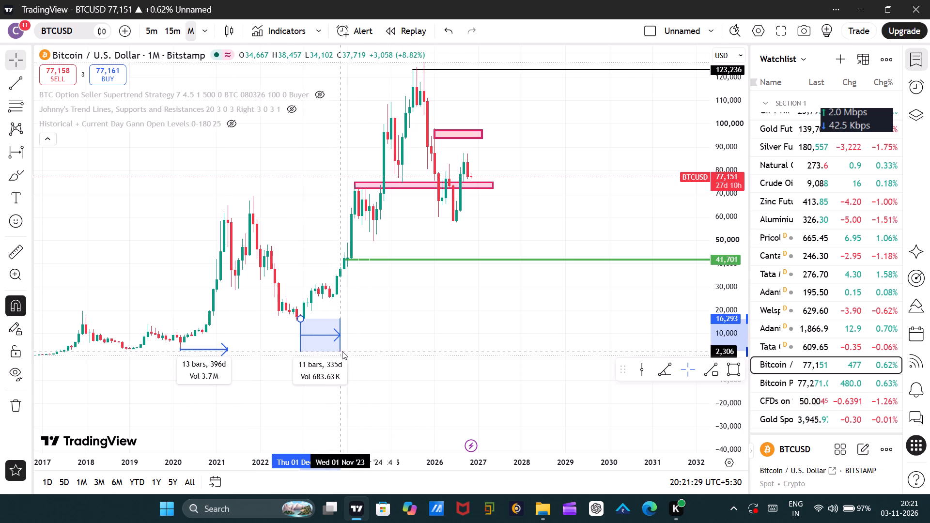
drag(342, 351, 349, 345)
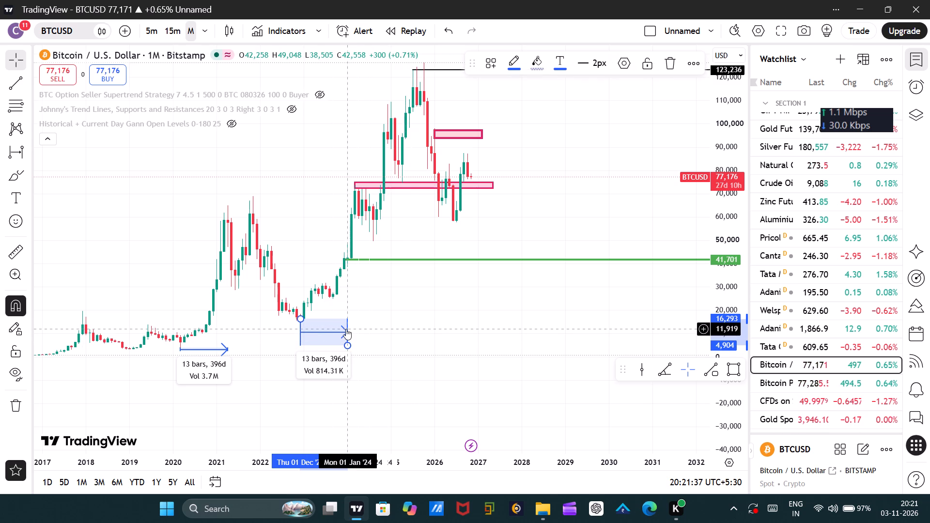
Draw a third date range of 13 bars from the August 2024 low at 49,577 to September 2025, and dismiss the advertisement.
drag(440, 319, 411, 367)
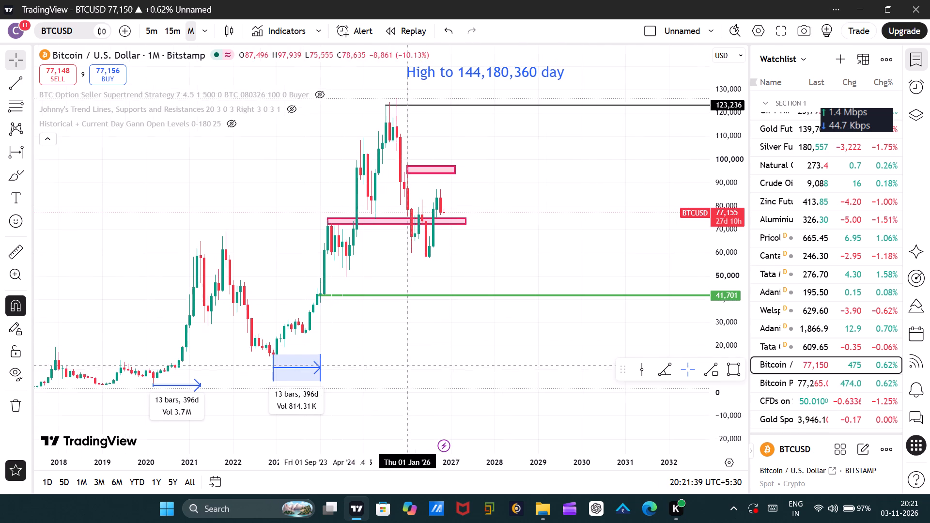
click(16, 152)
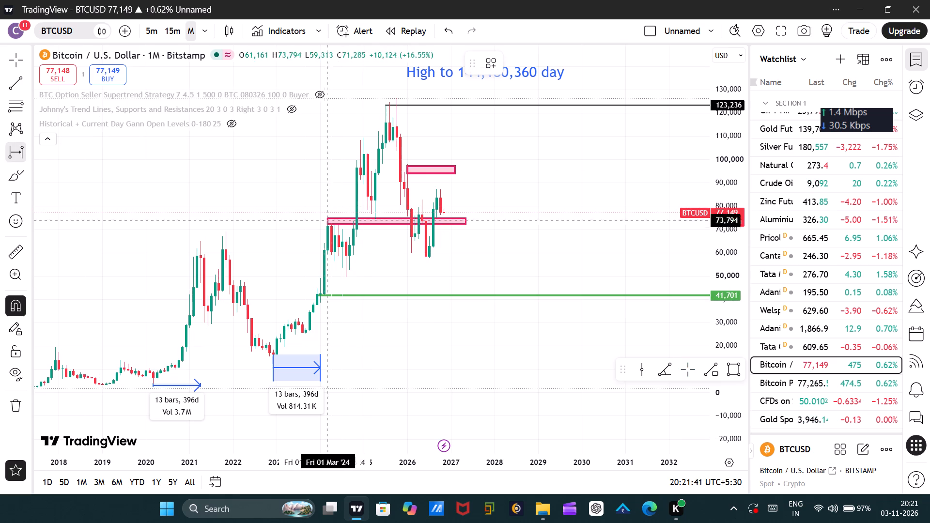
click(346, 281)
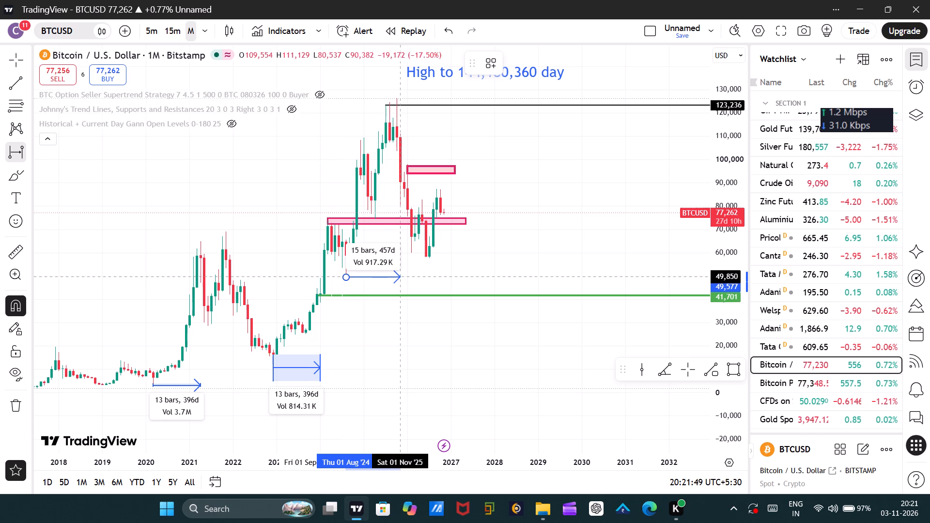
click(393, 277)
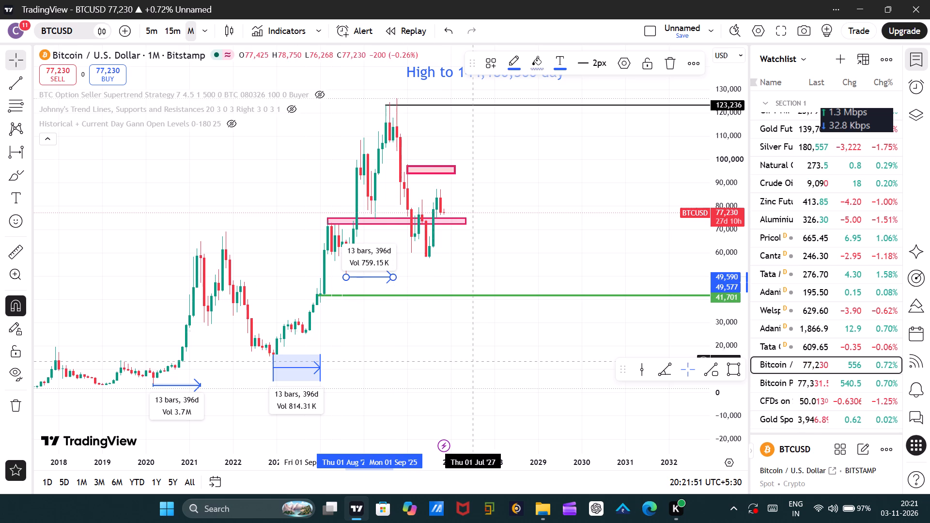
click(406, 379)
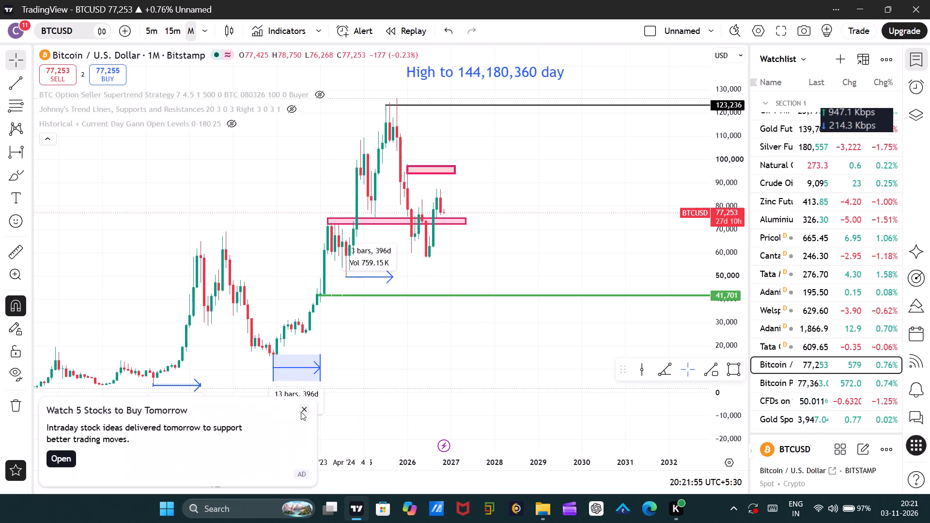
click(302, 410)
Draw a fourth date range of 13 bars from the July 2026 low at 57,735 to August 2027.
drag(478, 354, 463, 370)
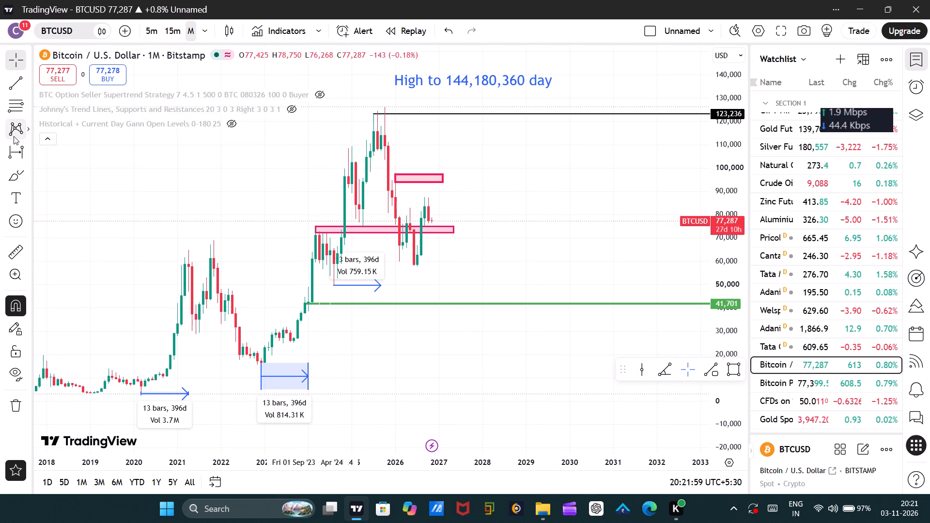
click(15, 156)
click(419, 292)
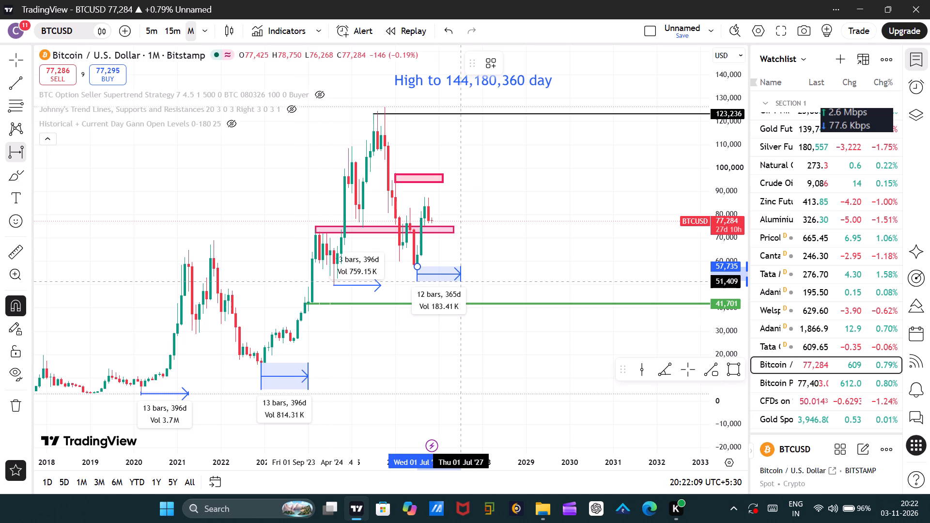
click(464, 280)
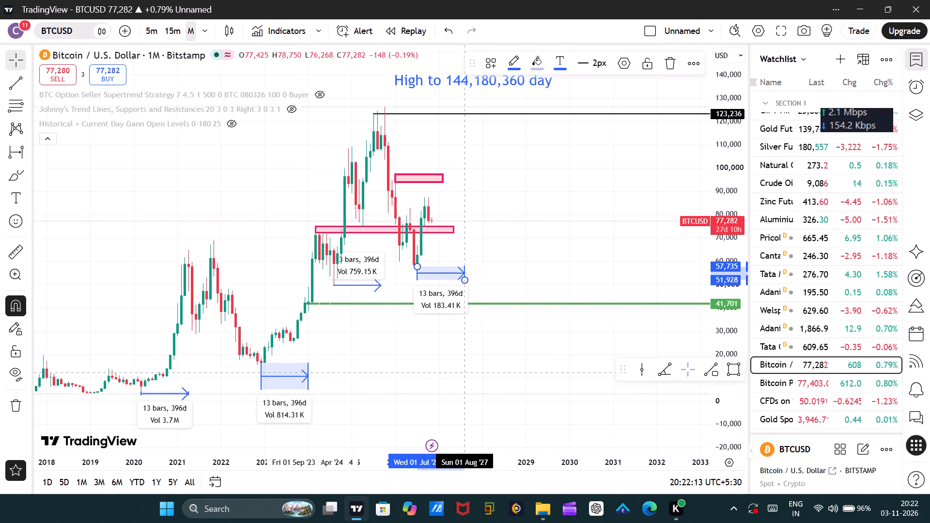
click(419, 366)
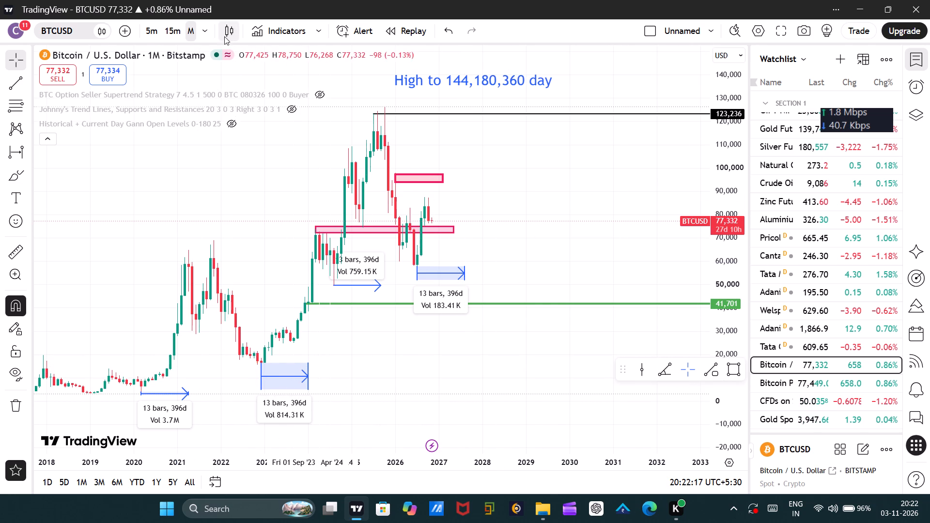
Switch the chart interval to 1 week.
click(205, 32)
scroll(213, 516, down, 2)
click(223, 450)
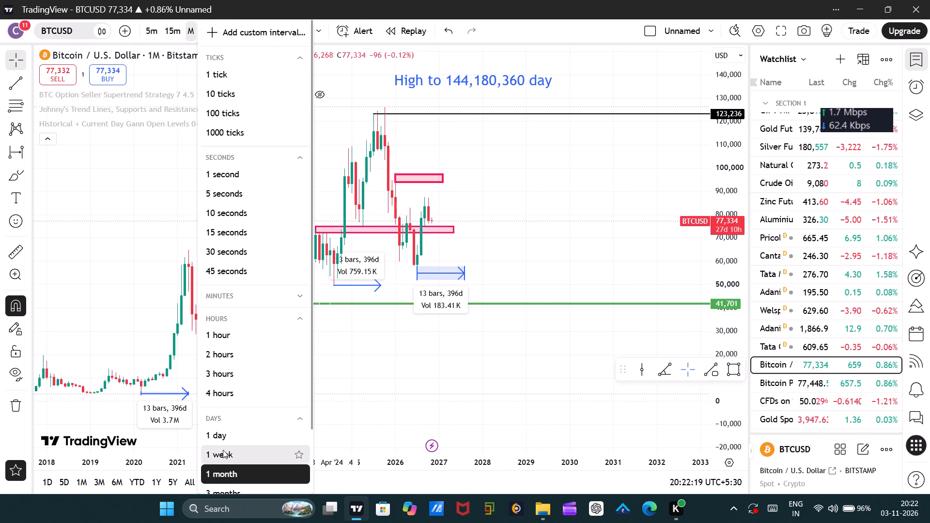
Extend the fourth date range's end point to 2 August 2027 so that it spans 57 weekly bars.
scroll(234, 369, down, 2)
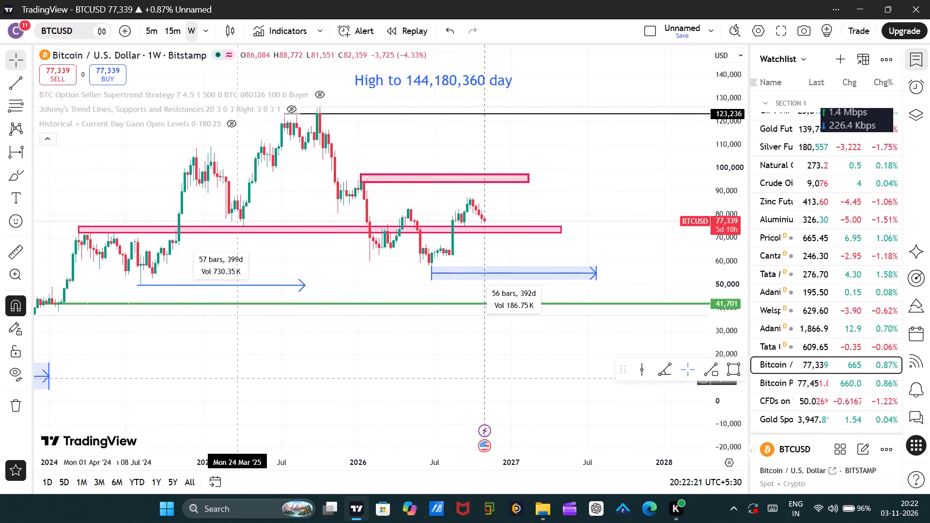
scroll(238, 378, down, 1)
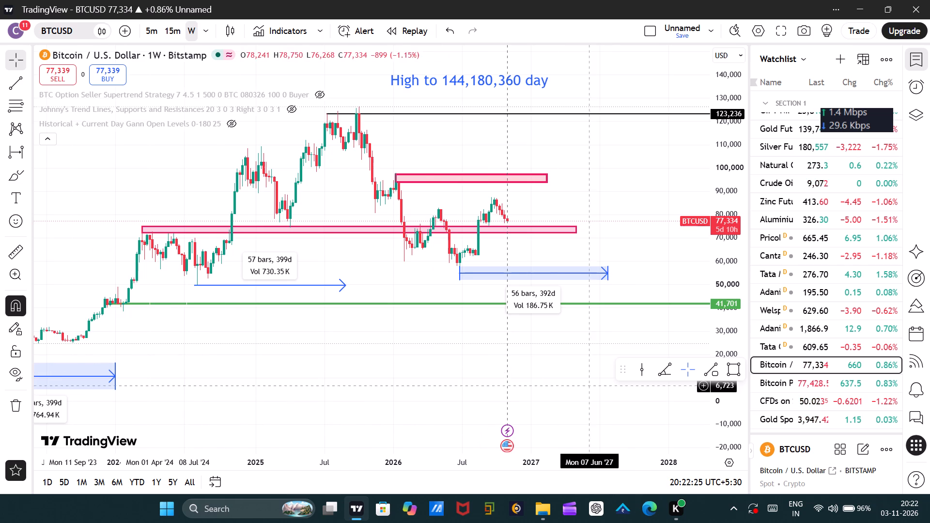
scroll(374, 382, down, 2)
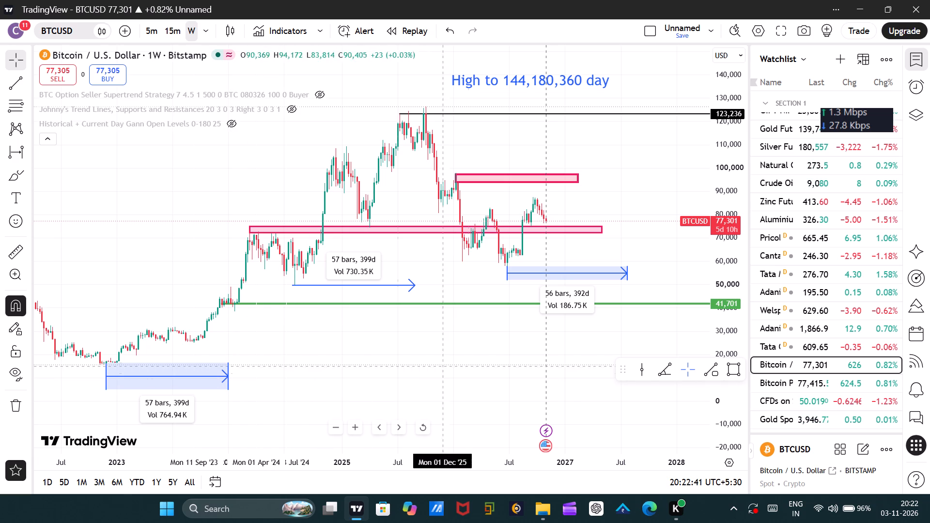
click(627, 278)
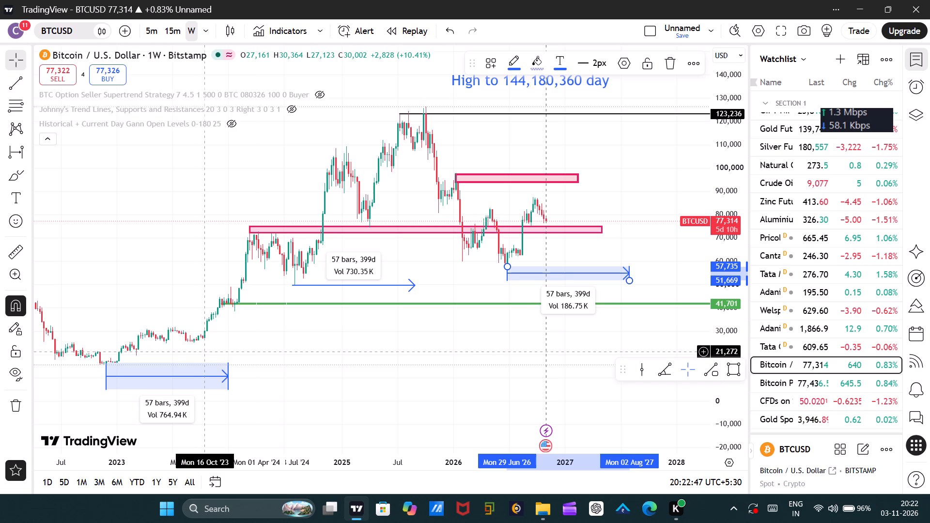
Measure a span of 45 weekly bars from the 5 December 2022 low area to 16 October 2023.
click(18, 246)
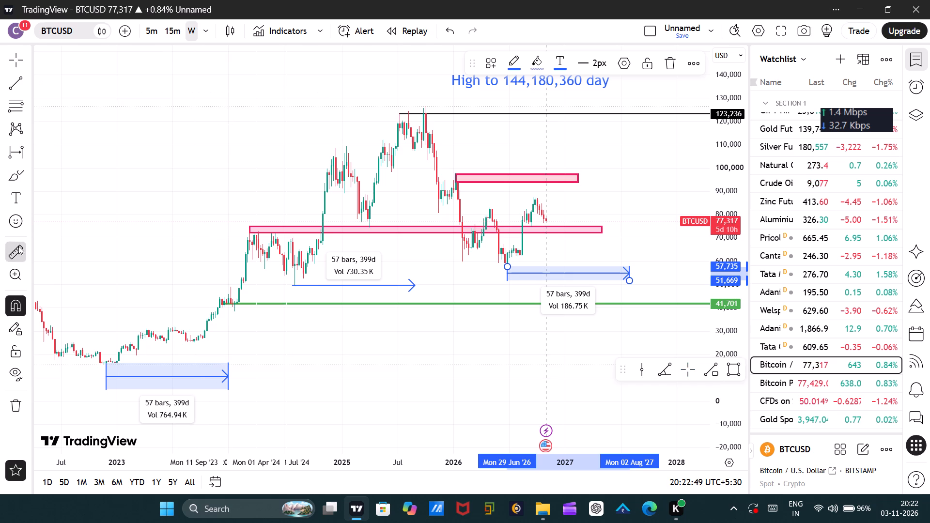
click(108, 363)
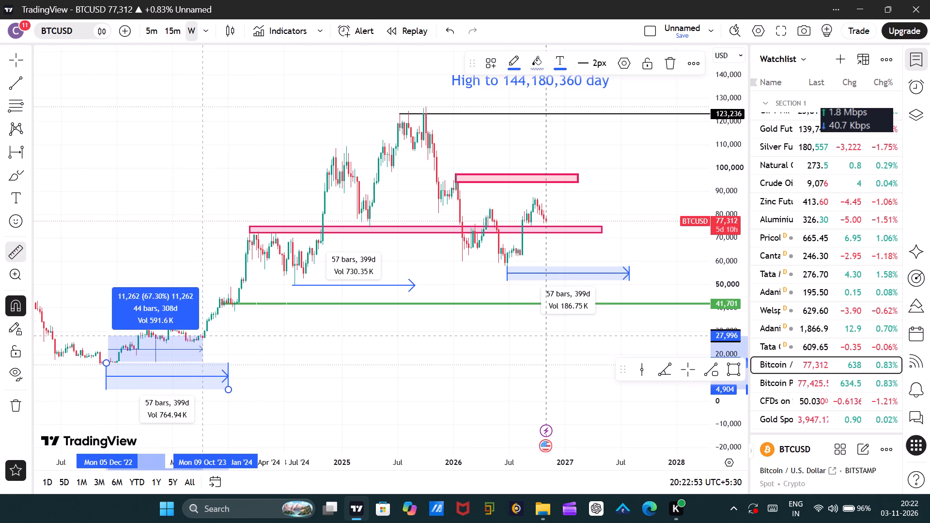
click(204, 335)
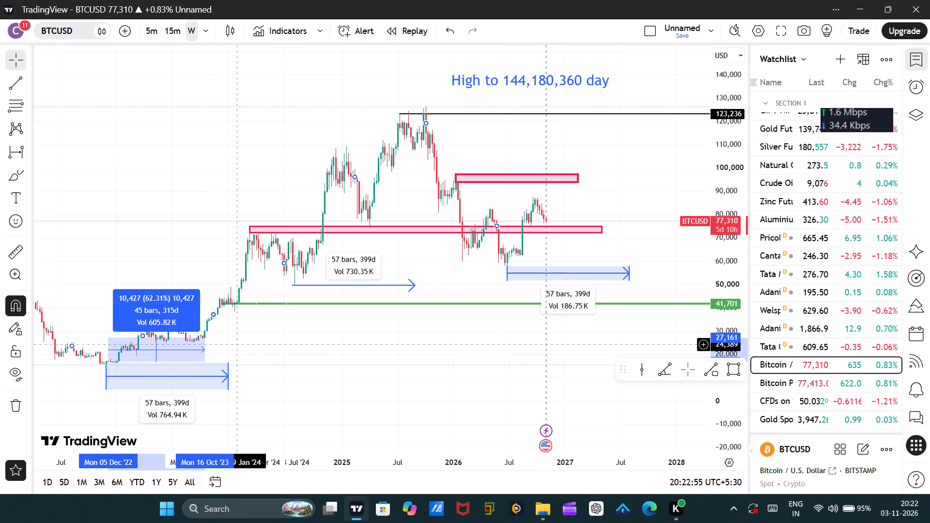
drag(261, 348, 264, 357)
Measure a span of 45 weekly bars from the 5 August 2024 low to 16 June 2025.
click(14, 253)
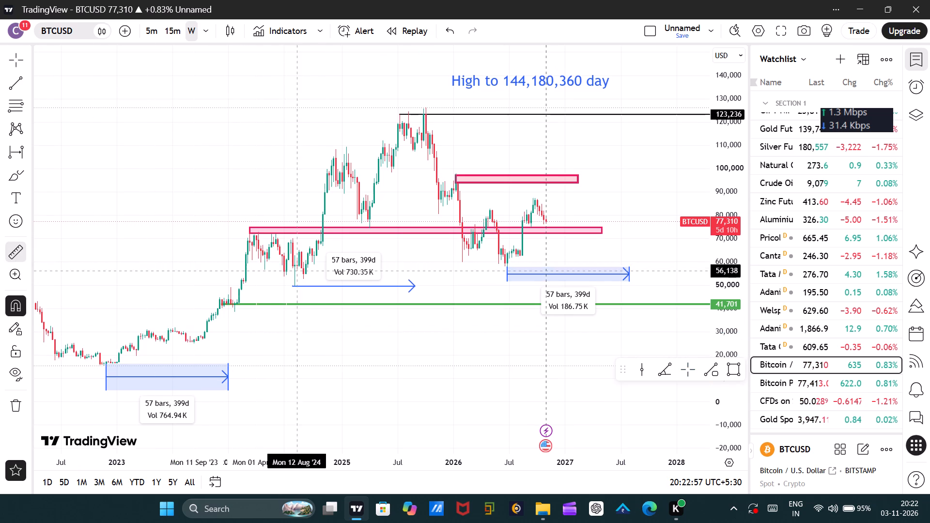
click(295, 267)
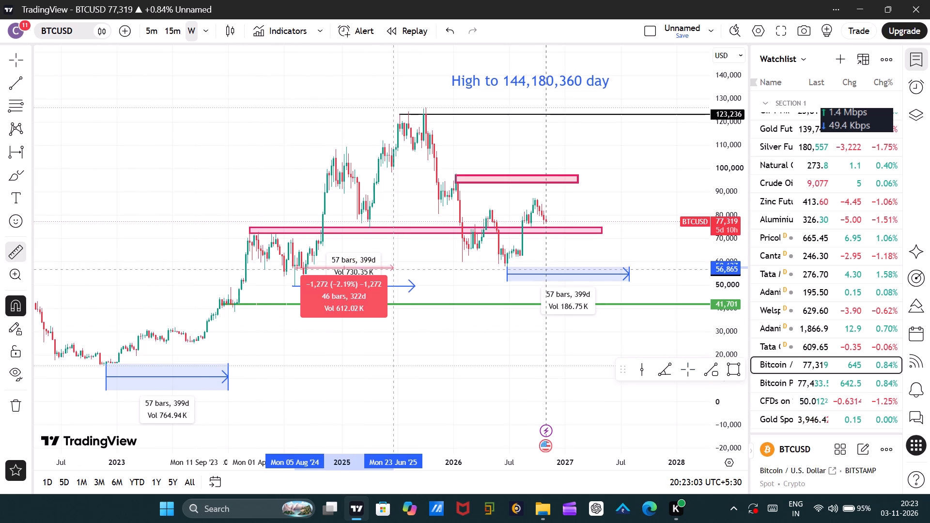
click(392, 269)
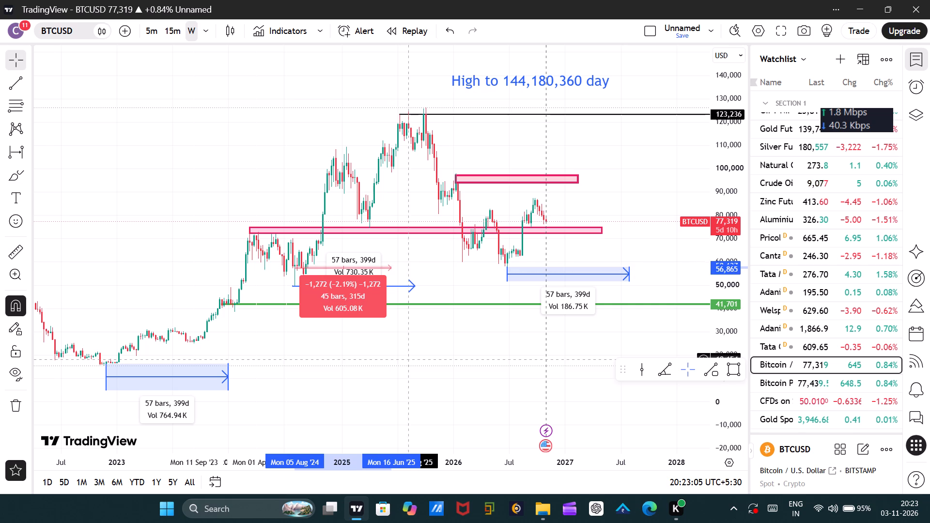
click(410, 361)
Measure a span of 45 weekly bars from the 29 June 2026 low to 10 May 2027.
drag(400, 353, 265, 353)
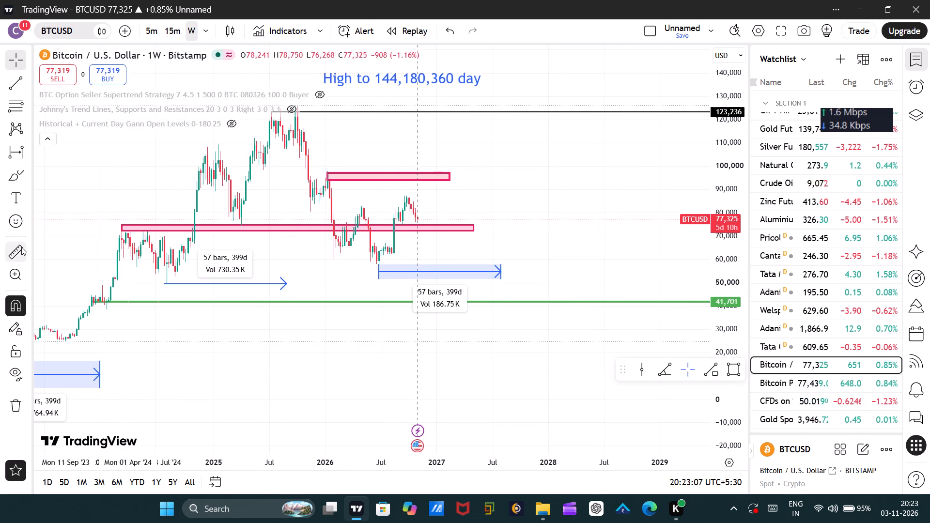
click(21, 247)
click(378, 252)
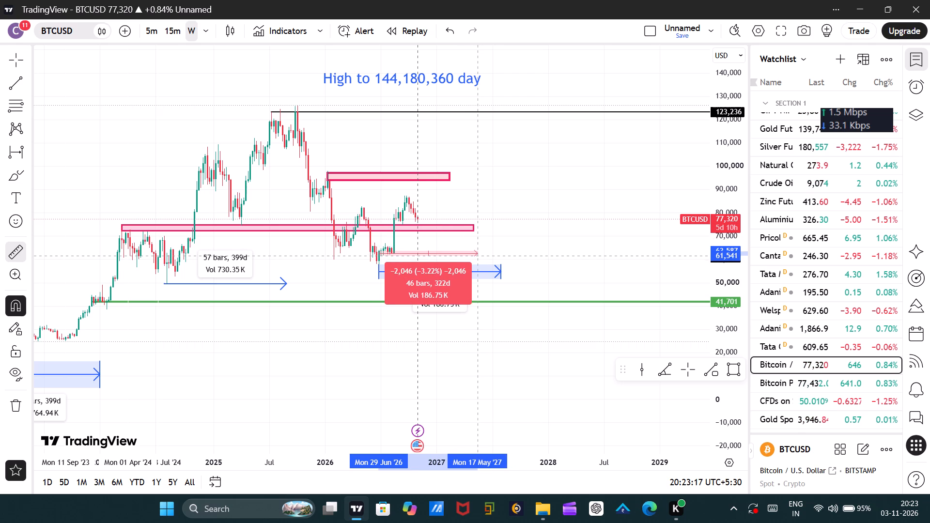
click(475, 258)
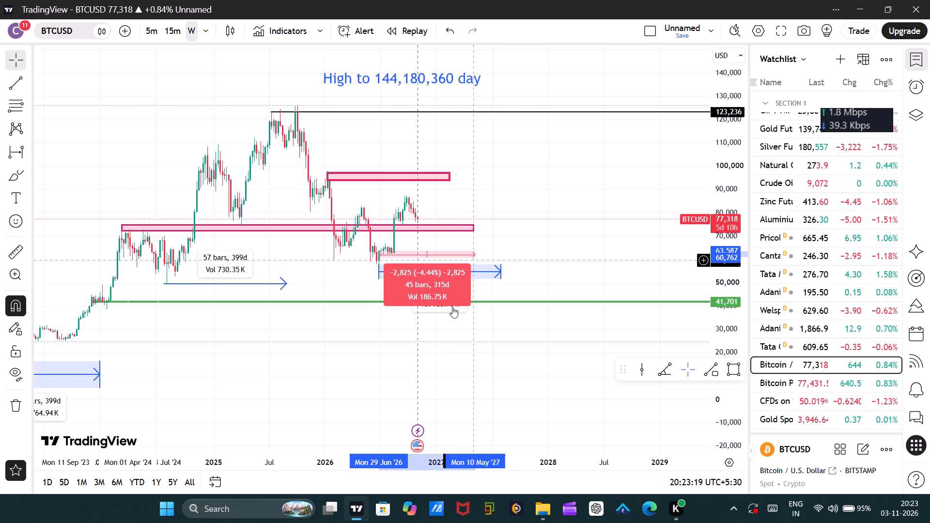
click(469, 354)
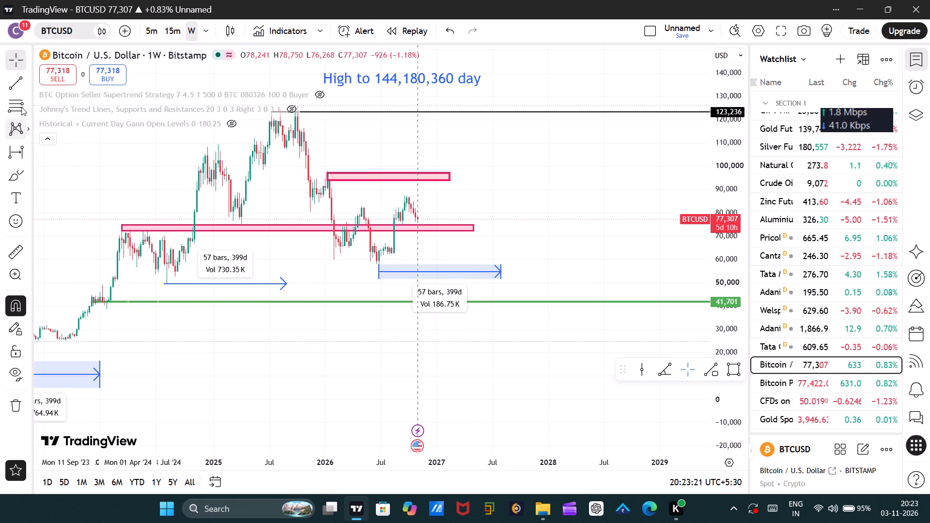
Place a vertical line on the chart at 19 April 2027.
click(27, 149)
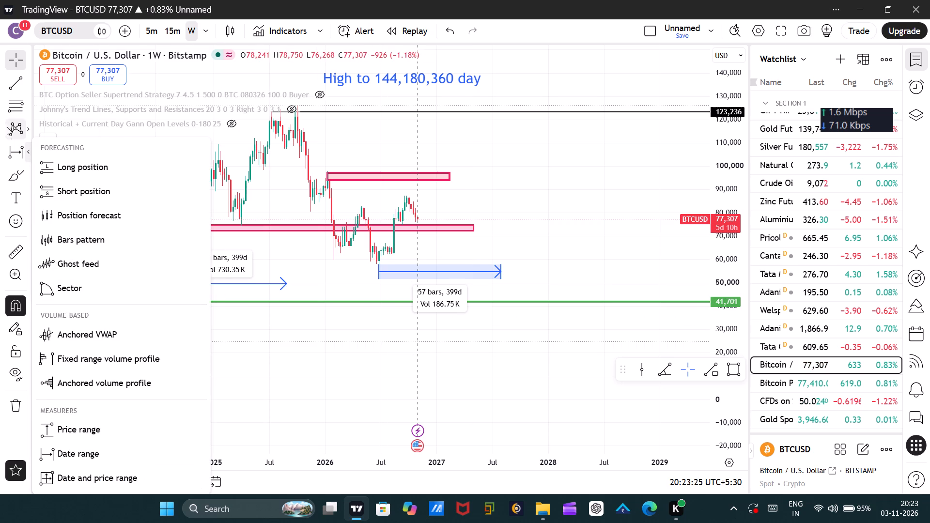
click(30, 85)
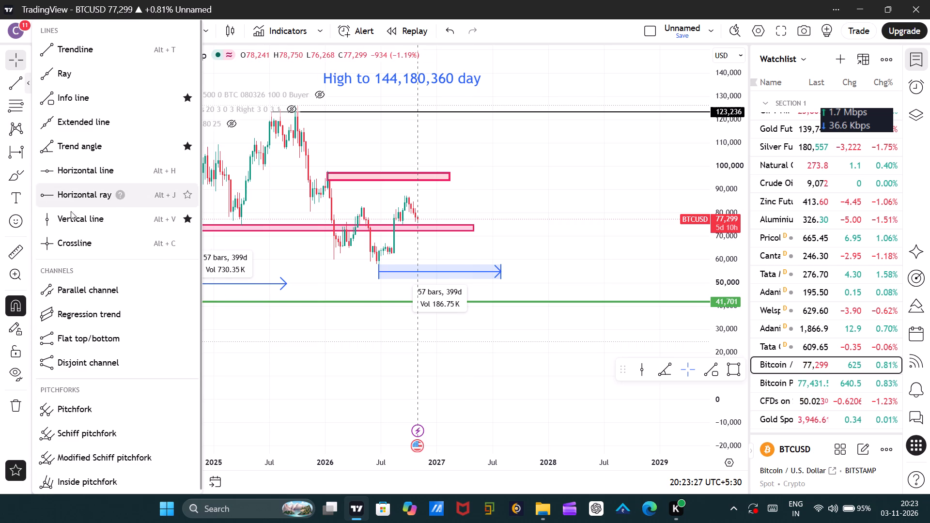
click(71, 224)
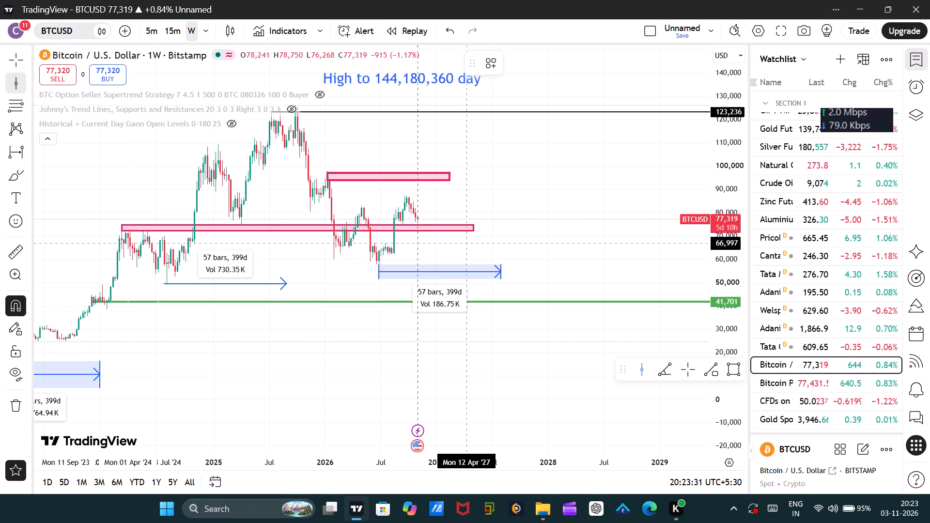
click(467, 243)
click(465, 246)
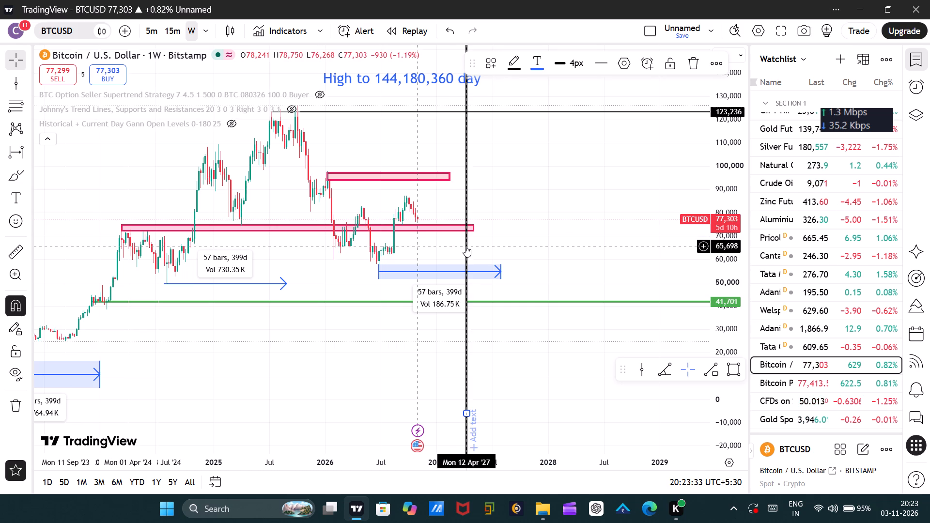
click(468, 246)
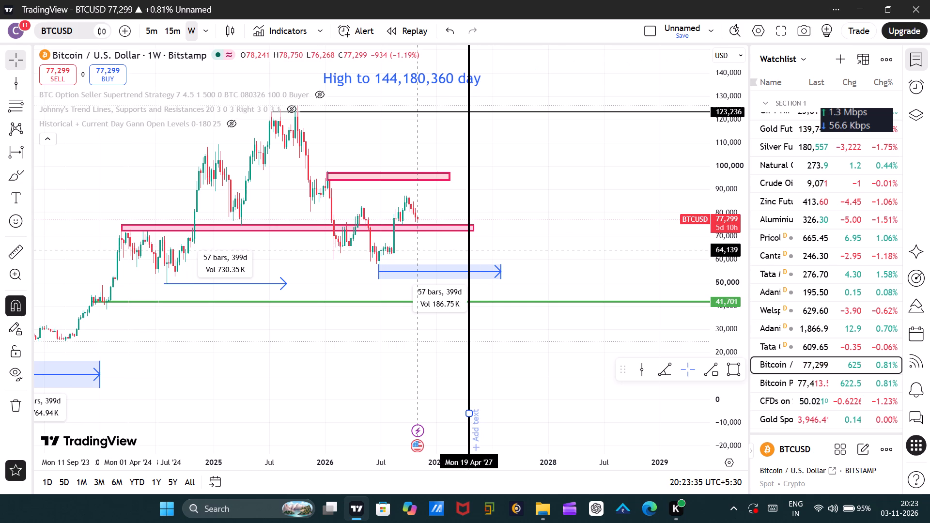
Draw a date range of 45 weekly bars from 28 November 2022 to 9 October 2023, above the 57-bar range.
drag(223, 369, 323, 329)
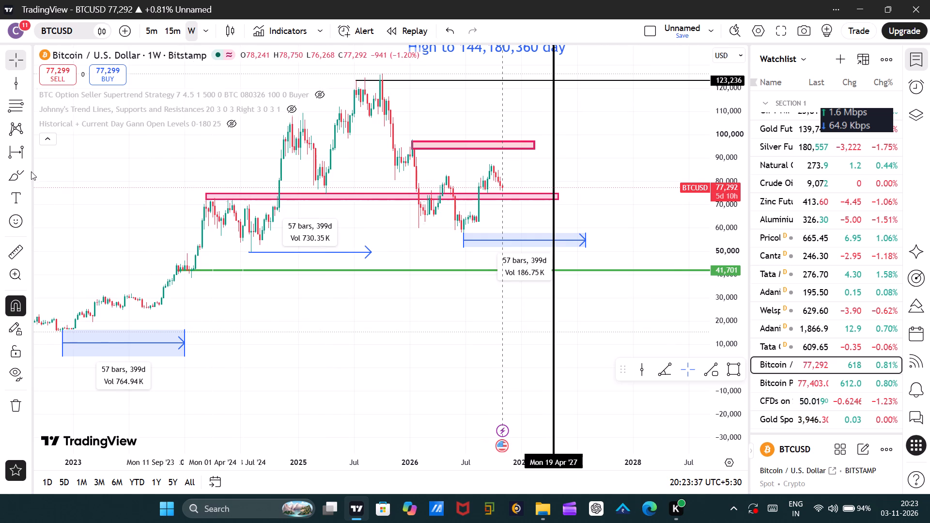
click(15, 148)
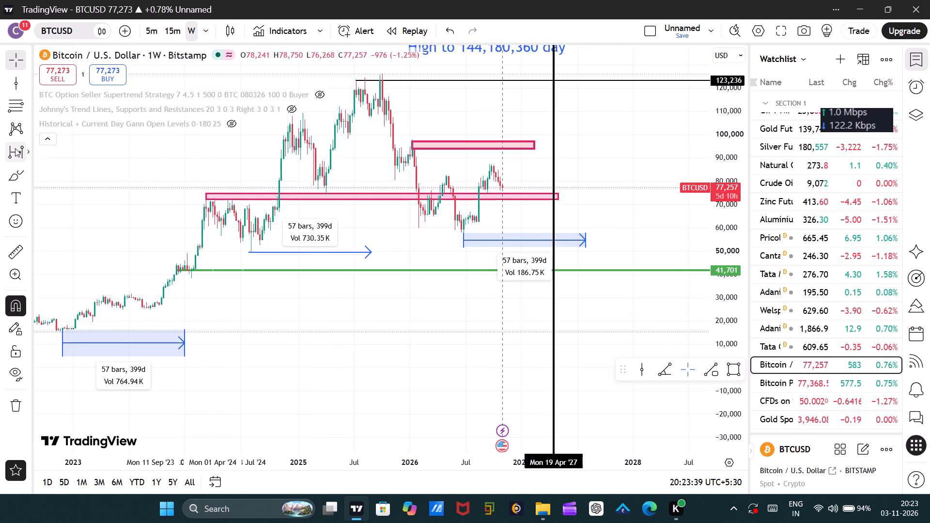
click(63, 313)
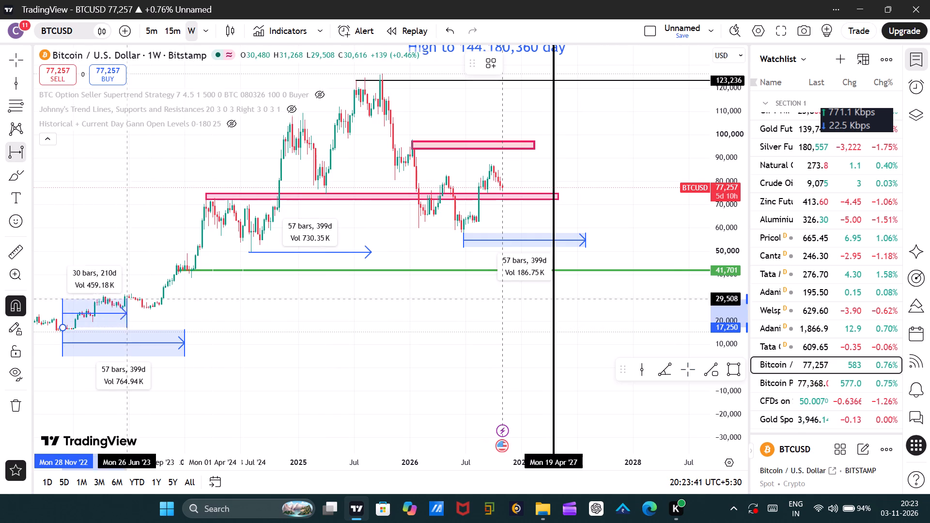
click(158, 308)
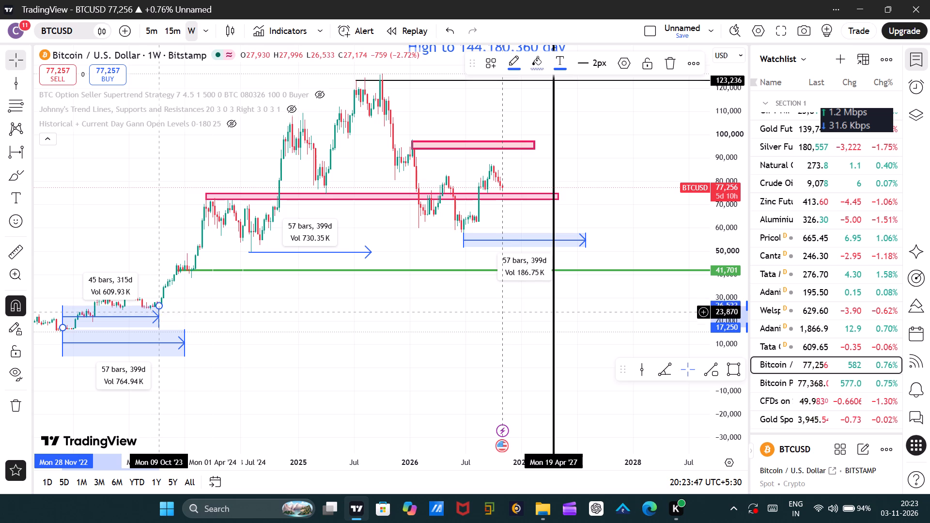
click(241, 314)
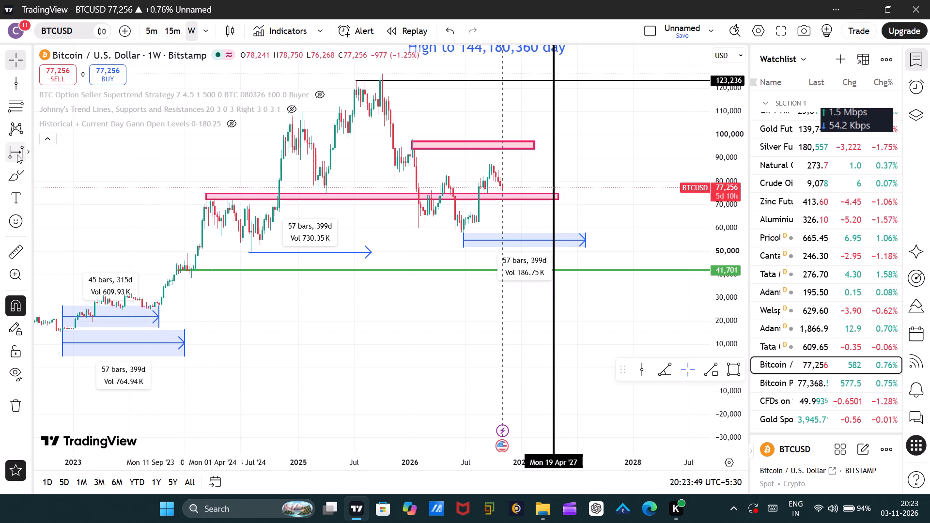
Draw a date range of 45 weekly bars from the 5 August 2024 low to 16 June 2025, above the 57-bar range.
click(17, 154)
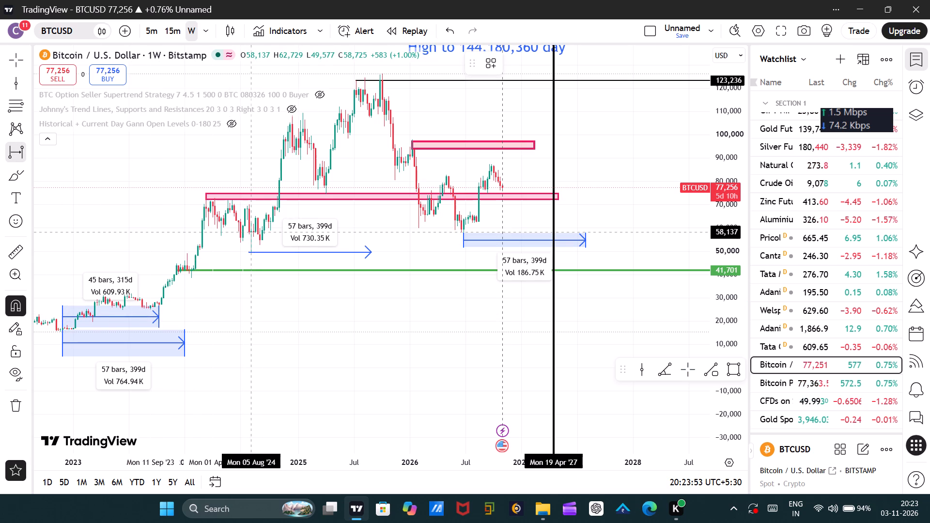
click(251, 240)
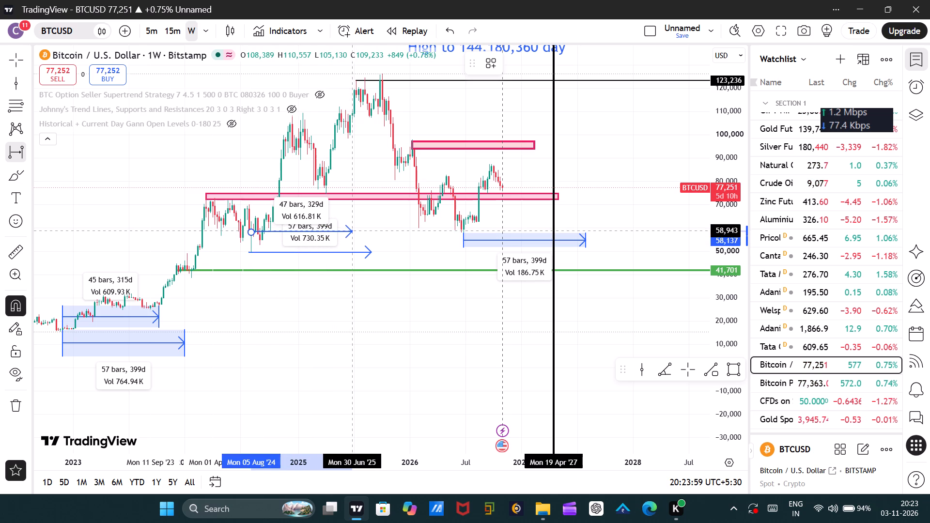
click(348, 231)
click(335, 310)
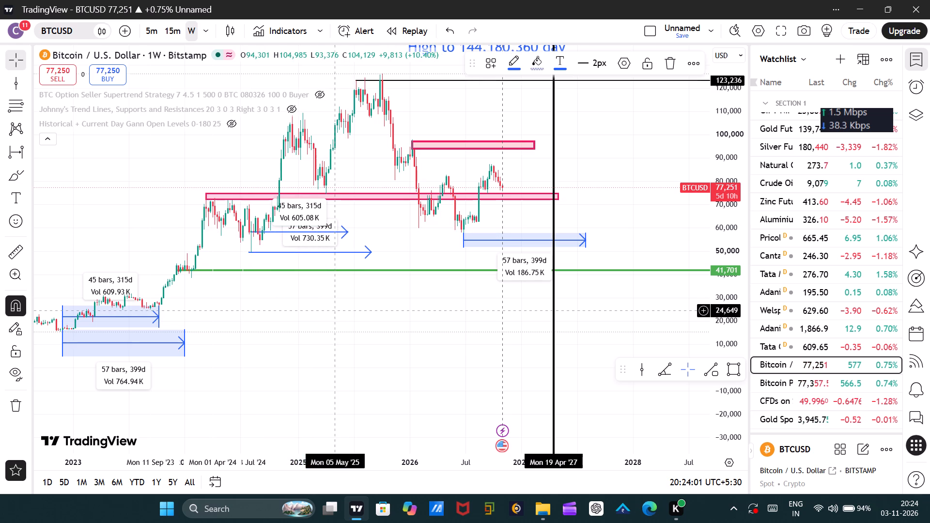
Draw a date range of 45 weekly bars from the 29 June 2026 low to 10 May 2027, above the 57-bar range.
drag(378, 313, 287, 308)
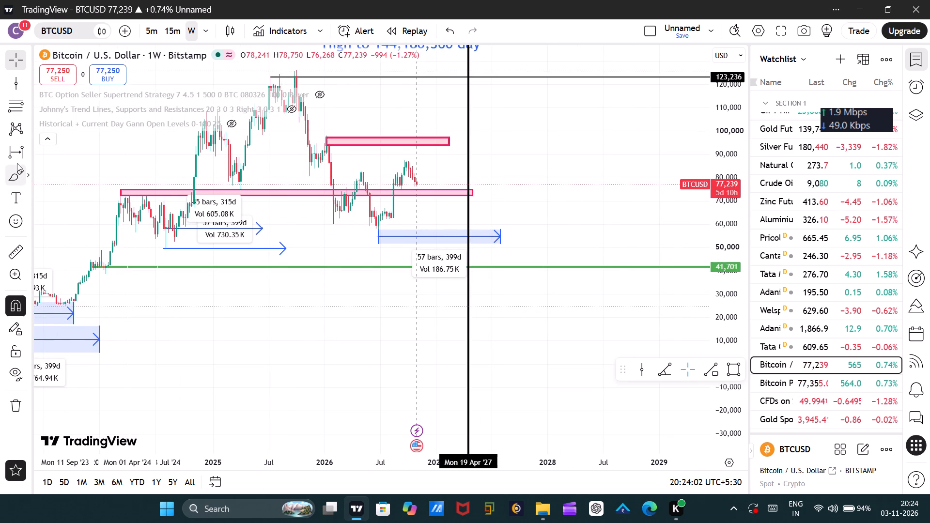
click(15, 151)
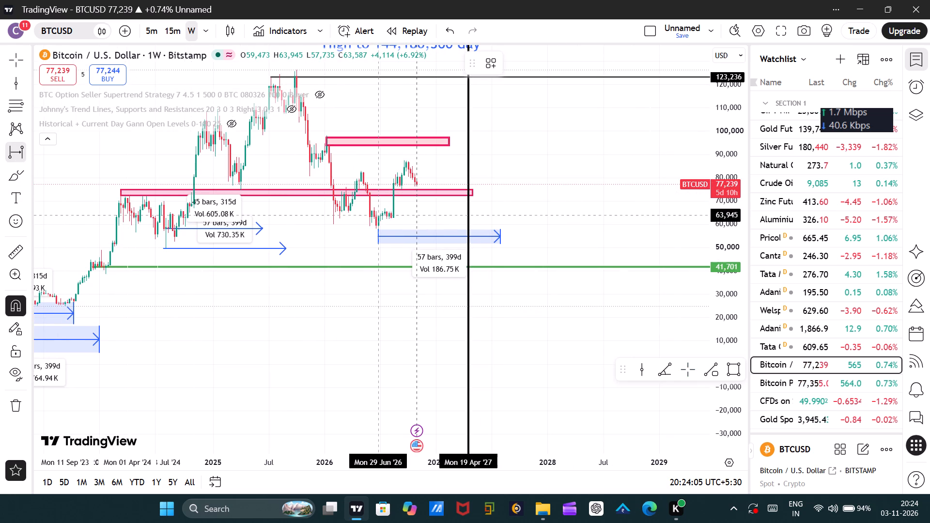
click(378, 224)
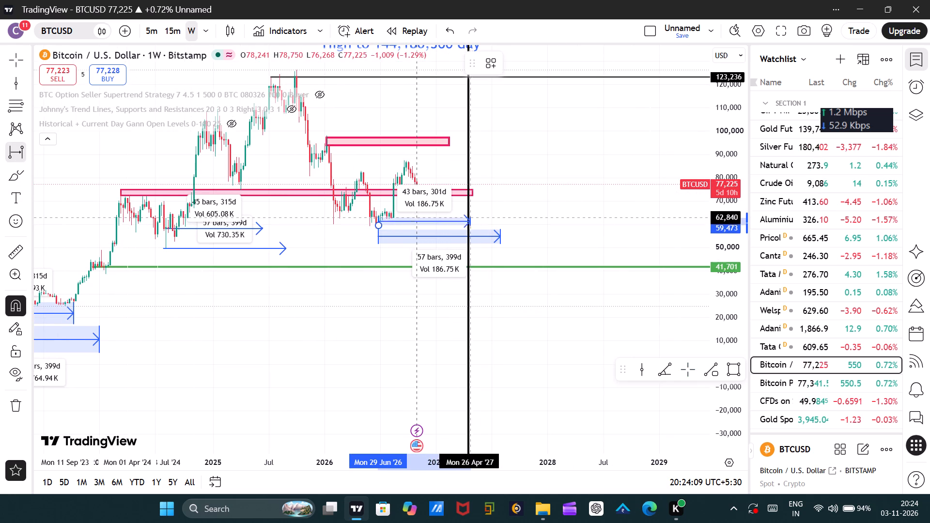
click(476, 219)
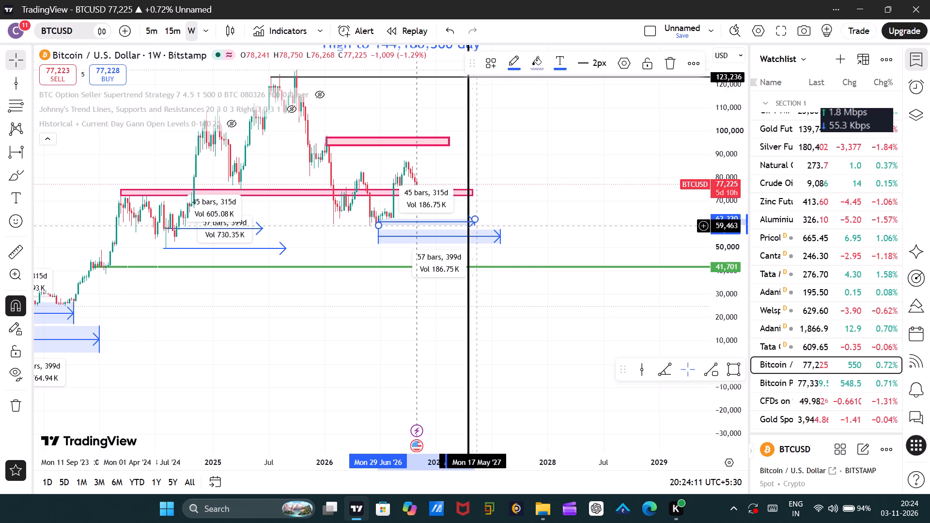
Move the vertical line to 10 May 2027, at the end of the 45-bar date range.
drag(467, 305, 478, 303)
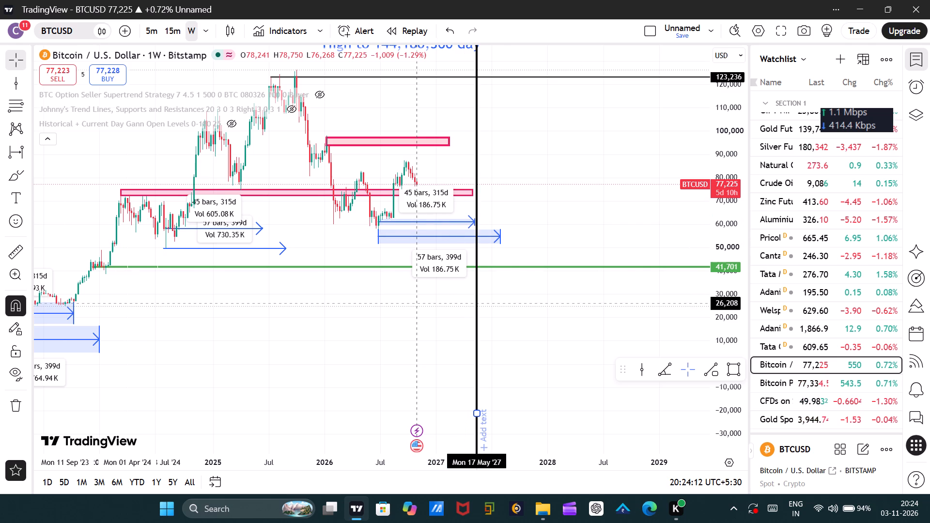
drag(478, 303, 475, 314)
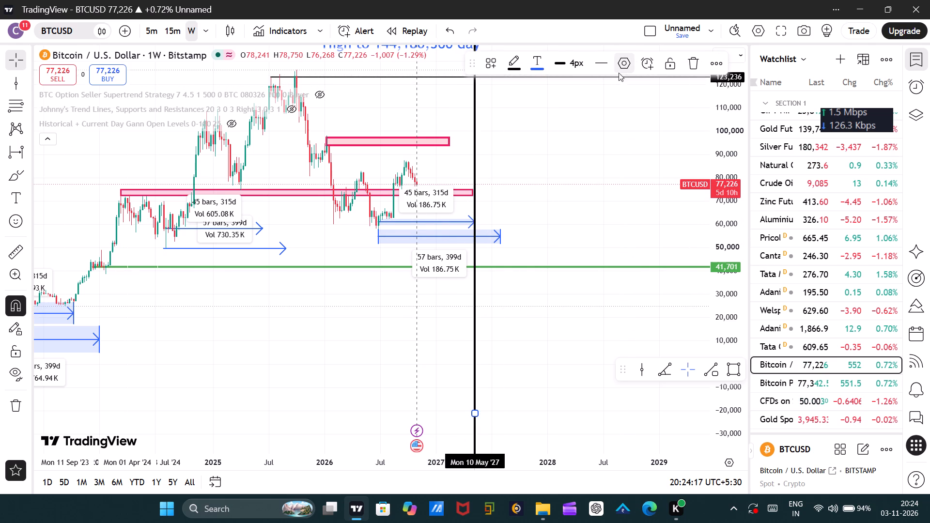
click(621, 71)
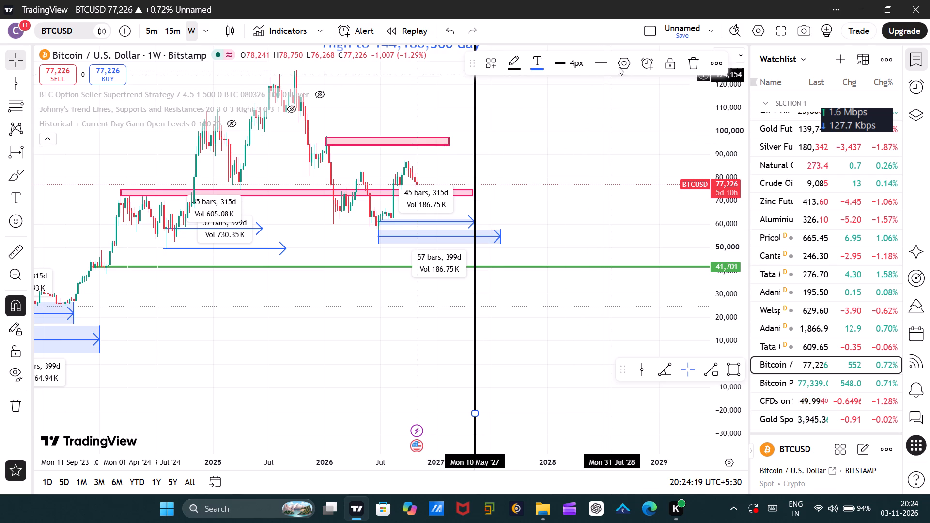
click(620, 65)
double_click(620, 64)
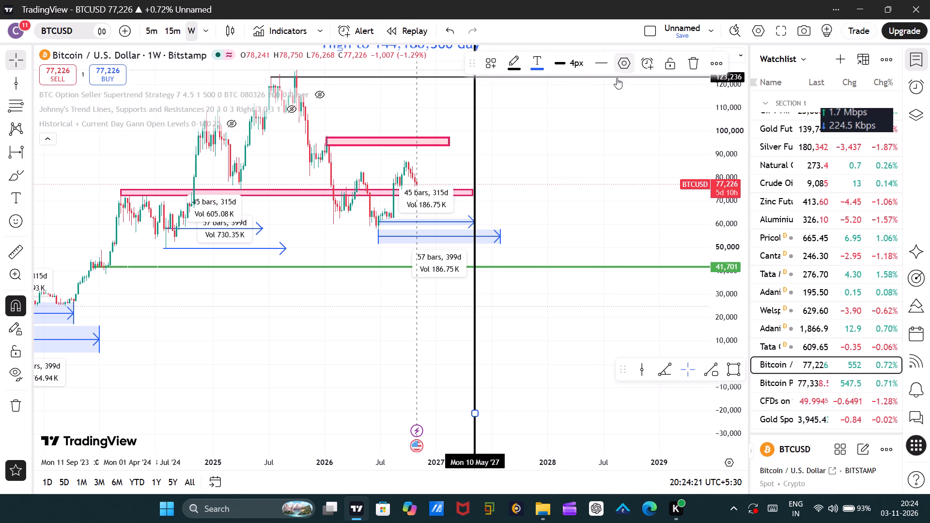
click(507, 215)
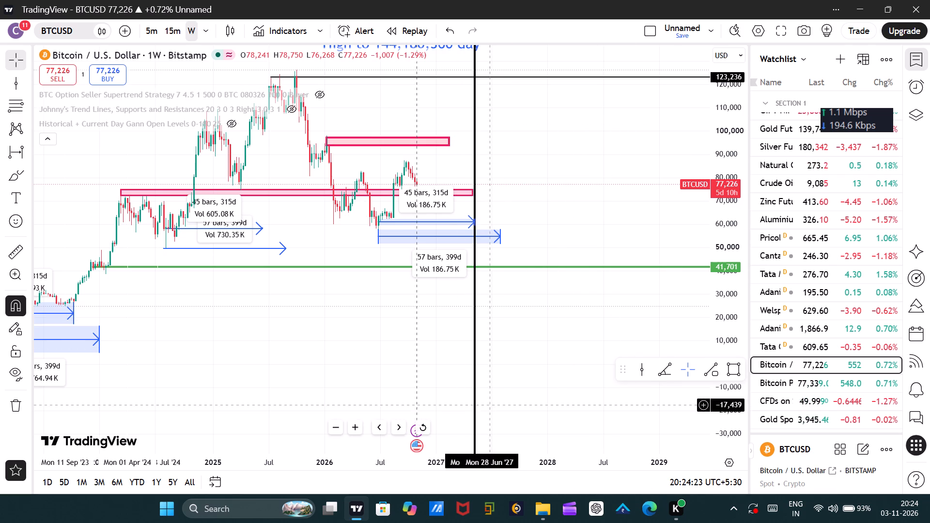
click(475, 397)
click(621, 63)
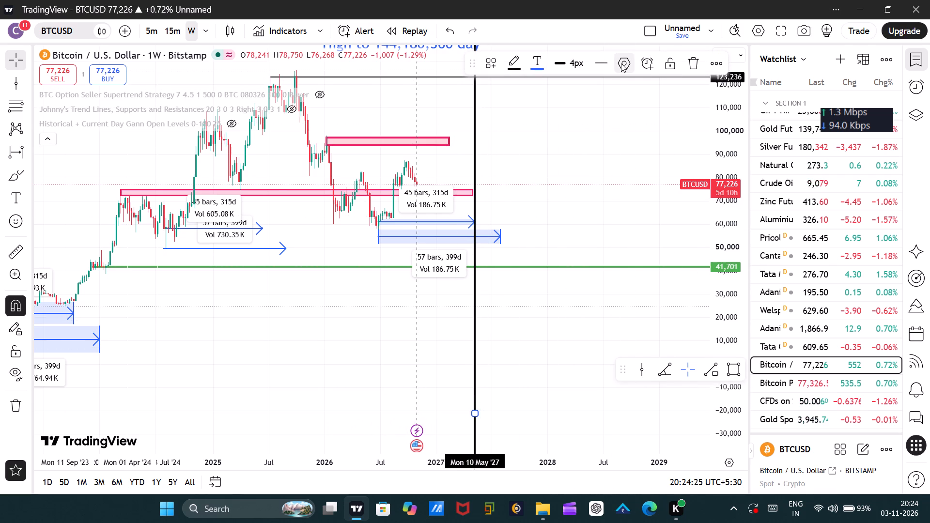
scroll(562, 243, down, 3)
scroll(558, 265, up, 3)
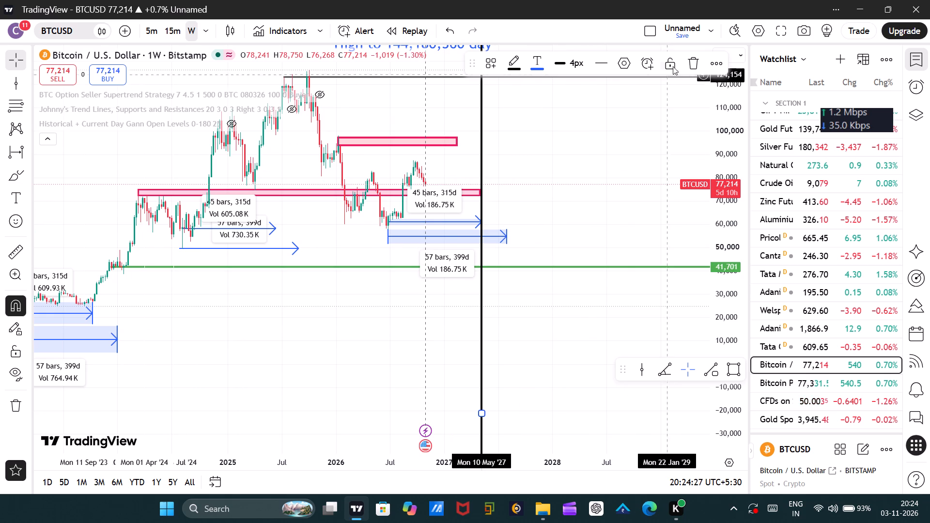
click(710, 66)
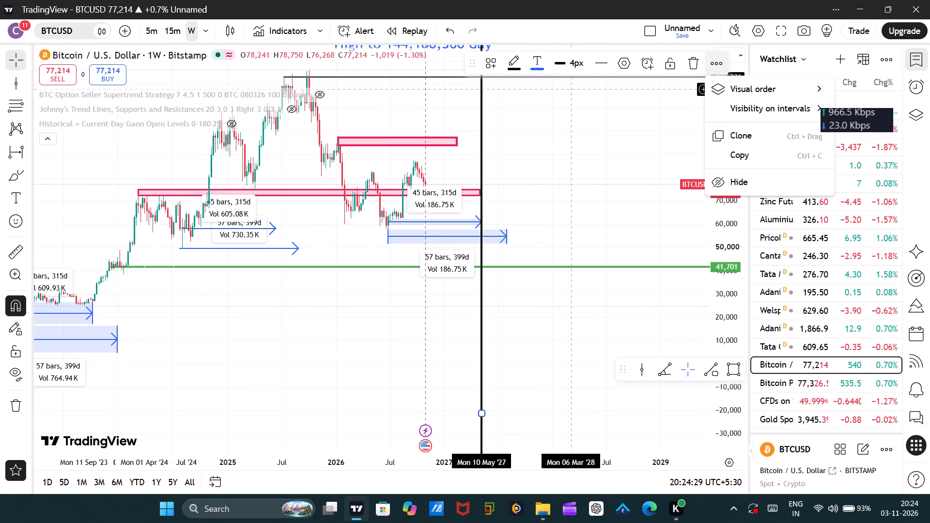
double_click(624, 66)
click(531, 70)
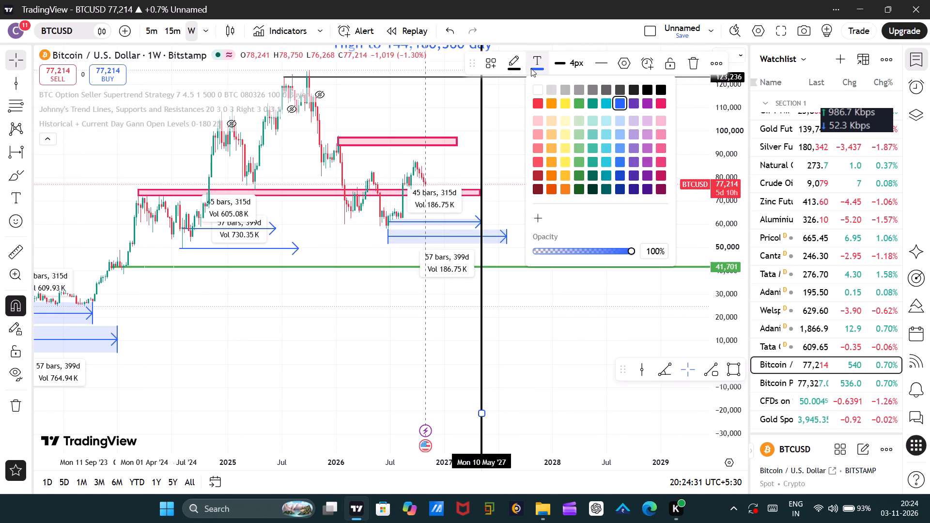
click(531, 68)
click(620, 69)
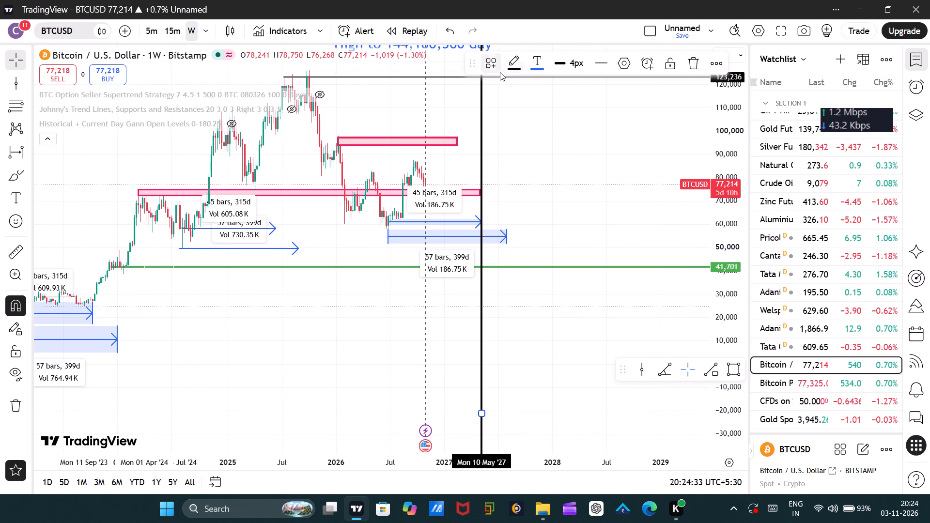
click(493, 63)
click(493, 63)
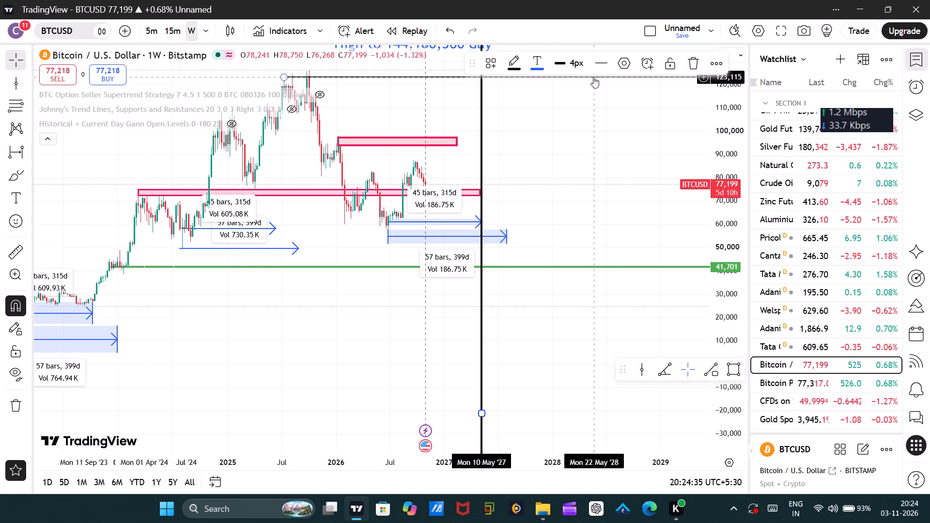
Add the text "big upside candel" to the vertical line at 10 May 2027.
triple_click(621, 64)
double_click(621, 62)
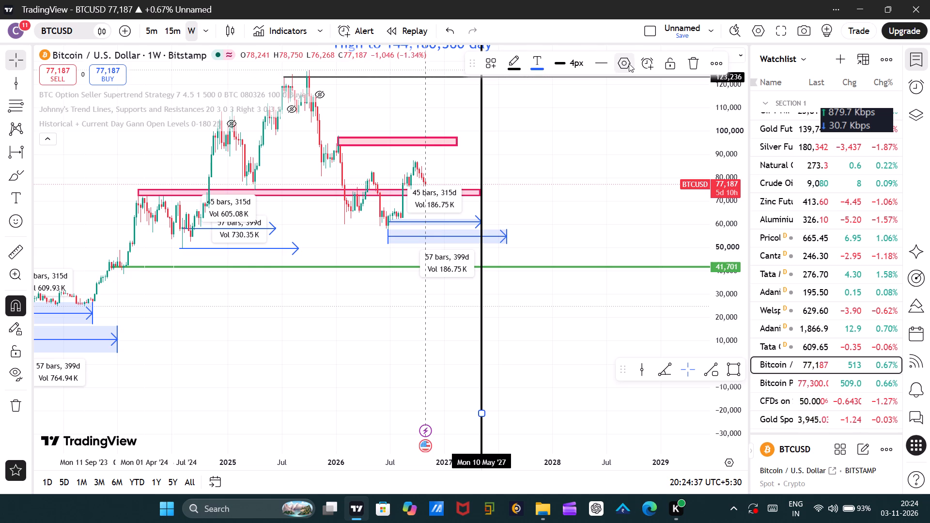
click(21, 173)
click(22, 197)
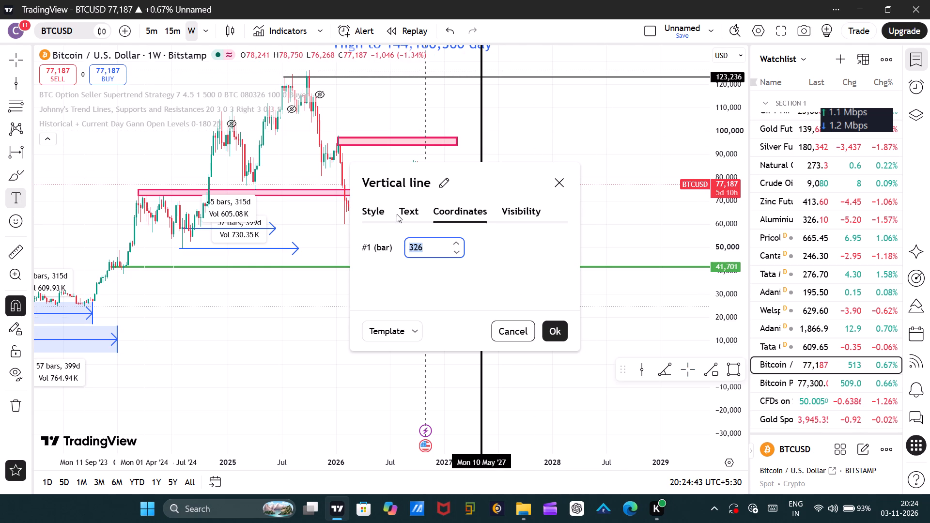
click(397, 214)
click(404, 213)
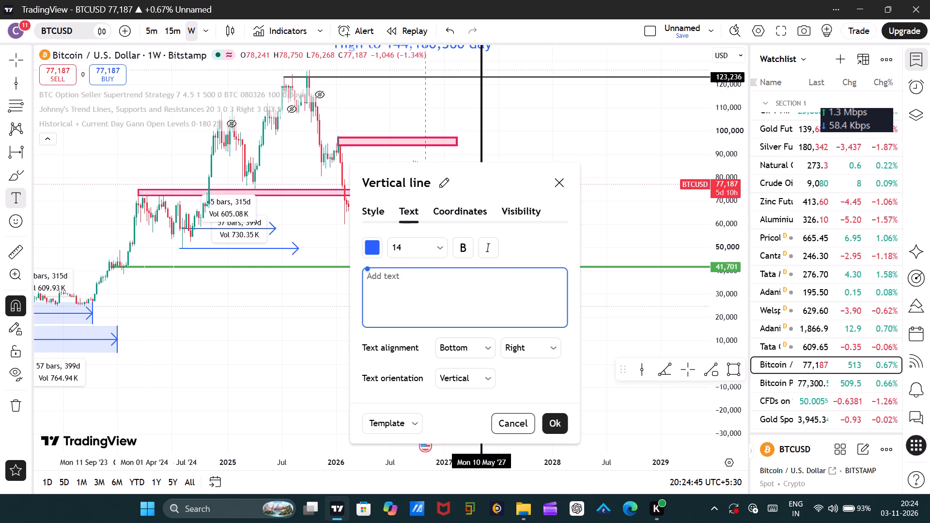
text(big u)
key(p)
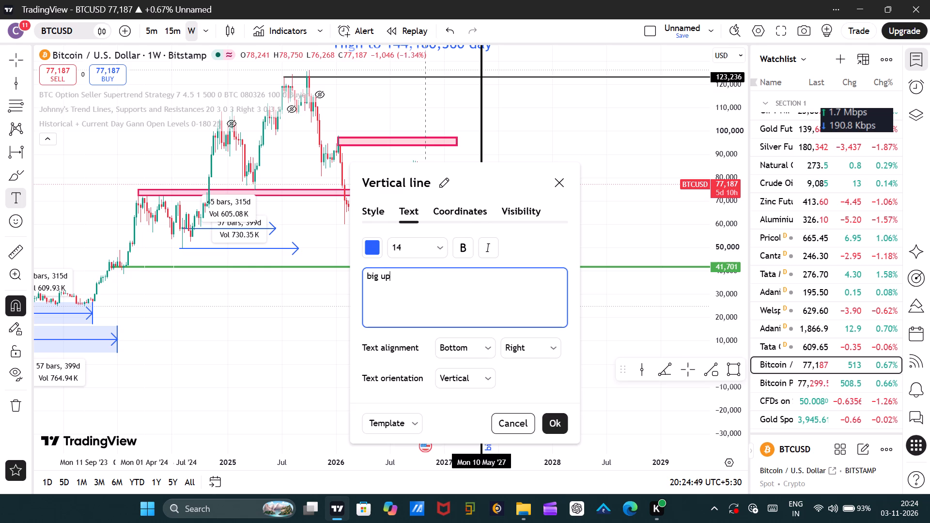
text(side candel)
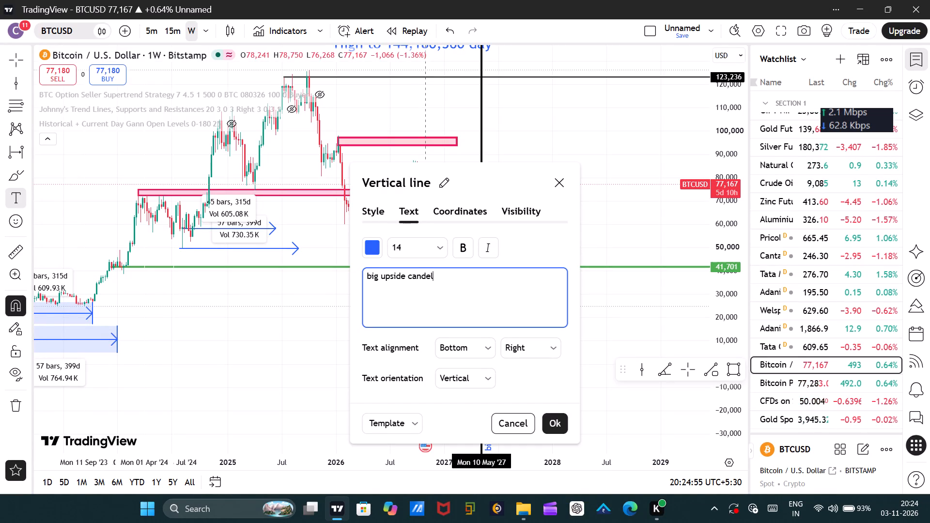
click(552, 424)
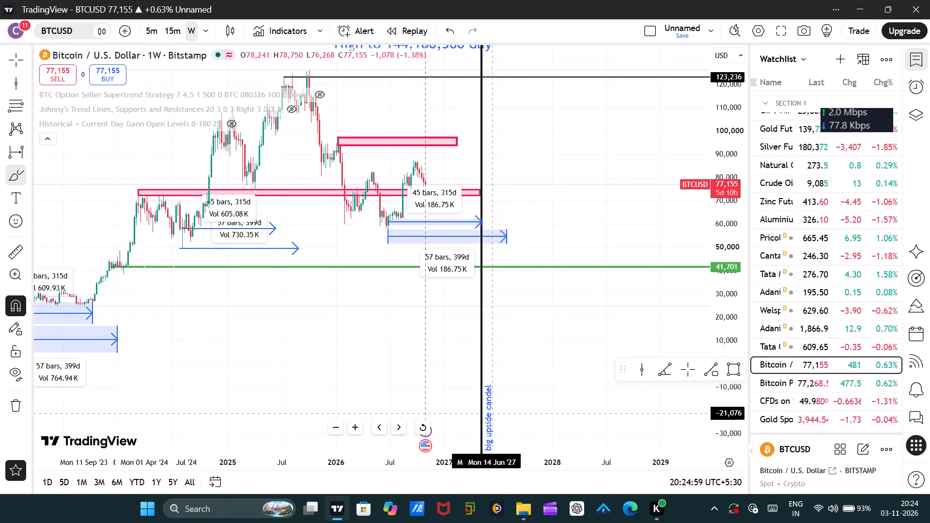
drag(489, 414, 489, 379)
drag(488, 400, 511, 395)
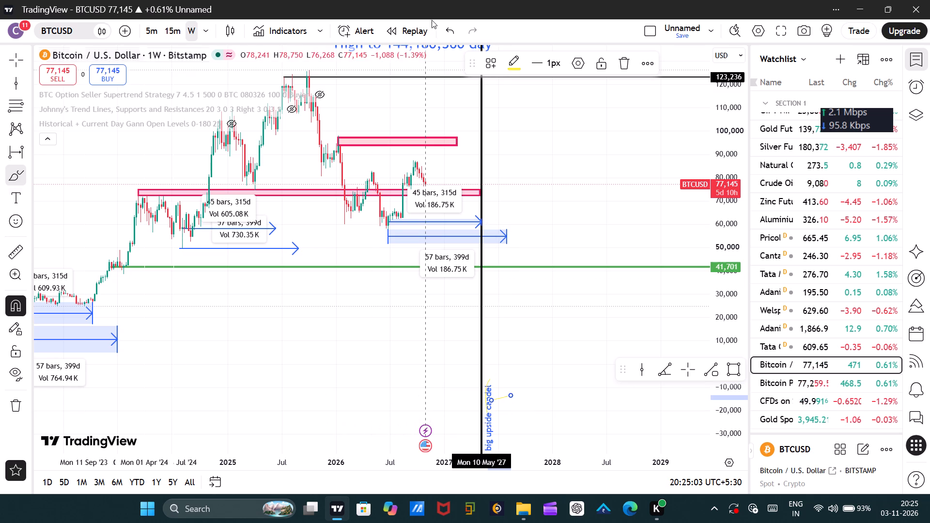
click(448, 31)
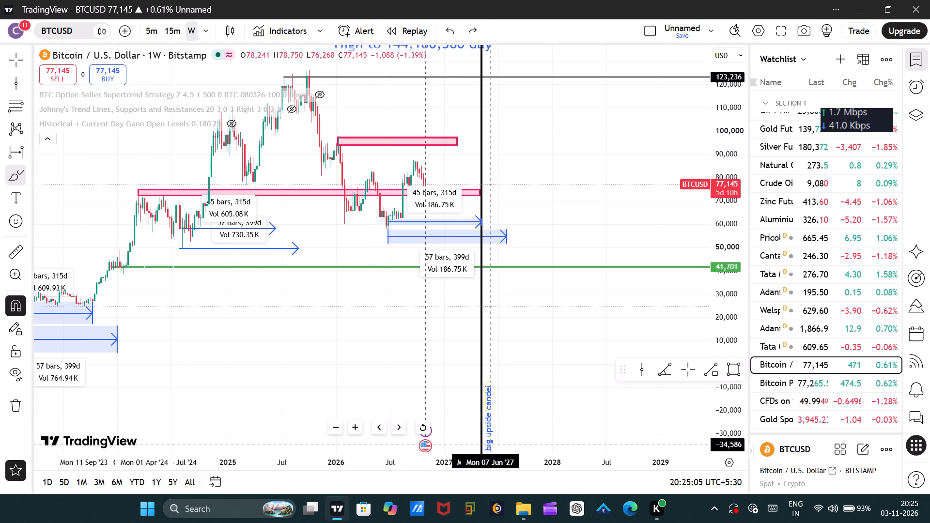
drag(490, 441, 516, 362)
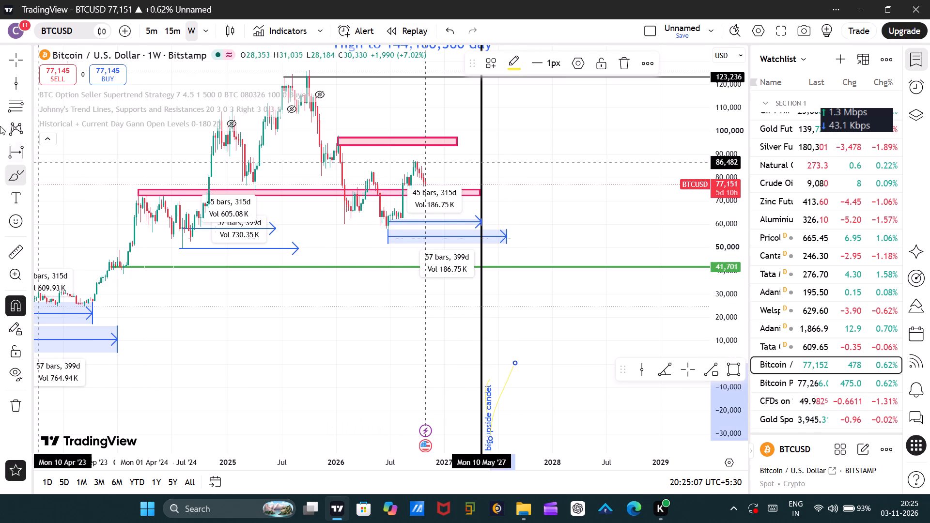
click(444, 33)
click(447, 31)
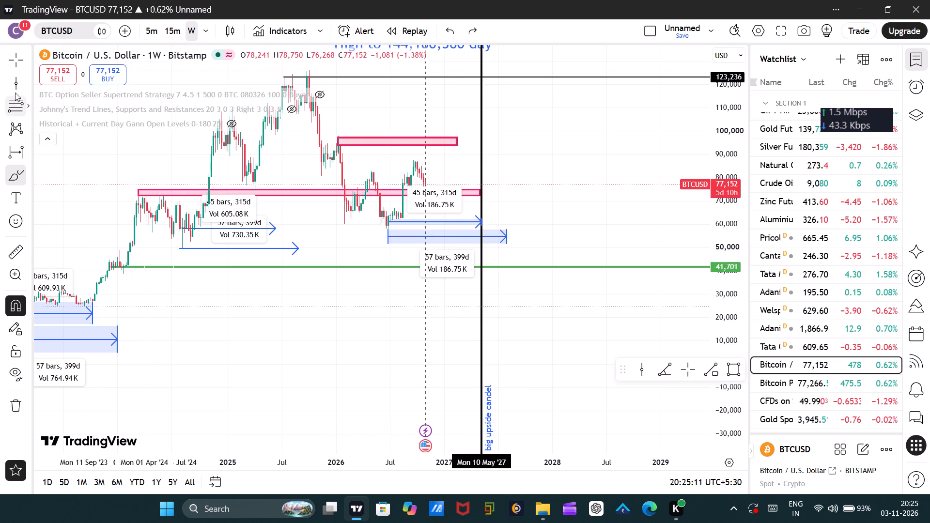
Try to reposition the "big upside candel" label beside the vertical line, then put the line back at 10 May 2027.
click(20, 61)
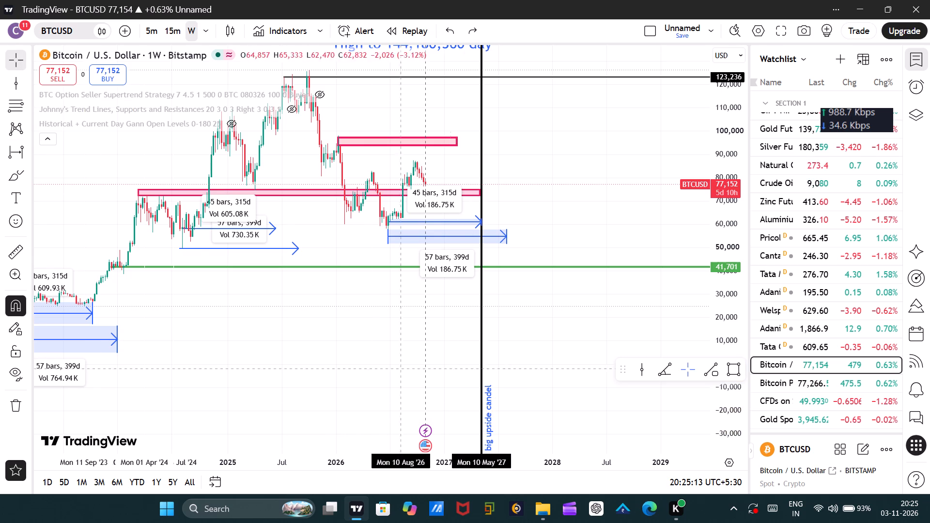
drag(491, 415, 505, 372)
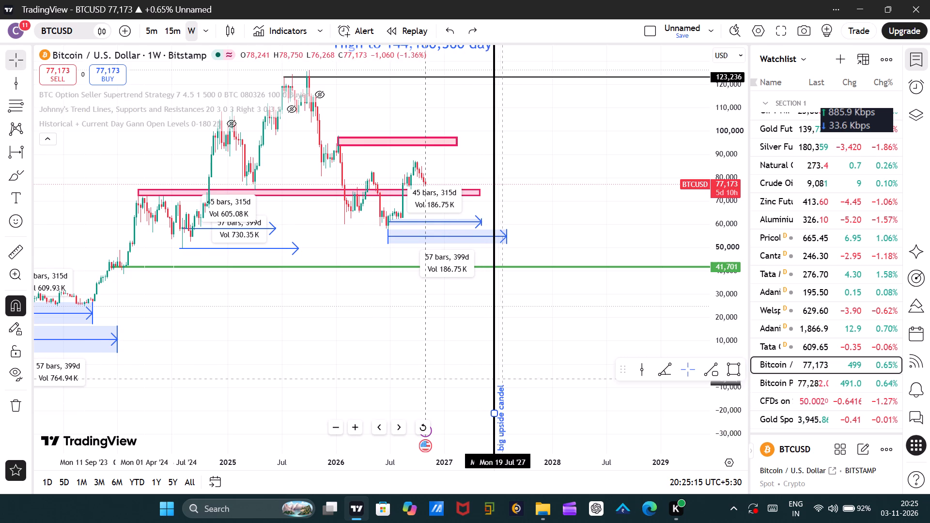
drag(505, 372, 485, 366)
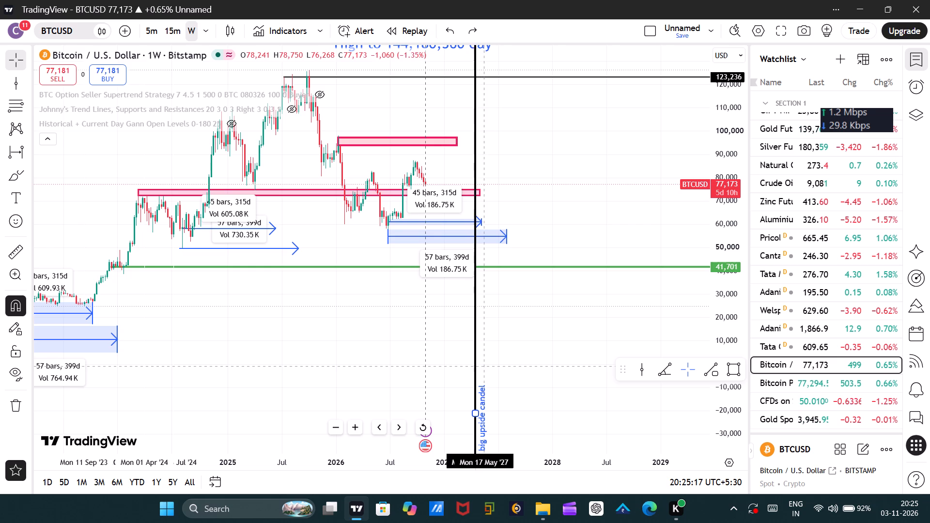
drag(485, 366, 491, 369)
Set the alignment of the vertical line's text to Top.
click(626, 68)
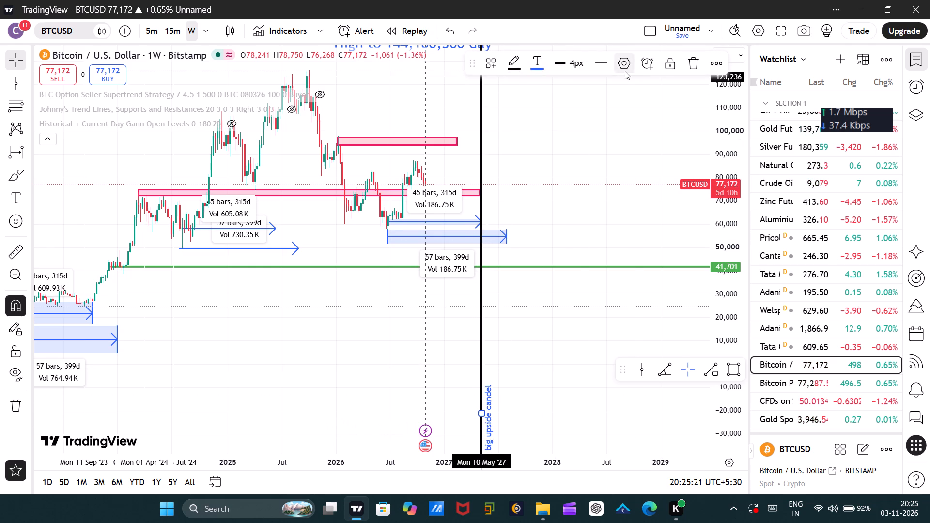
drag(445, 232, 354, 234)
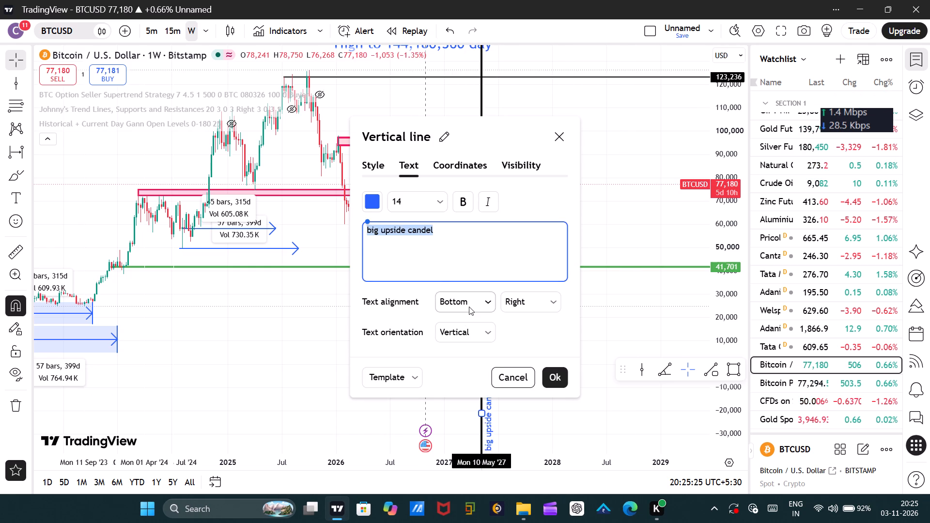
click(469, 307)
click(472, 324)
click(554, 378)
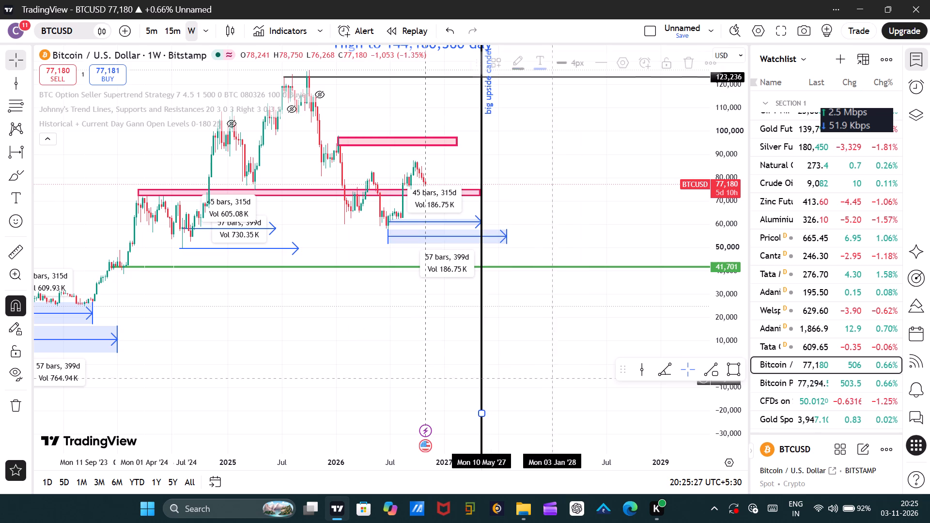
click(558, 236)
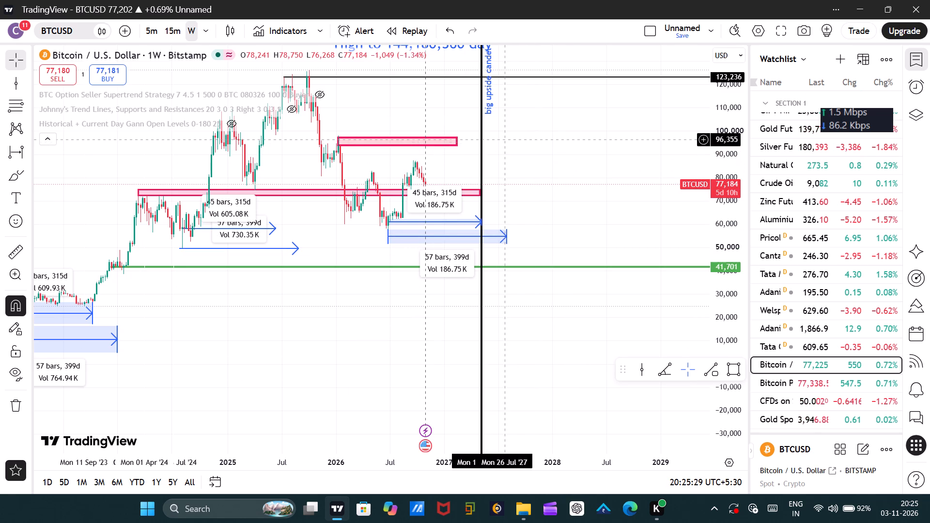
Set the alignment of the vertical line's text to Middle.
click(480, 120)
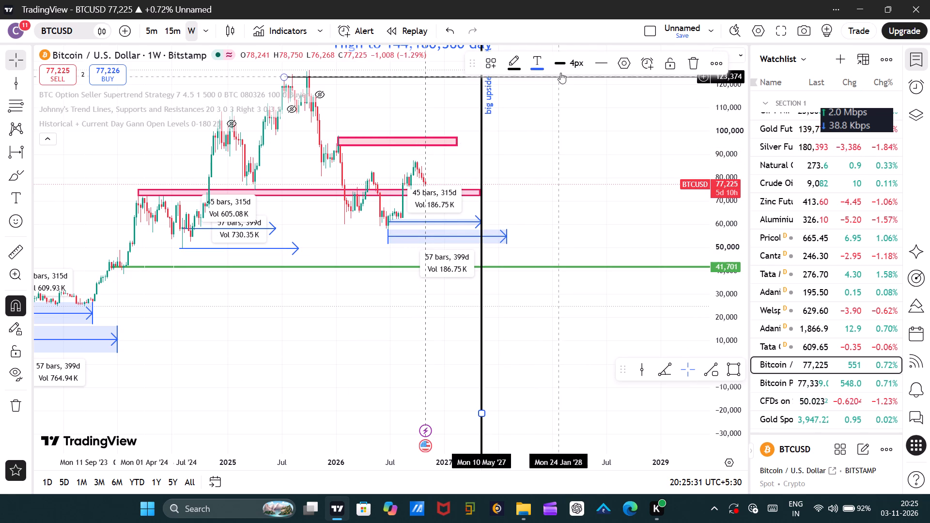
click(634, 64)
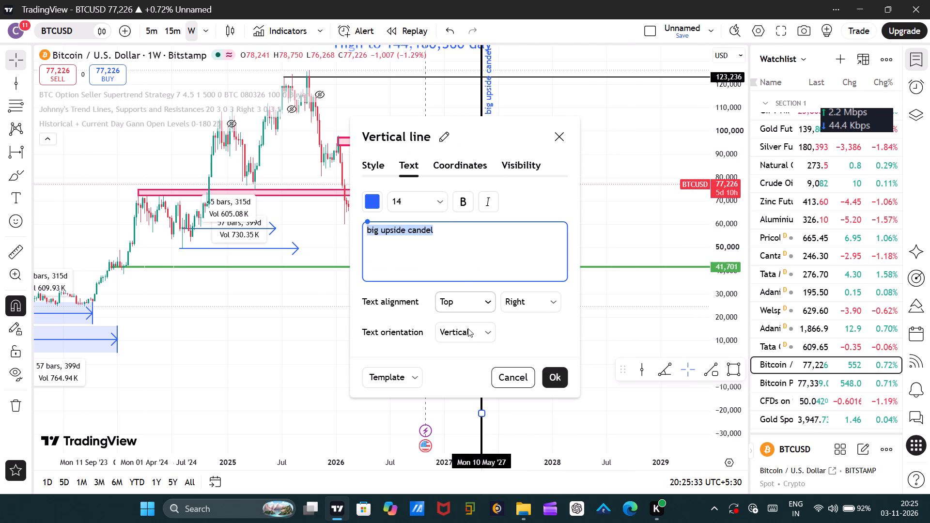
click(461, 301)
click(463, 348)
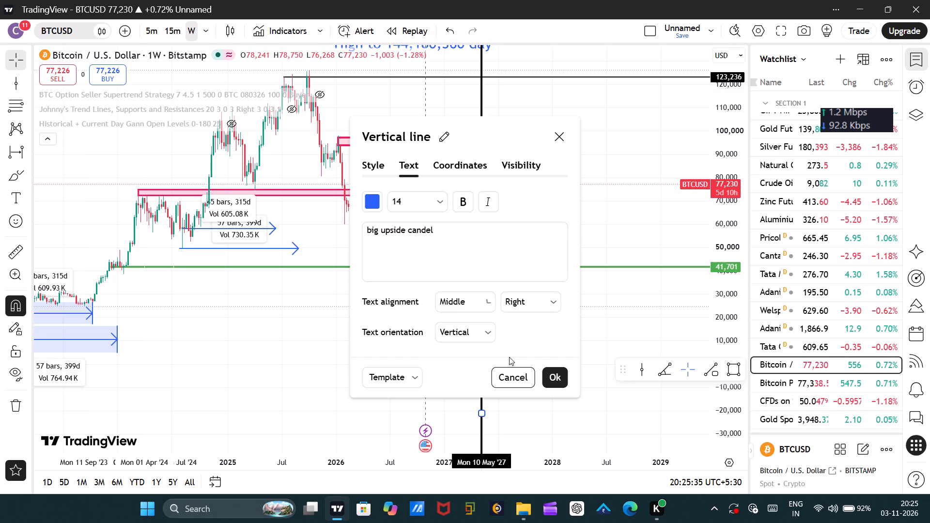
click(544, 381)
click(560, 351)
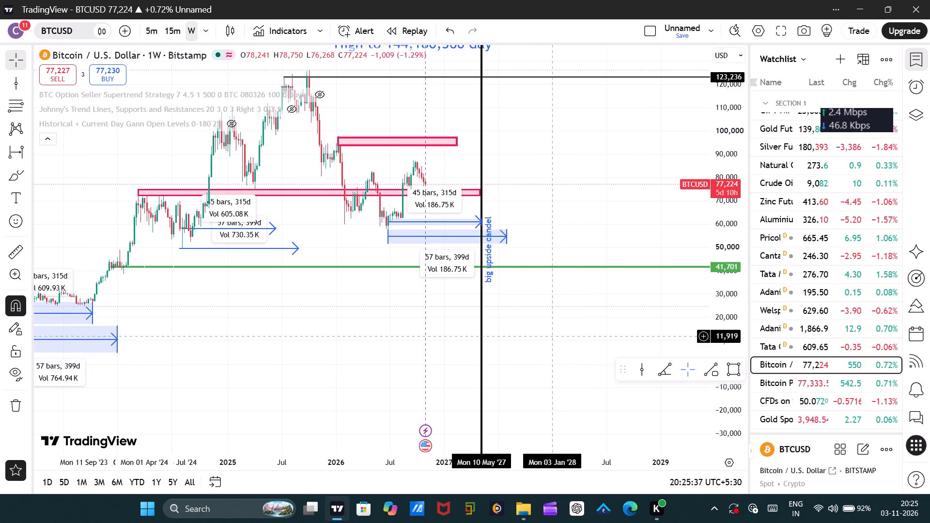
Set the font size of the vertical line's "big upside candel" text to 20.
click(481, 169)
click(624, 62)
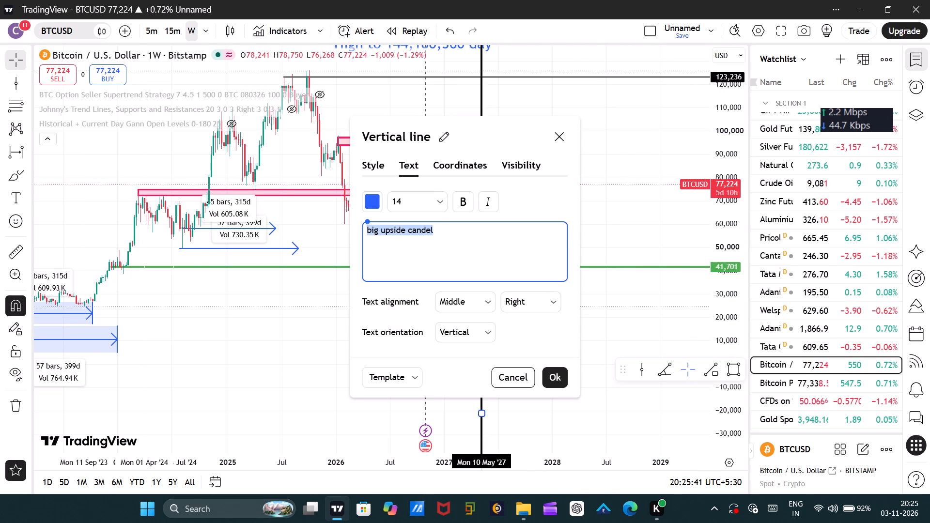
click(434, 200)
click(412, 364)
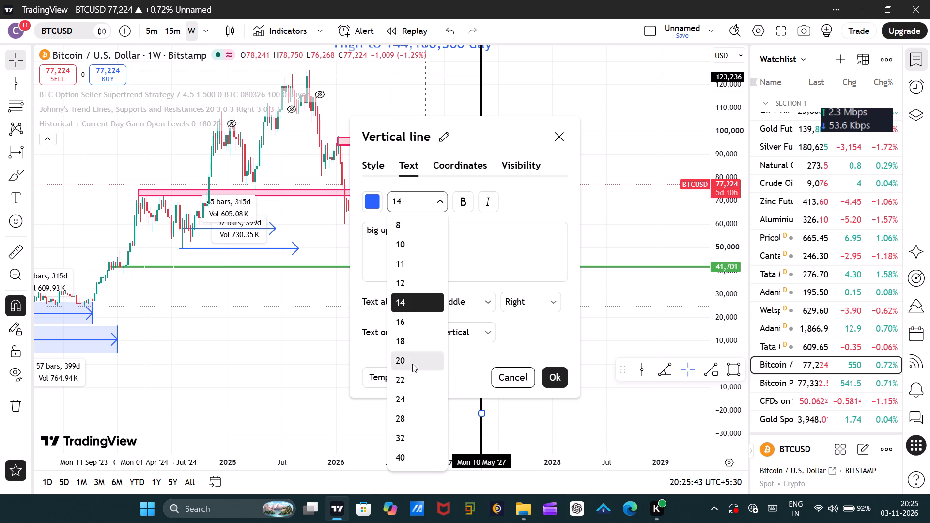
click(566, 378)
click(555, 338)
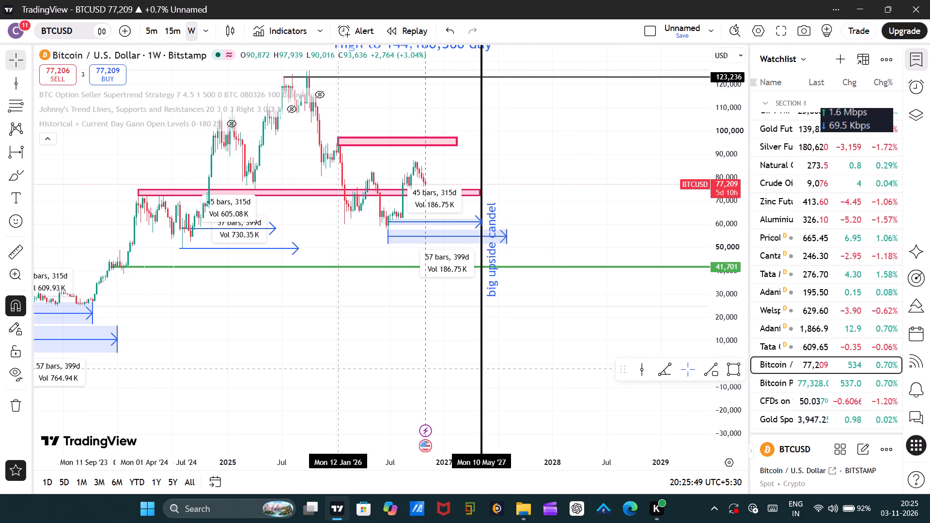
Measure the rally from the end of the 2022–23 45-bar range in October 2023 up to 11 December 2023.
drag(226, 356, 325, 362)
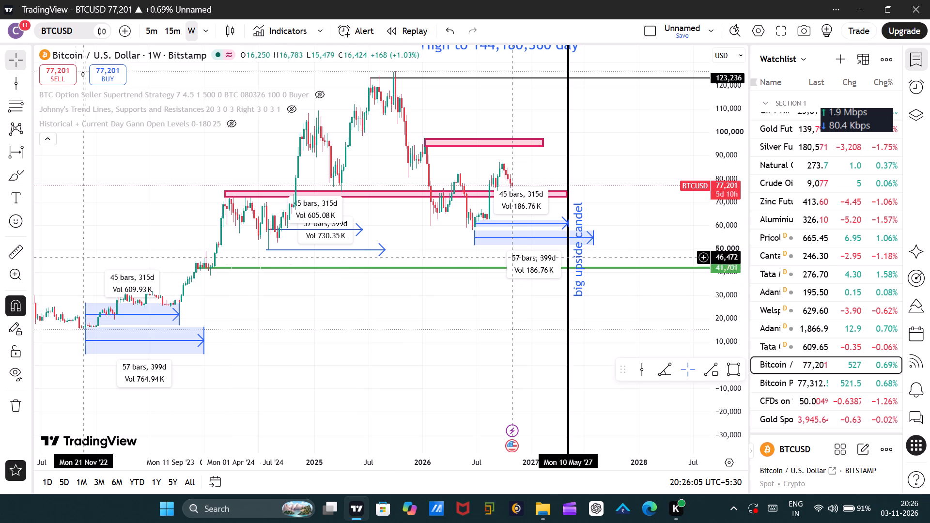
click(14, 255)
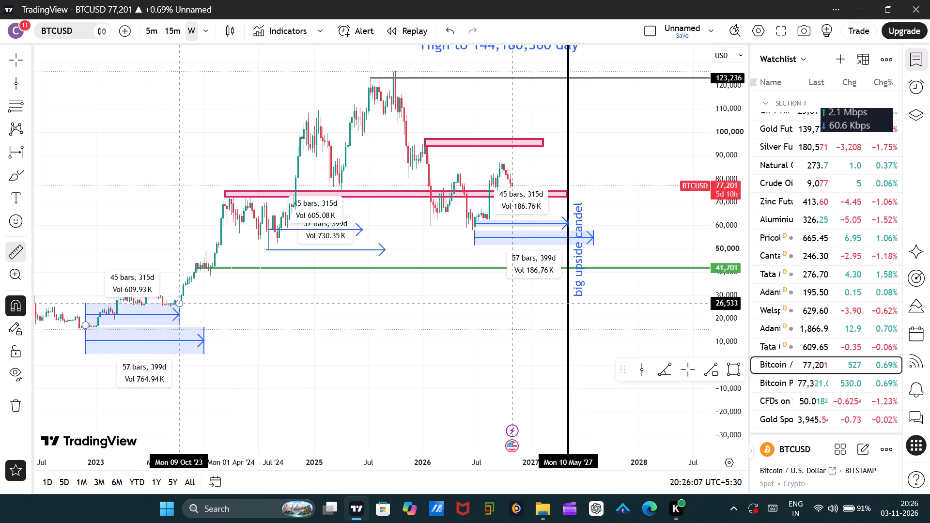
click(181, 307)
click(198, 253)
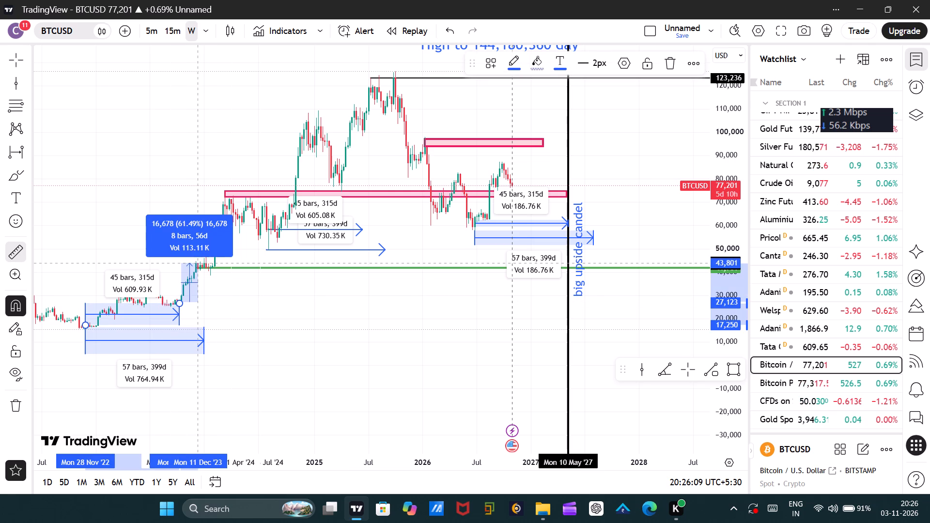
click(303, 318)
Measure the price rise following the end of the 2024–25 45-bar range, from 9 June 2025 to 4 August 2025.
click(19, 254)
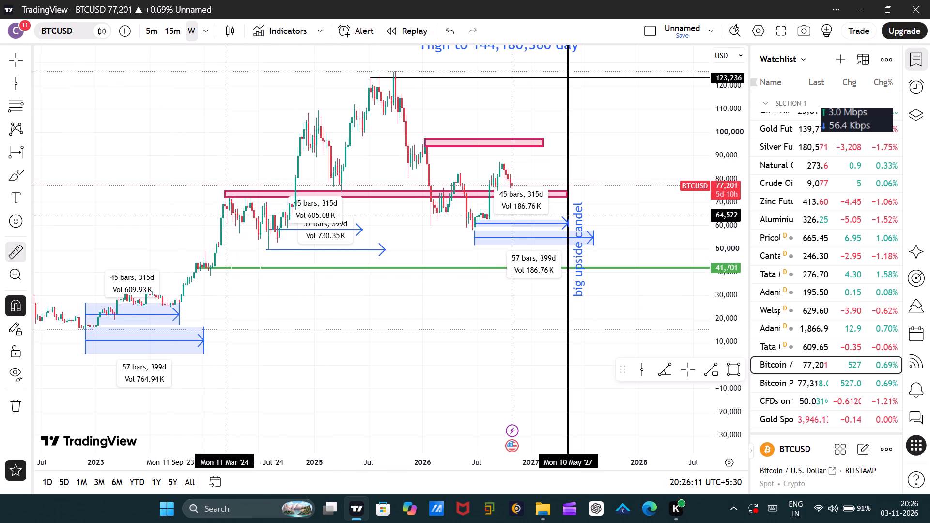
click(364, 227)
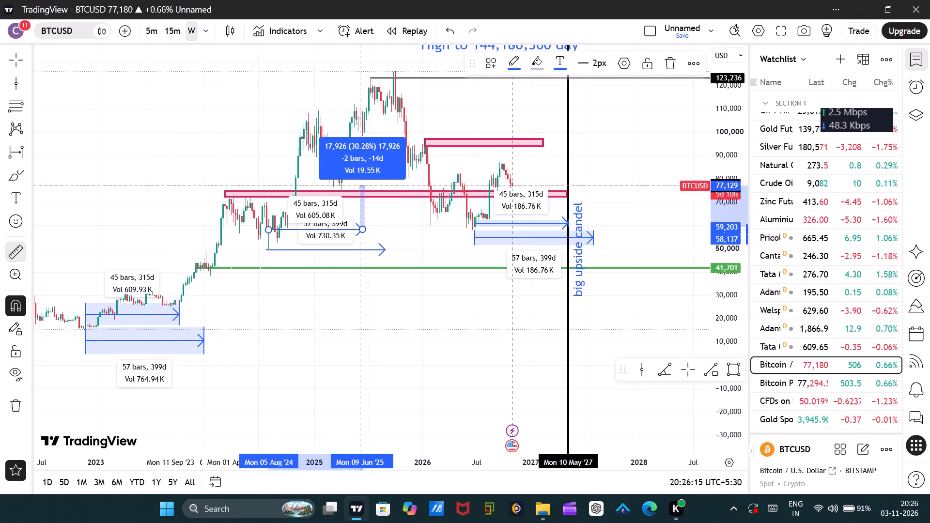
click(361, 185)
click(365, 132)
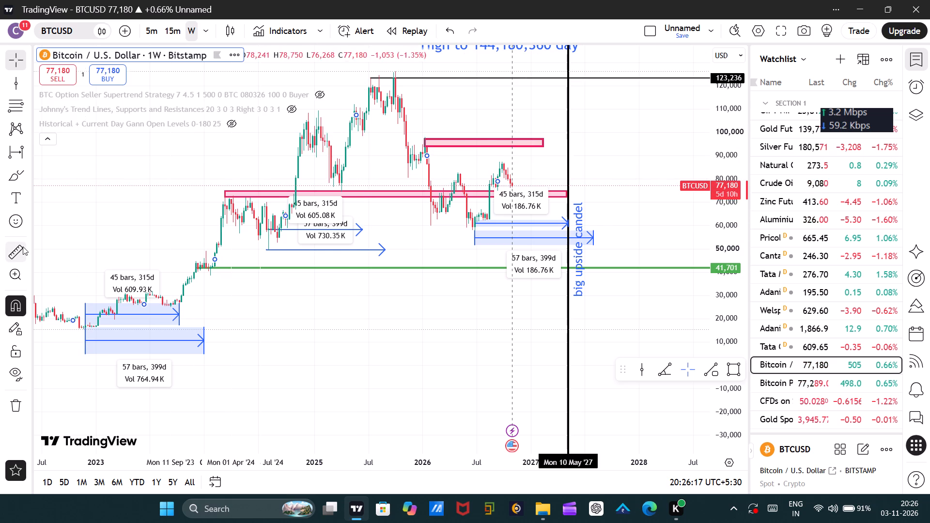
click(23, 246)
click(360, 137)
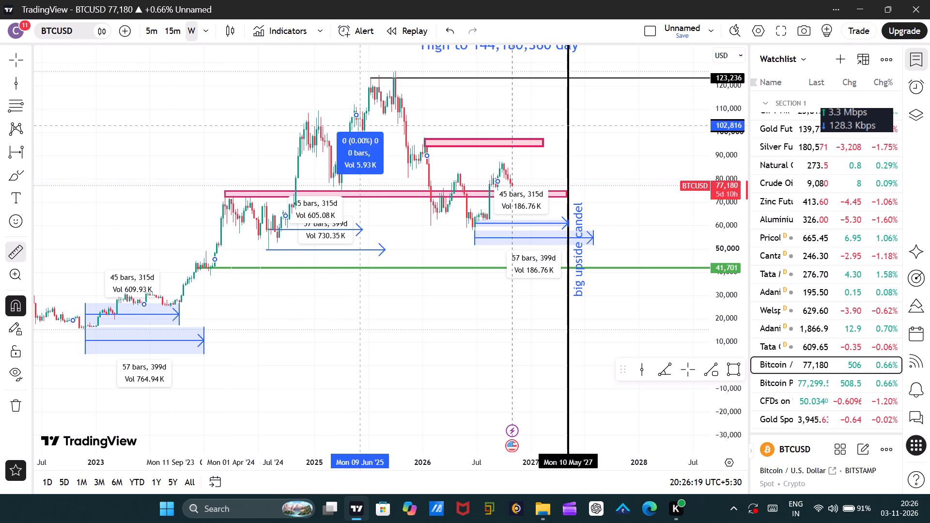
click(377, 74)
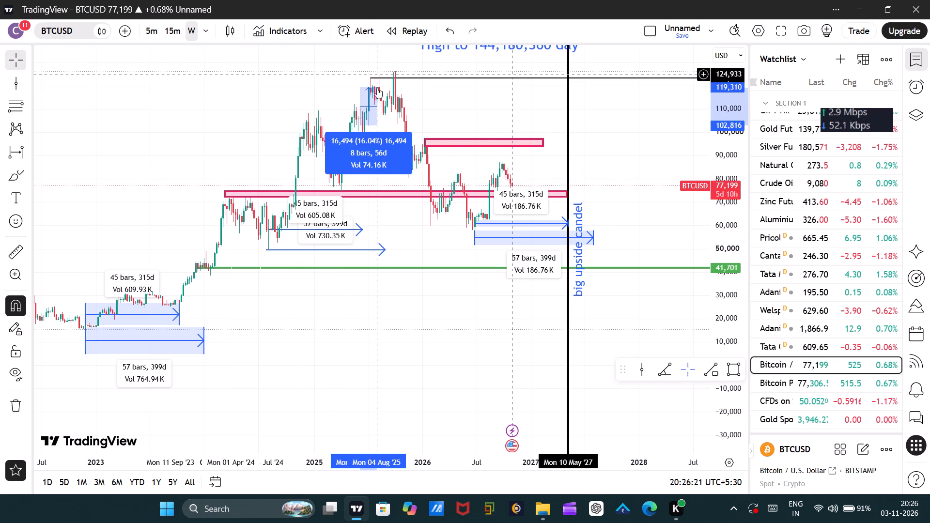
click(436, 306)
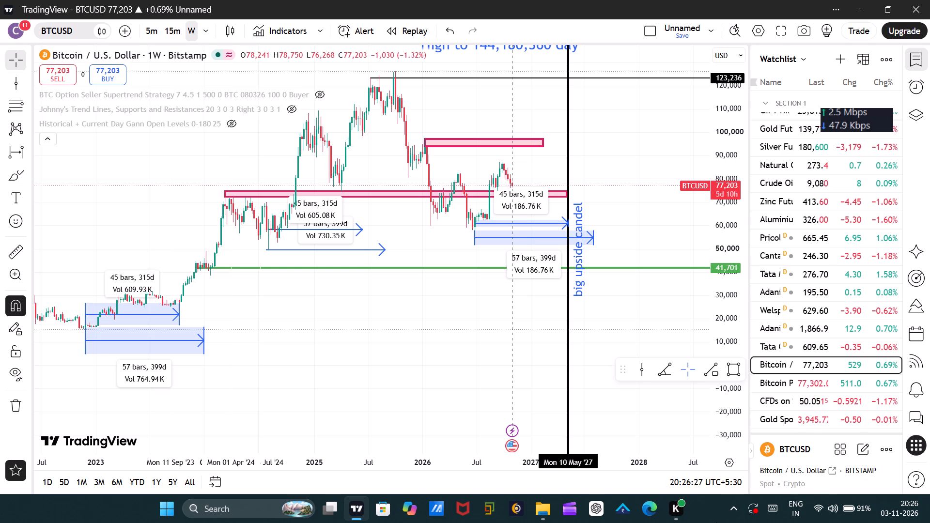
click(101, 243)
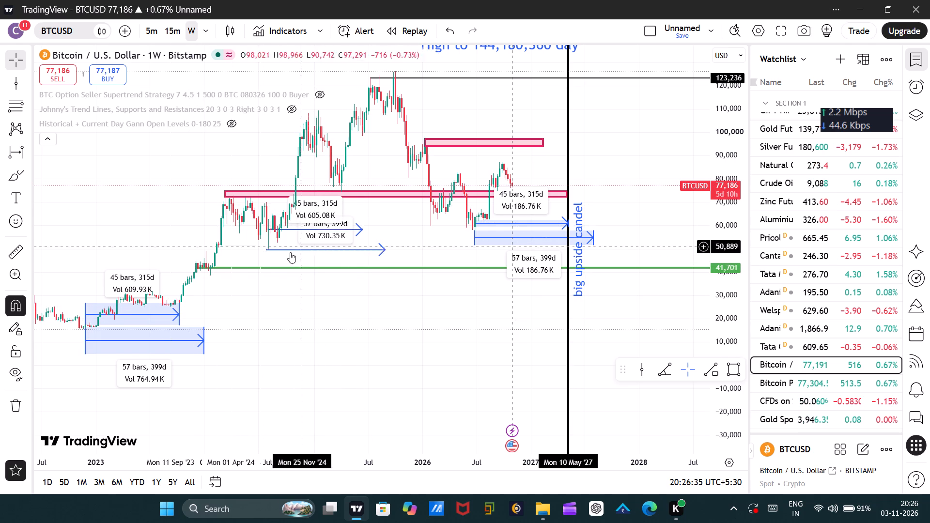
Measure the move from the 5 August 2024 low to 21 October 2024.
click(20, 247)
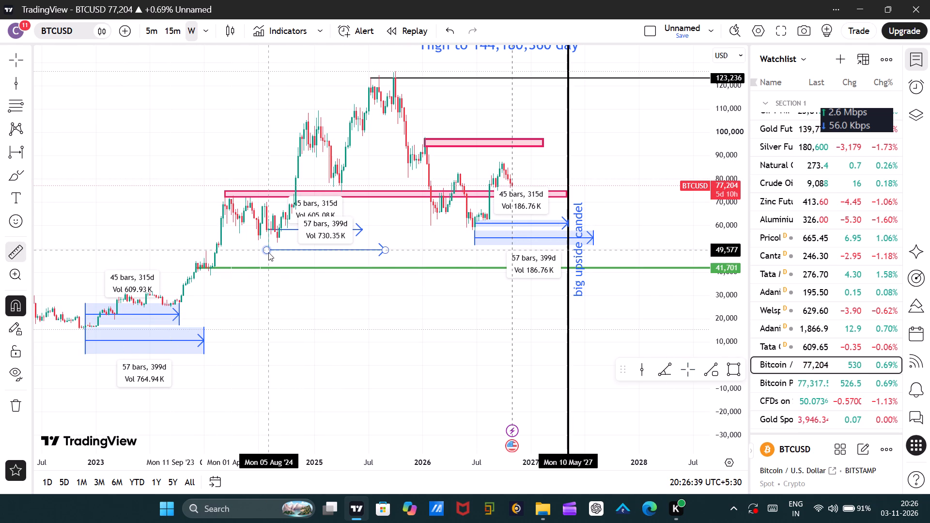
click(268, 252)
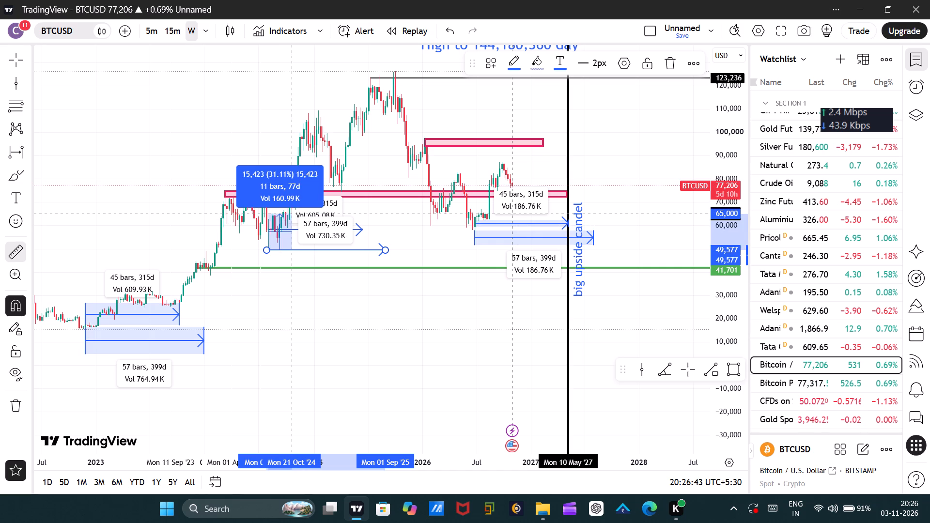
click(292, 243)
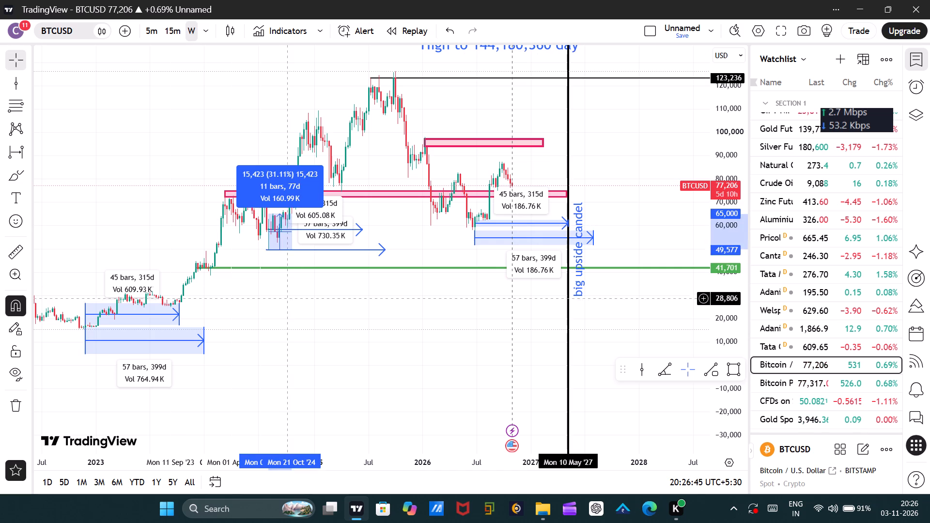
drag(288, 300, 288, 305)
Draw a date range from 16 March 2020 to 1 February 2021, spanning 46 bars, above the existing 2020–21 range.
drag(246, 320, 587, 304)
drag(286, 318, 344, 297)
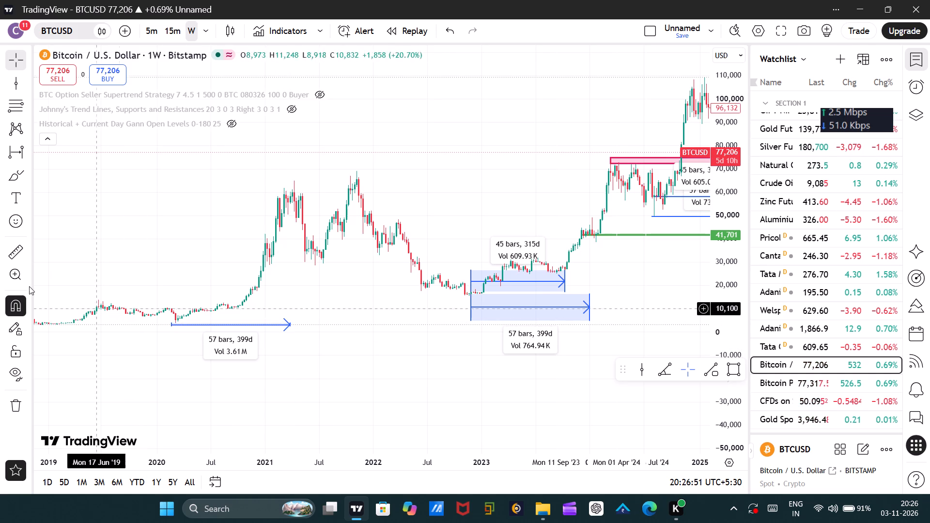
click(15, 154)
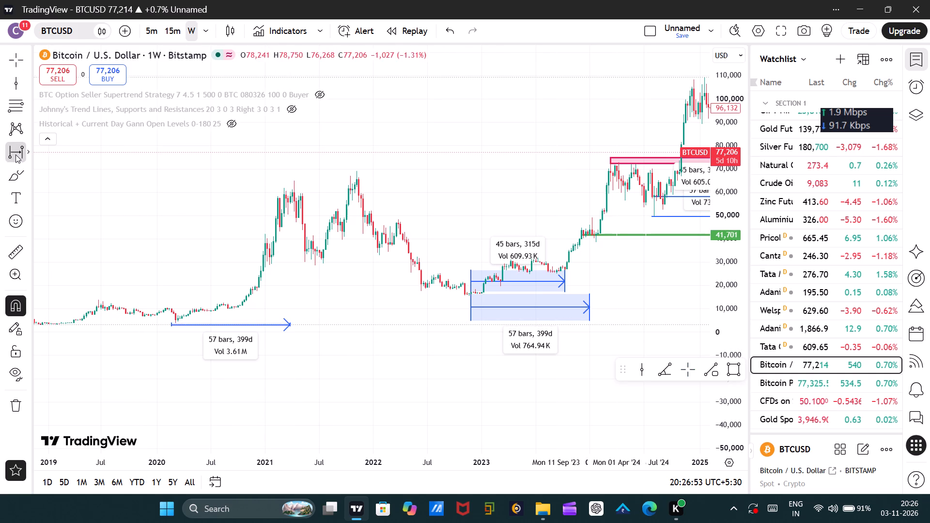
click(177, 298)
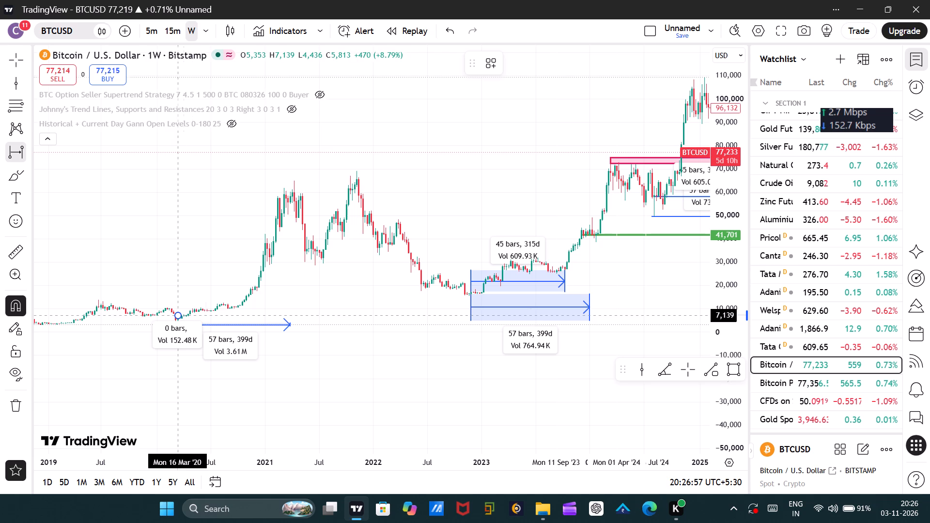
click(274, 277)
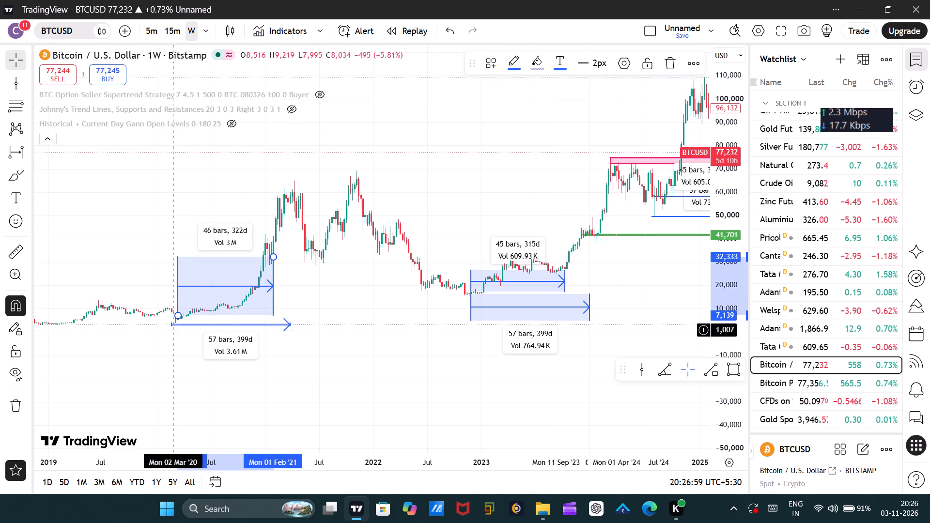
Move the start of the lower 2020–21 date range to the 9 March 2020 low.
click(173, 324)
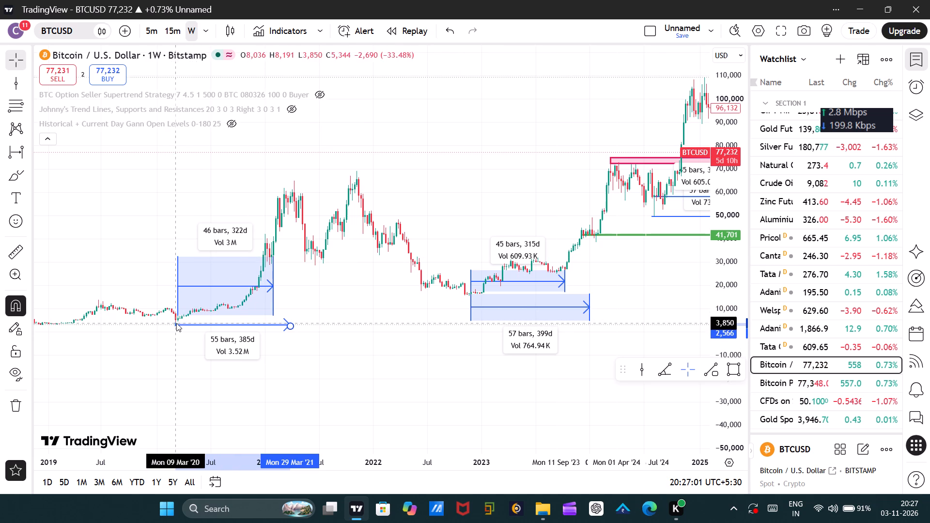
click(183, 354)
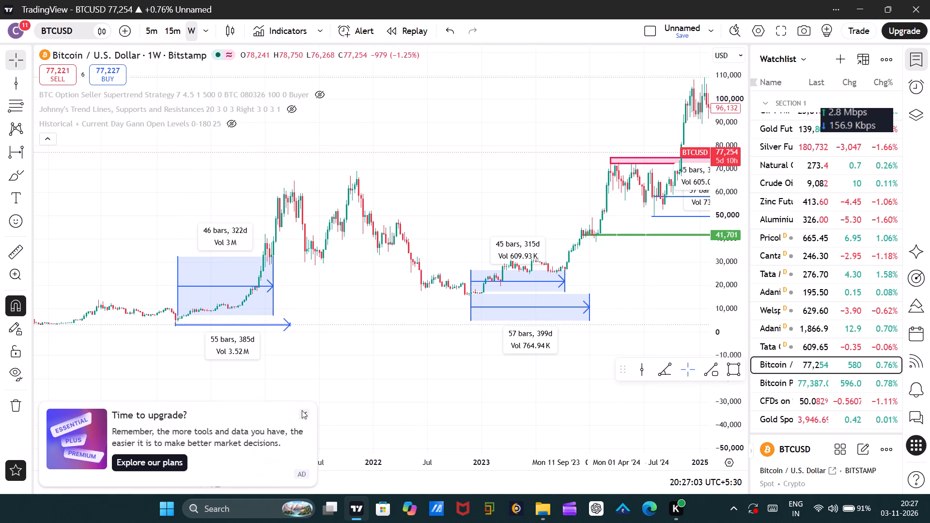
click(302, 413)
Start the upper 2020–21 date range at 9 March 2020 and adjust its end so it spans 45 bars (315 days).
click(176, 315)
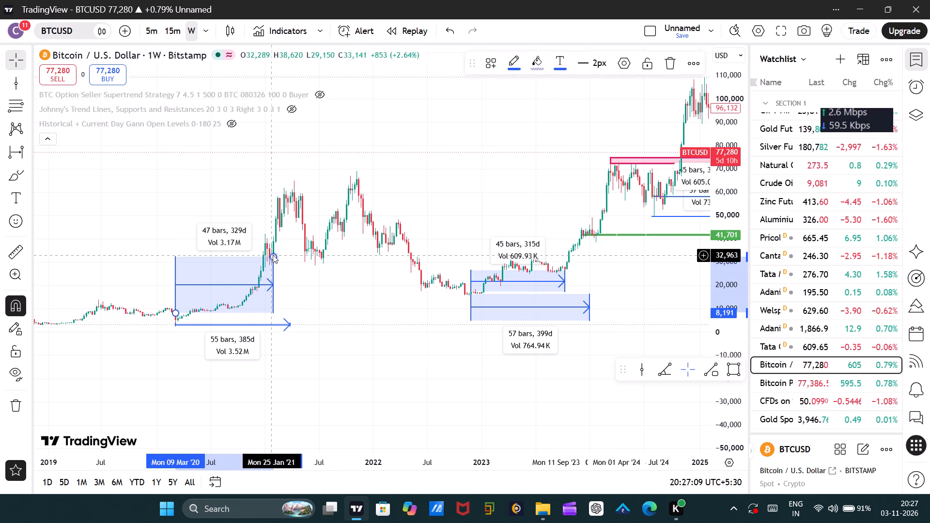
drag(273, 255, 297, 270)
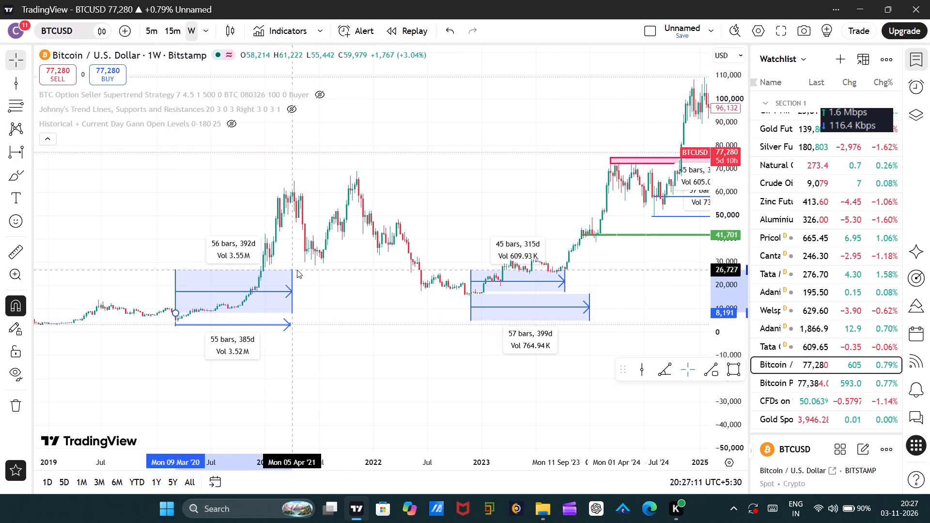
drag(297, 270, 299, 270)
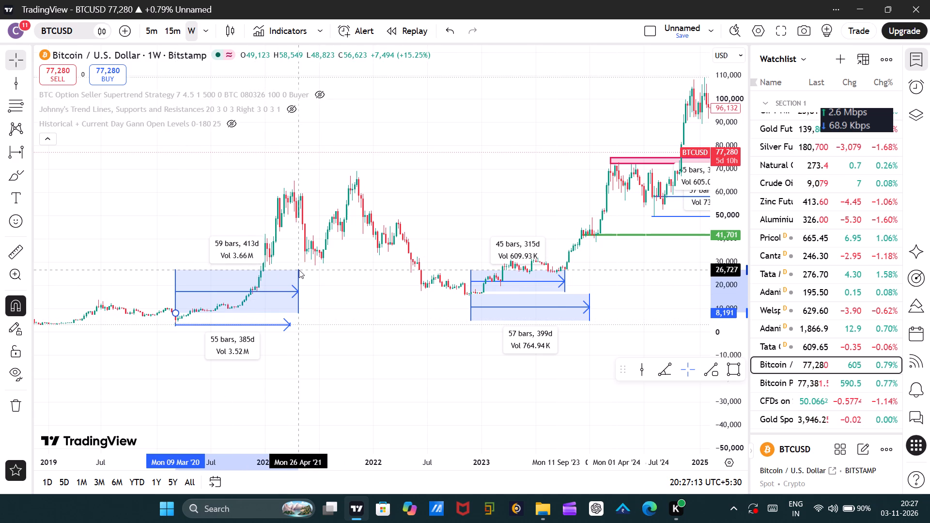
drag(299, 270, 274, 282)
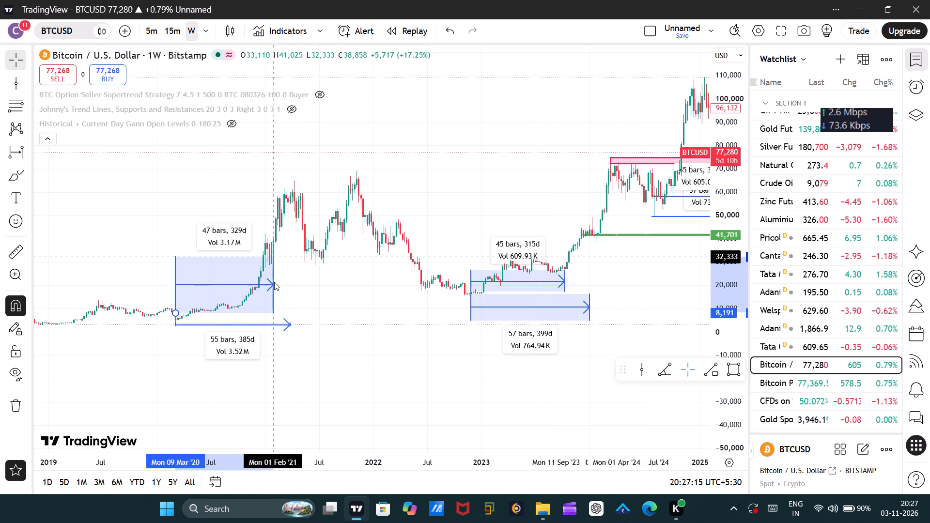
drag(274, 282, 271, 281)
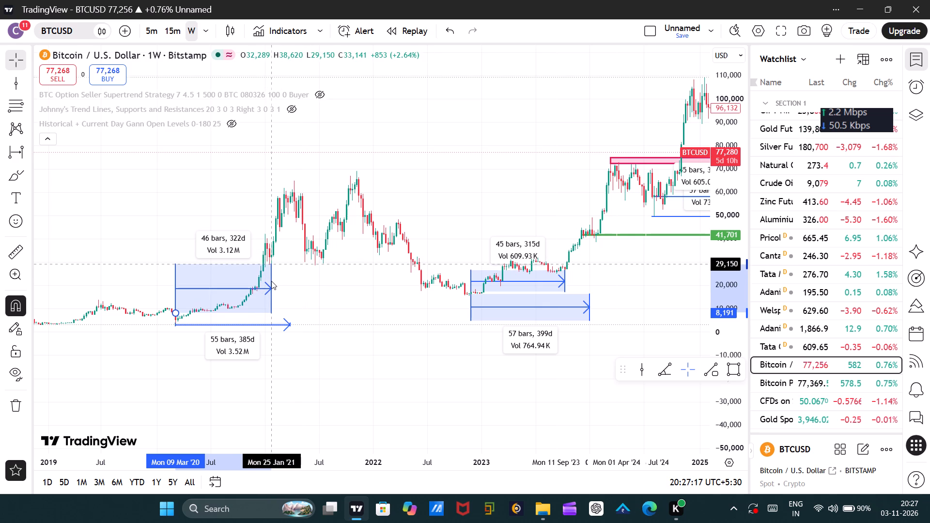
drag(271, 281, 269, 282)
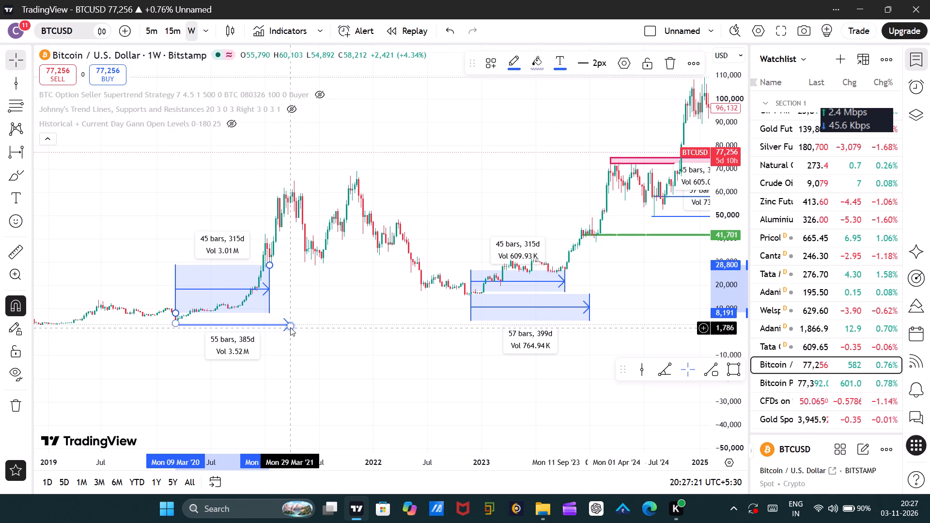
Extend the lower 2020–21 date range to 12 April 2021 so it spans 57 bars (399 days).
drag(290, 324, 294, 322)
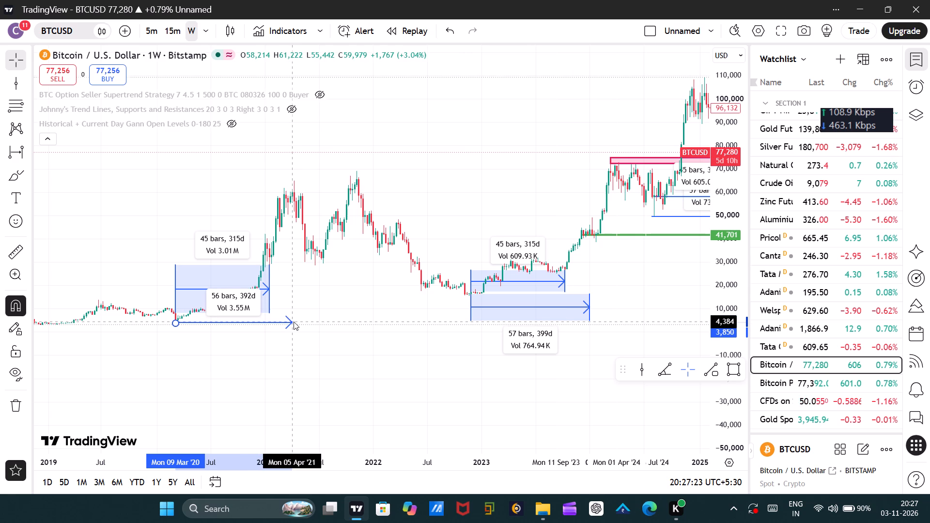
drag(294, 322, 293, 320)
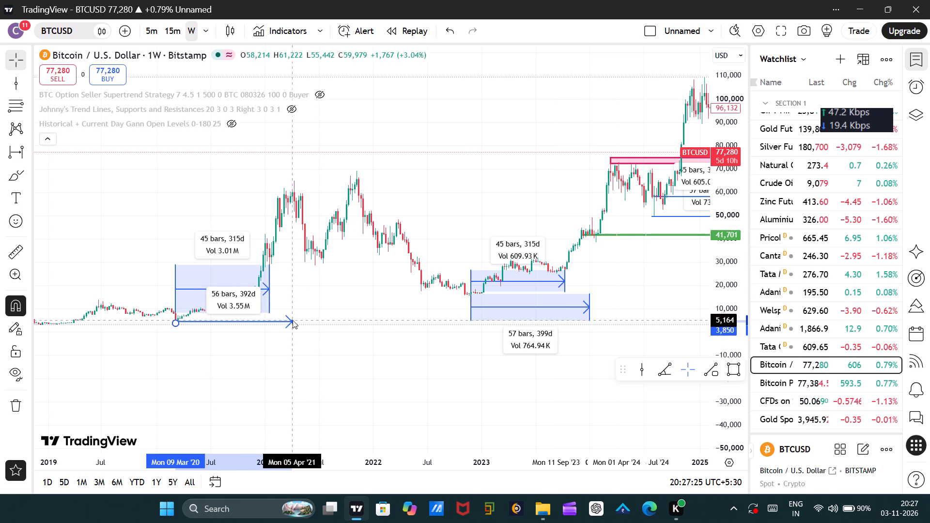
drag(293, 320, 294, 322)
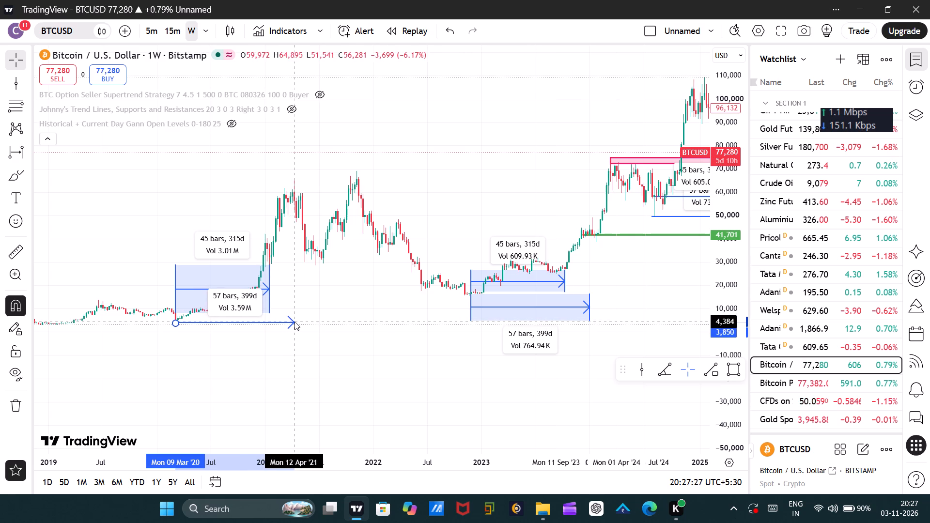
drag(294, 322, 295, 322)
click(332, 364)
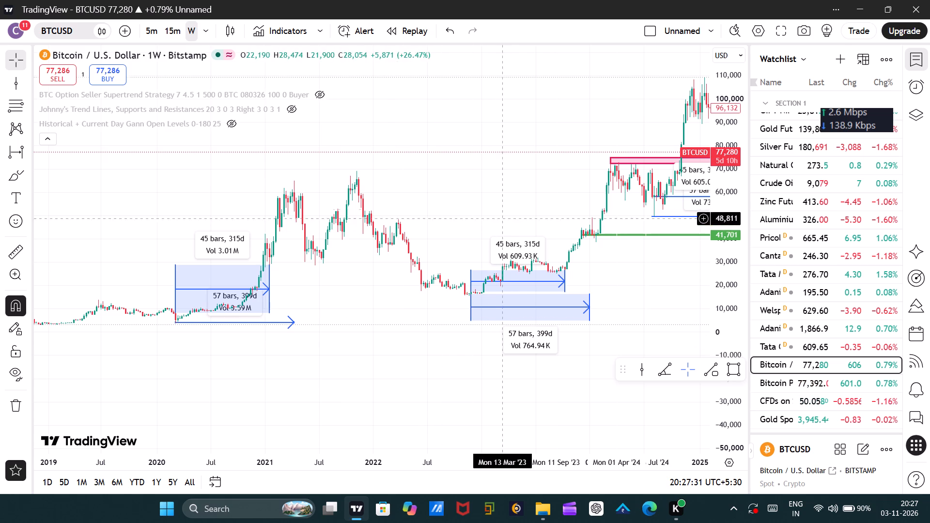
Examine the marked weekly cycles and Bitcoin's earlier price history back to 2014.
drag(517, 193, 465, 199)
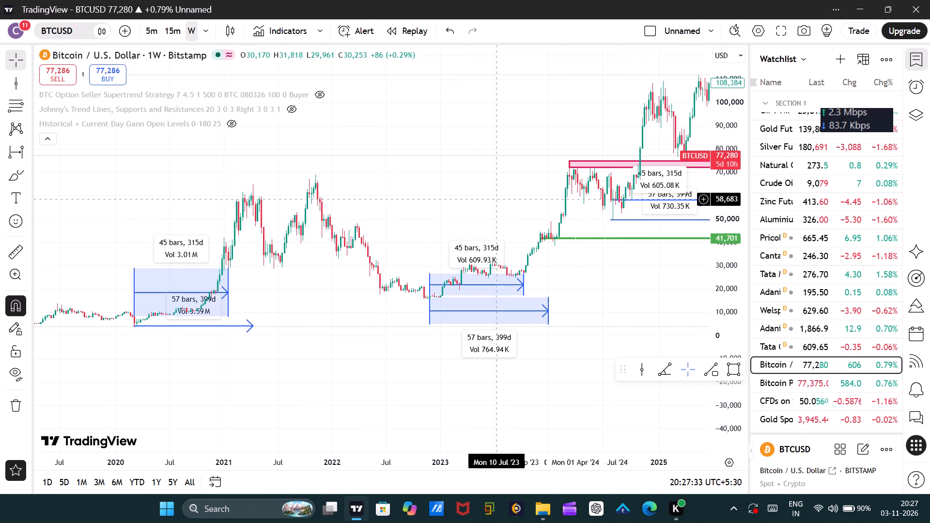
drag(493, 204, 431, 215)
drag(585, 294, 539, 300)
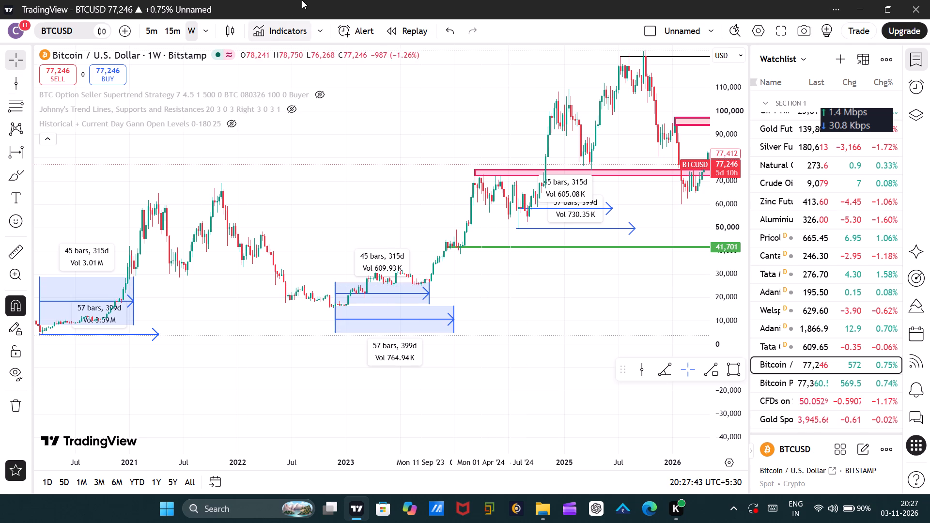
drag(233, 210, 511, 191)
drag(251, 207, 562, 176)
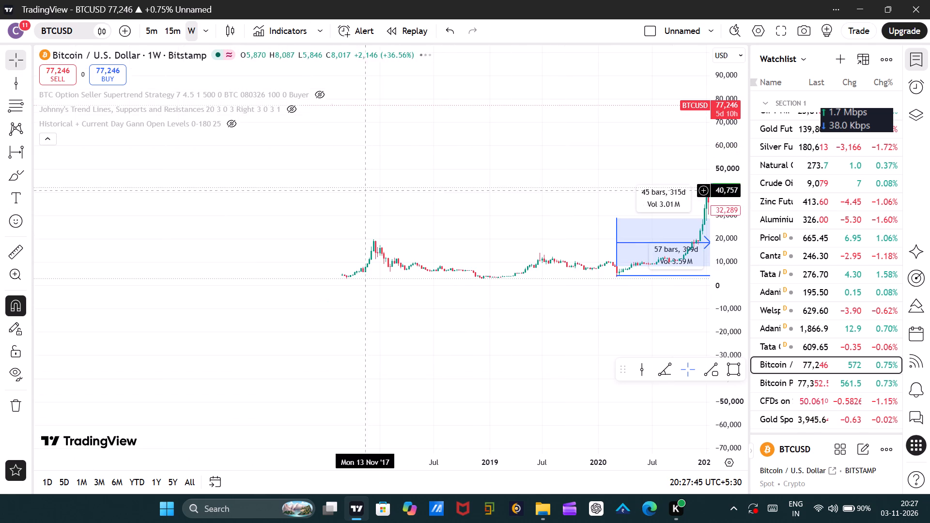
drag(289, 224, 423, 191)
drag(283, 235, 387, 231)
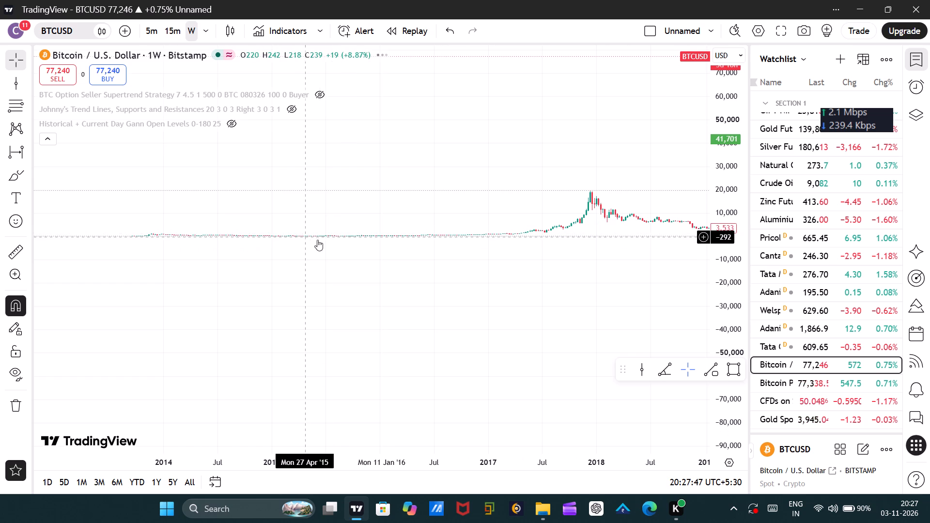
drag(486, 240, 139, 235)
Switch the BTCUSD chart interval to 1 day.
click(206, 33)
scroll(186, 239, down, 4)
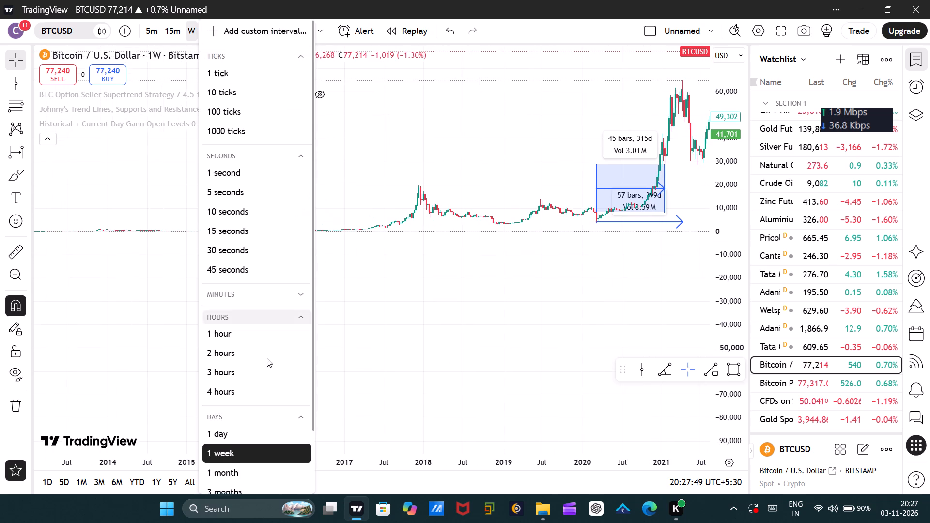
click(239, 376)
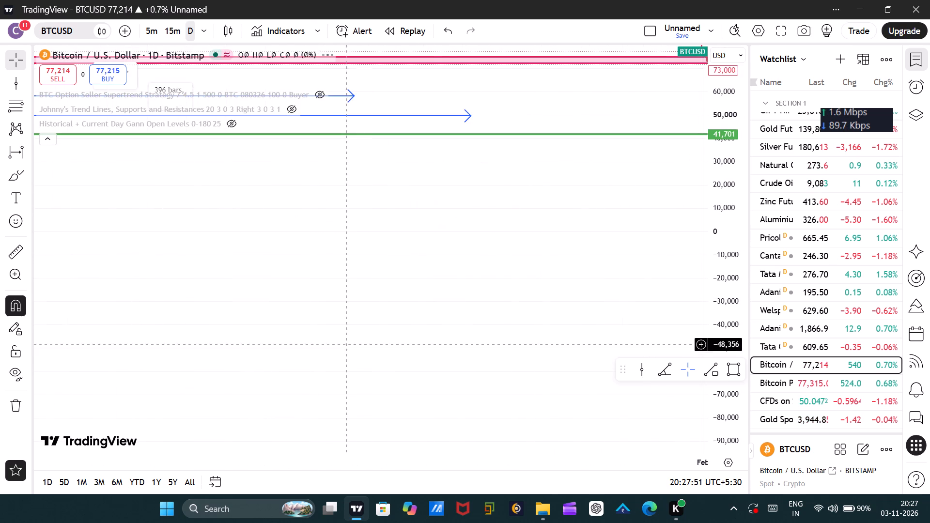
Examine the 315-day and roughly 57-week date ranges on the 2020–21 and 2022–23 cycles in the daily chart.
scroll(373, 296, down, 19)
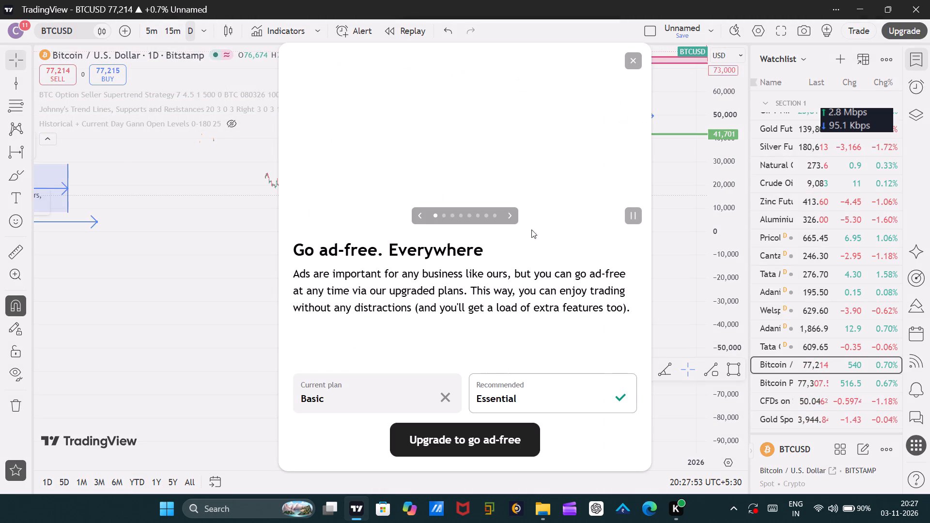
click(634, 62)
scroll(247, 329, down, 6)
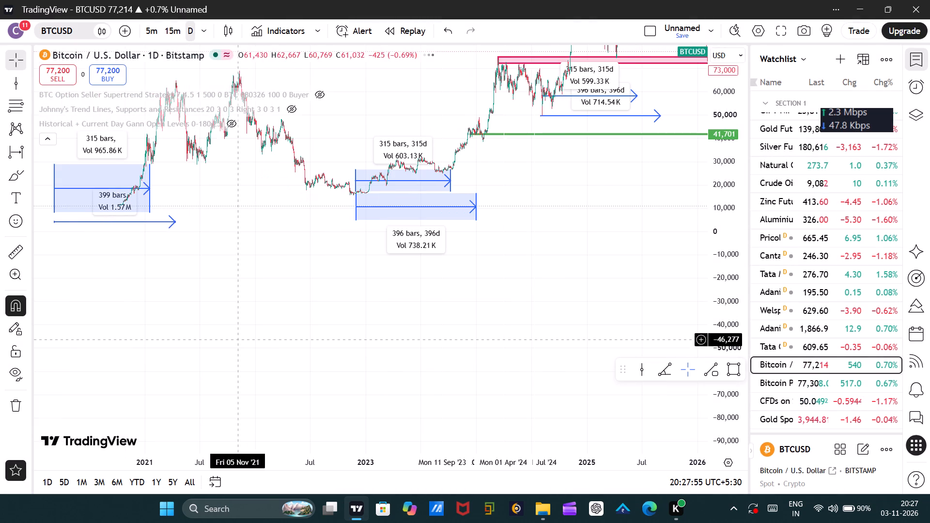
scroll(238, 339, down, 2)
drag(177, 294, 331, 302)
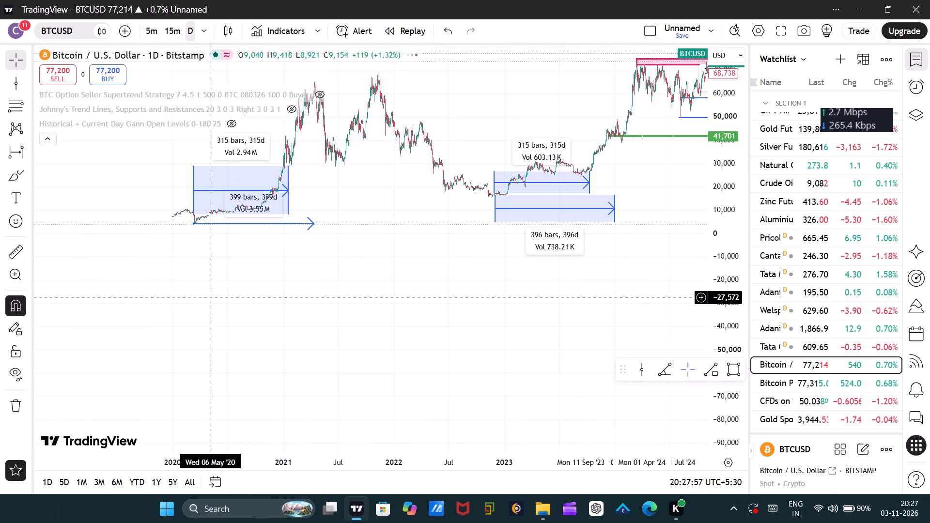
drag(211, 299, 226, 340)
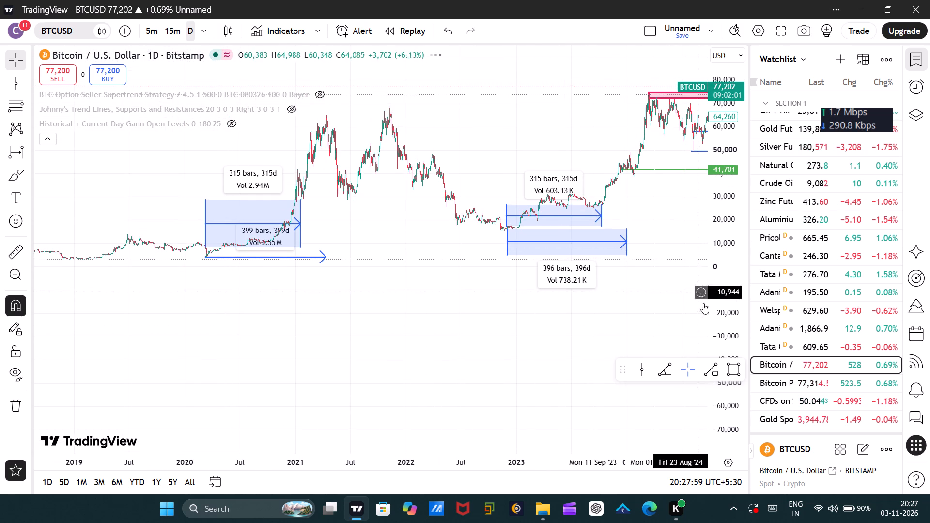
drag(722, 289, 725, 182)
drag(736, 213, 733, 180)
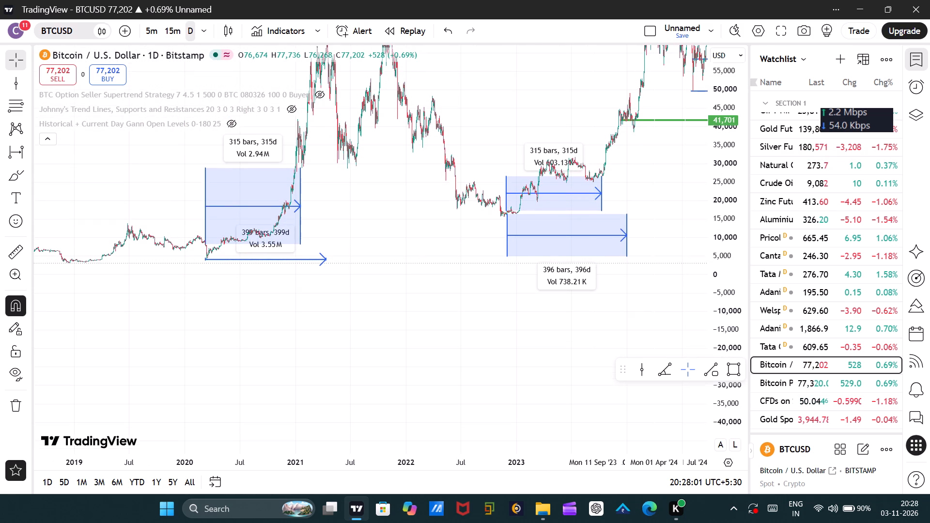
drag(267, 286, 275, 324)
scroll(240, 237, up, 3)
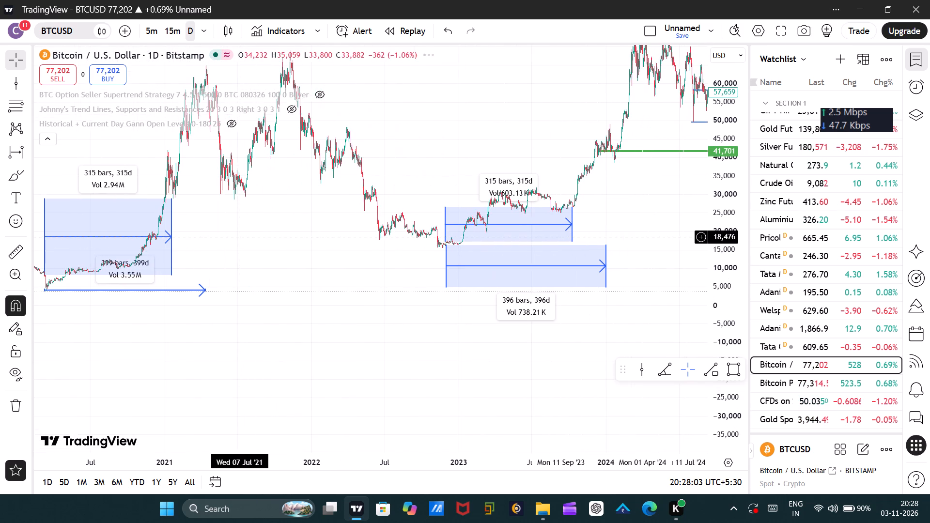
drag(224, 245, 270, 261)
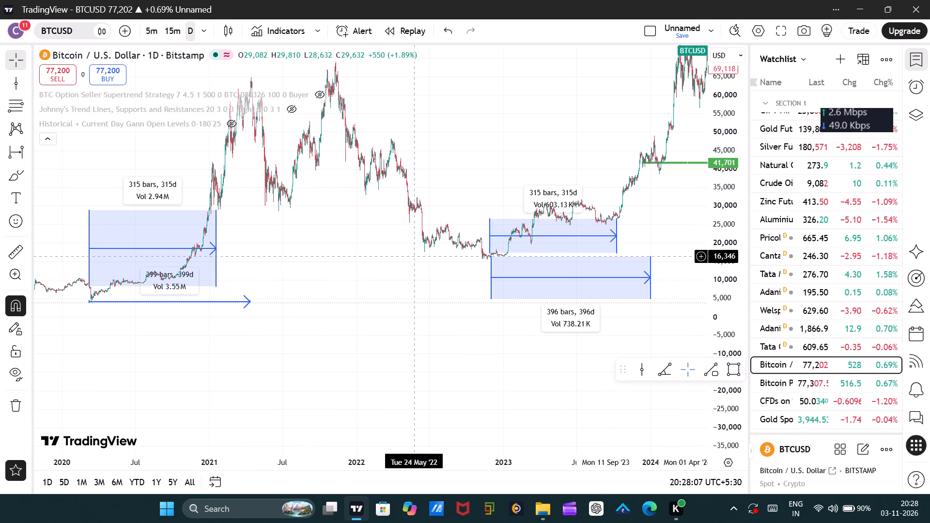
drag(386, 289, 358, 293)
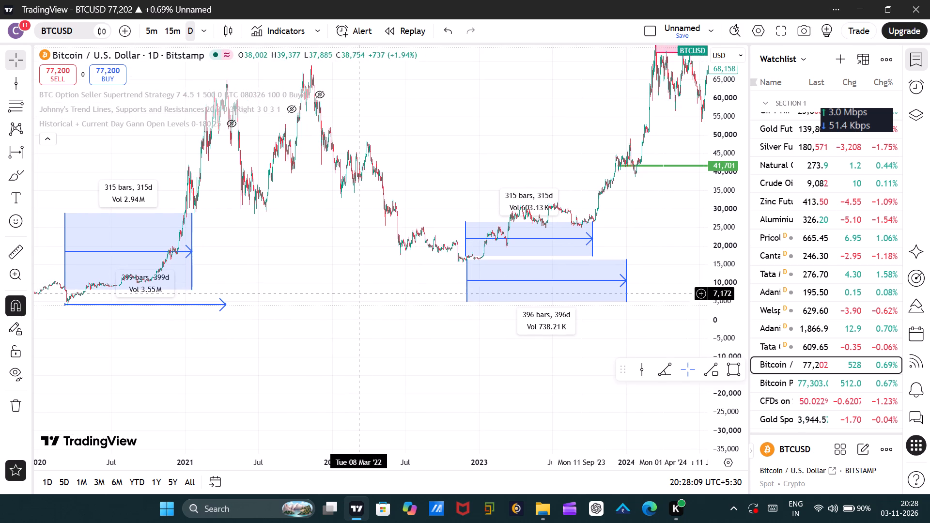
Examine the 2024–25 date ranges and the 2026–27 projection around the 10 May 2027 big upside candle line.
drag(646, 250, 414, 333)
drag(574, 275, 524, 330)
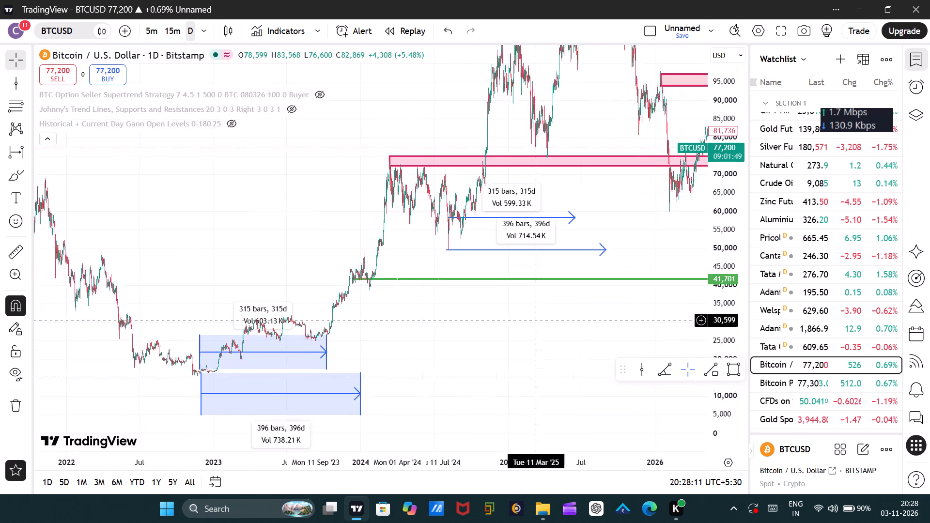
drag(524, 330, 513, 338)
drag(603, 220, 561, 308)
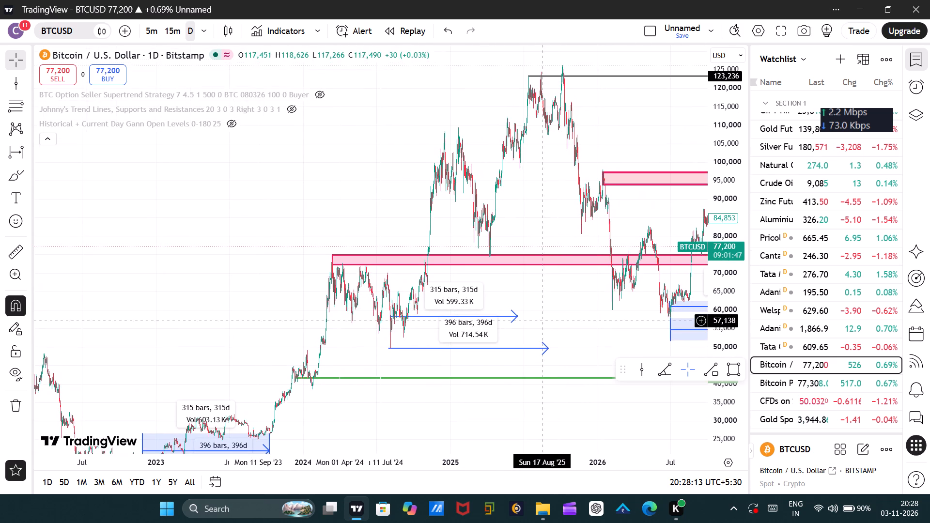
drag(559, 310, 556, 314)
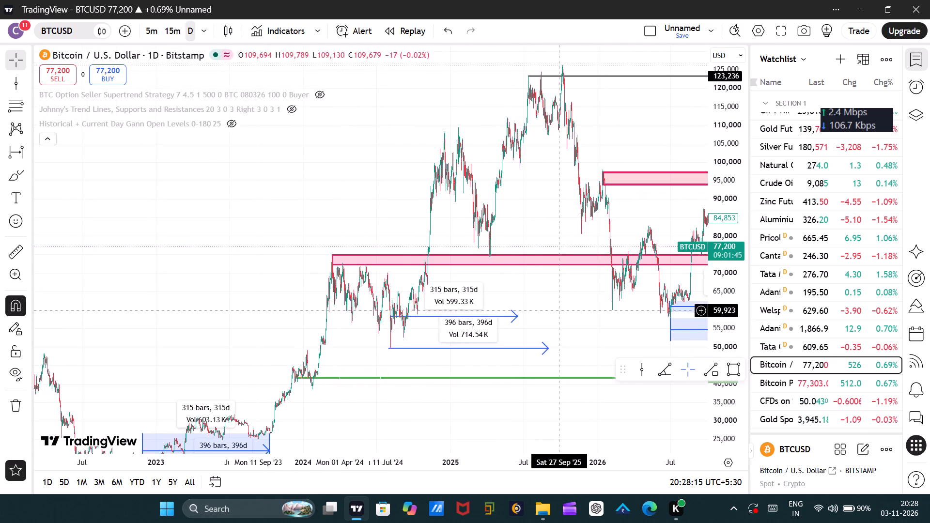
drag(556, 314, 454, 316)
drag(522, 315, 439, 322)
scroll(540, 299, up, 4)
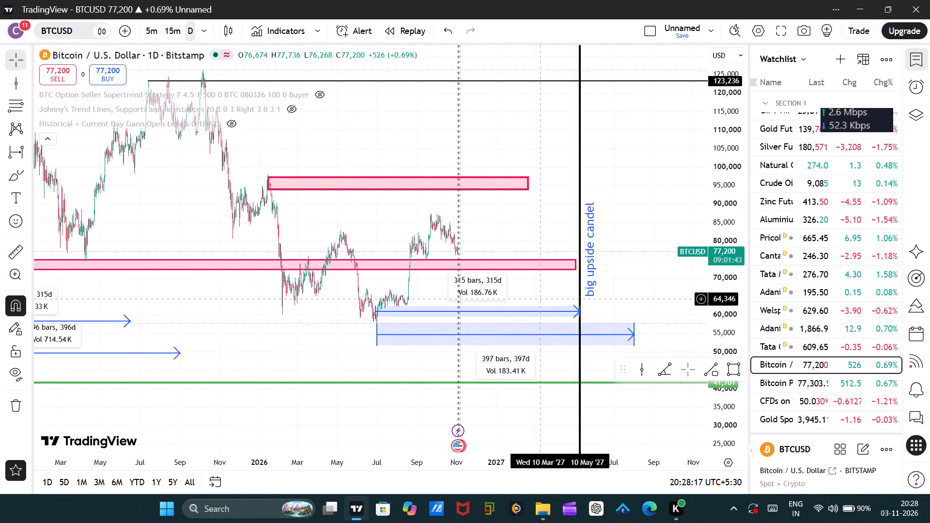
scroll(540, 298, up, 4)
scroll(310, 295, down, 5)
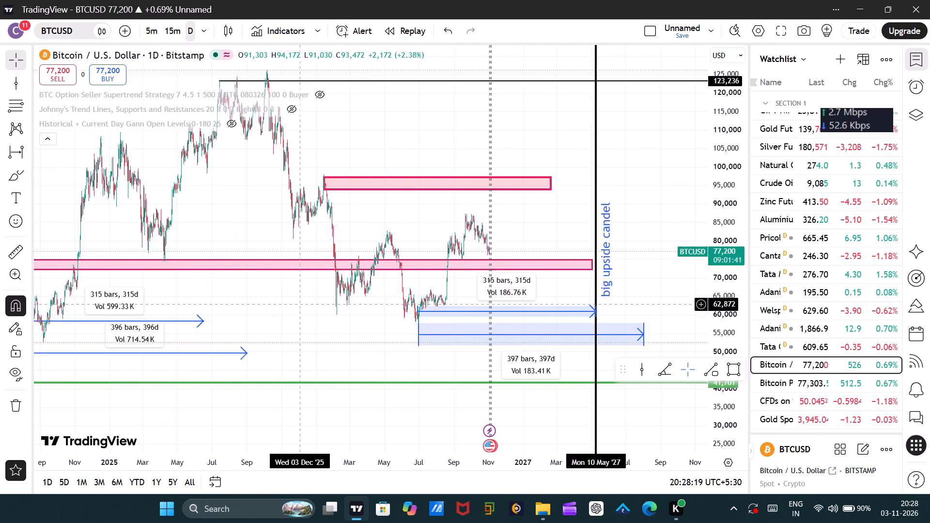
scroll(299, 304, down, 4)
scroll(343, 282, up, 3)
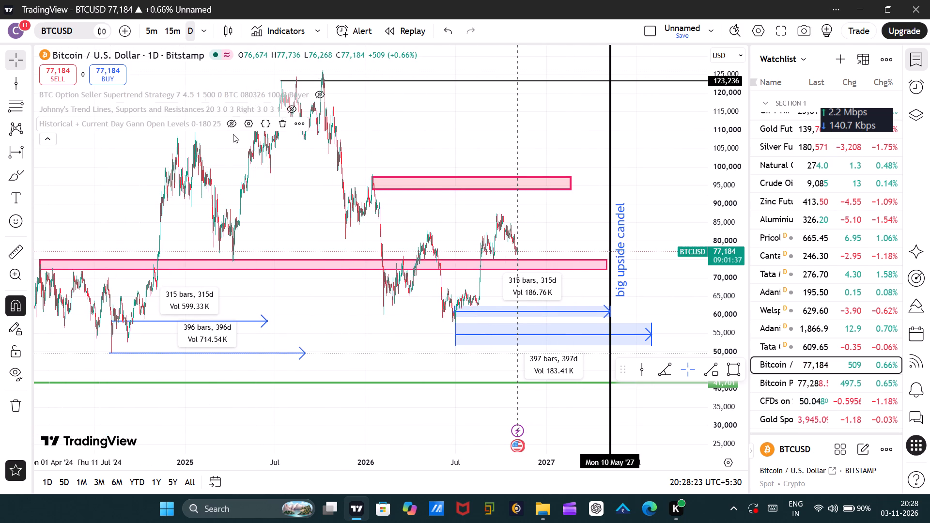
Measure 362 bars forward from the 6 October 2025 high to 3 October 2026.
scroll(353, 254, up, 3)
drag(172, 205, 187, 308)
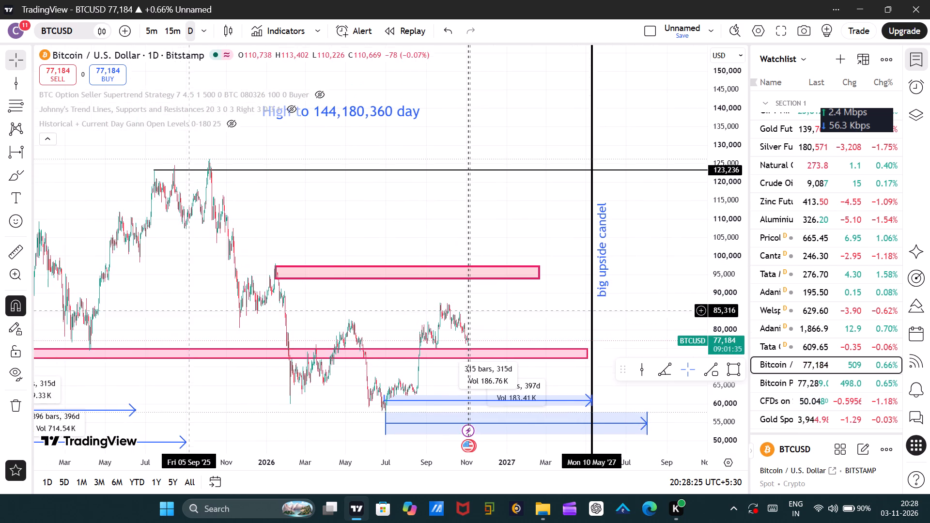
drag(187, 308, 189, 310)
drag(173, 272, 174, 303)
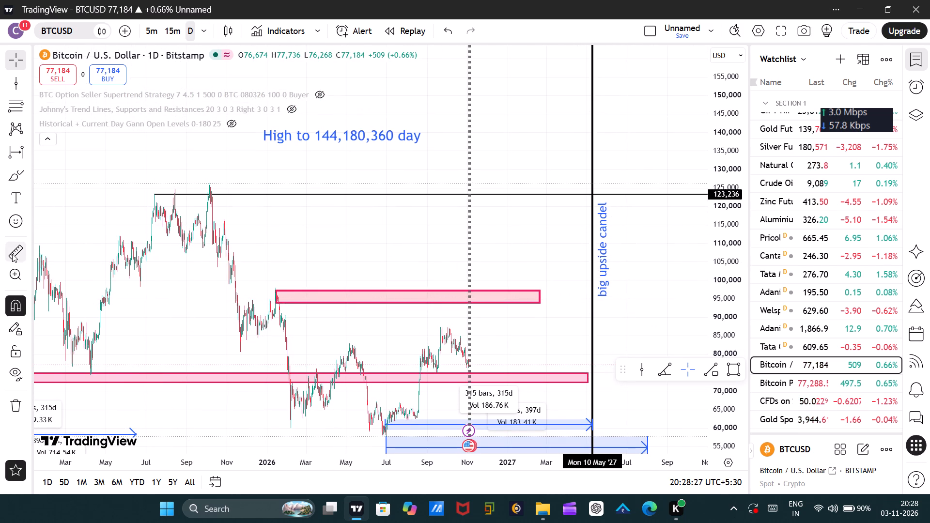
click(12, 254)
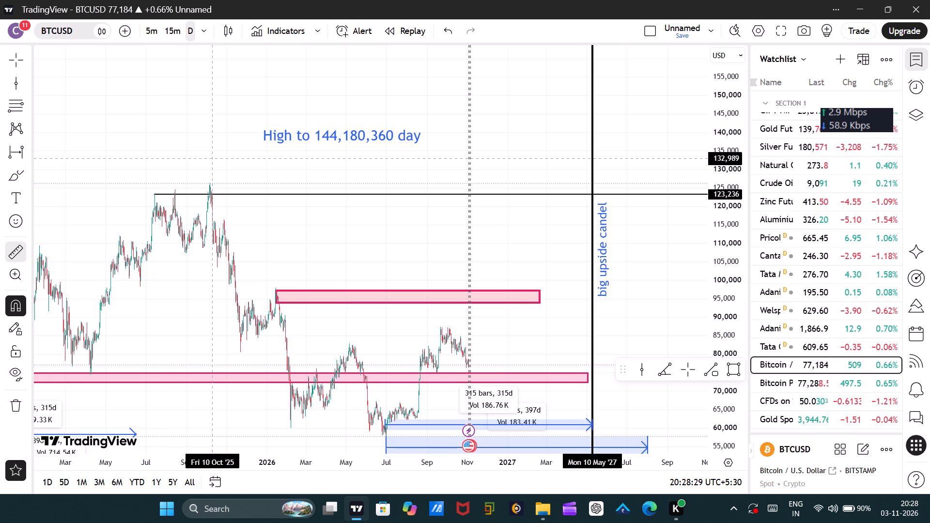
click(210, 154)
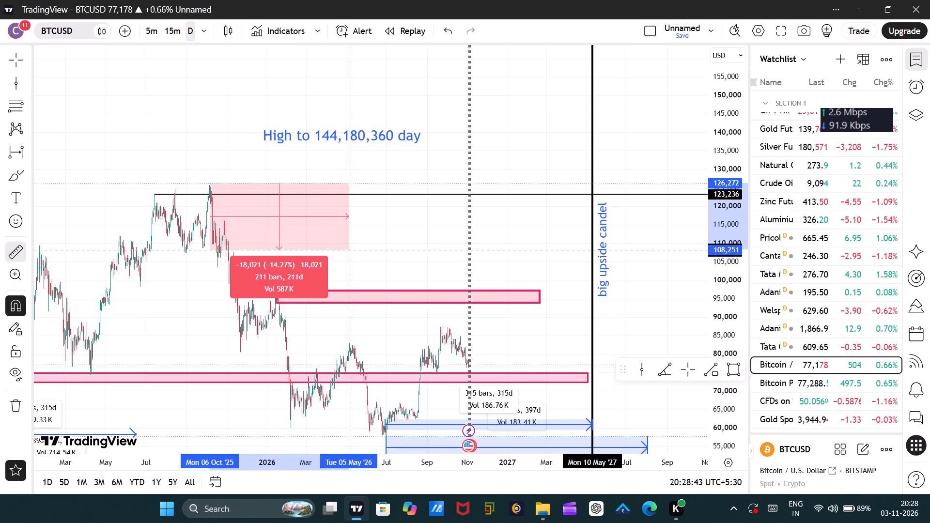
click(449, 237)
click(445, 249)
Measure 144 bars forward from 29 June 2026, near the cycle low, to 20 November 2026.
drag(434, 274, 418, 249)
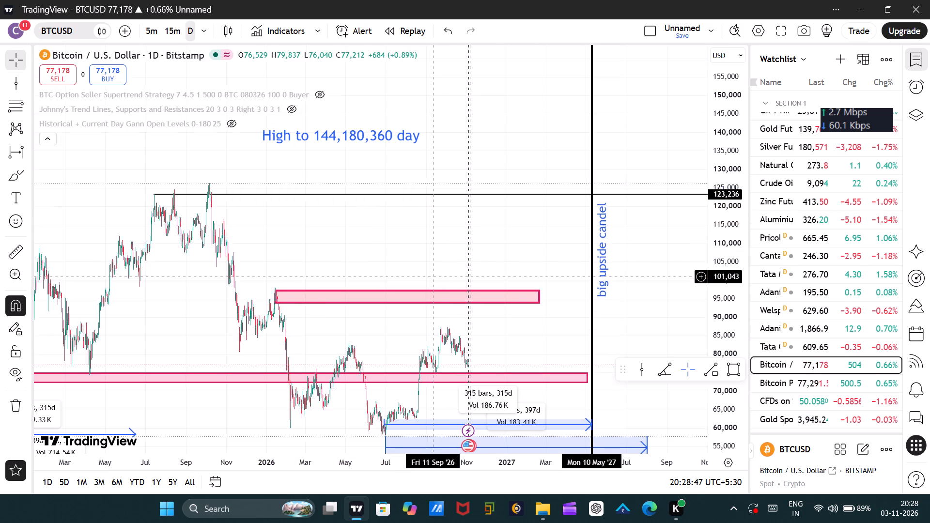
drag(418, 249, 375, 188)
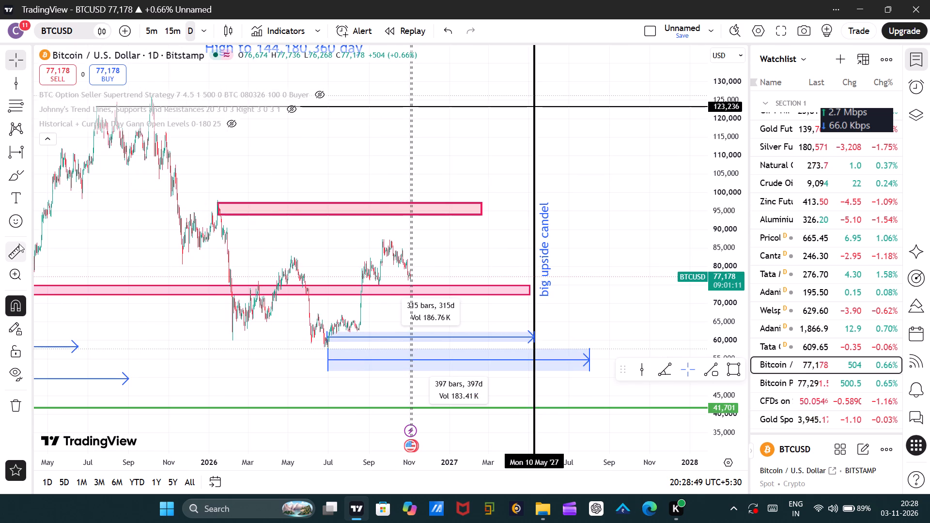
click(19, 251)
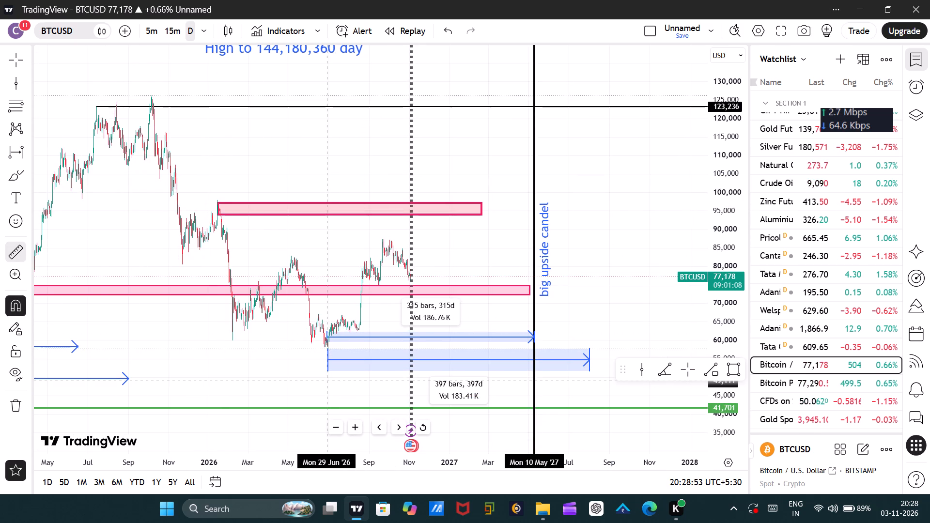
click(327, 380)
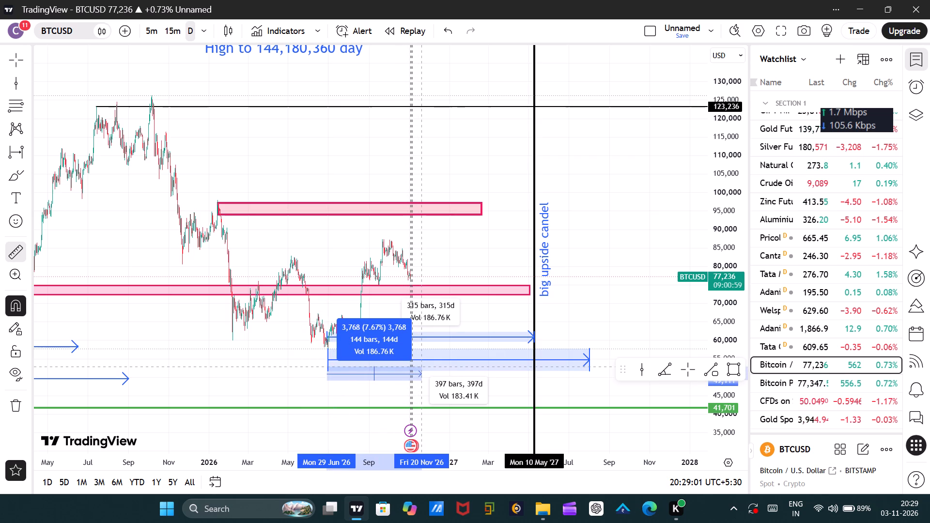
click(422, 367)
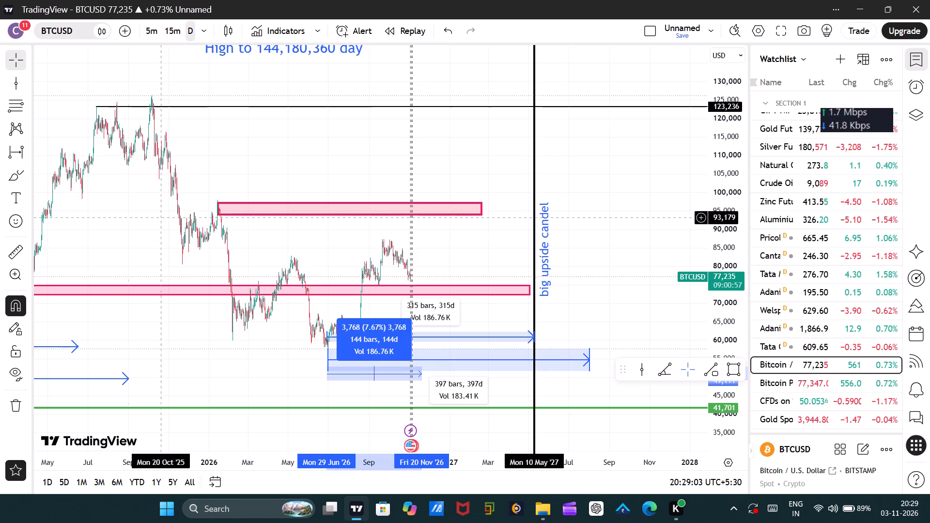
Draw a 144-bar date range from 30 June 2026 to 21 November 2026 at about the 90,000 level.
drag(119, 219, 110, 266)
click(16, 152)
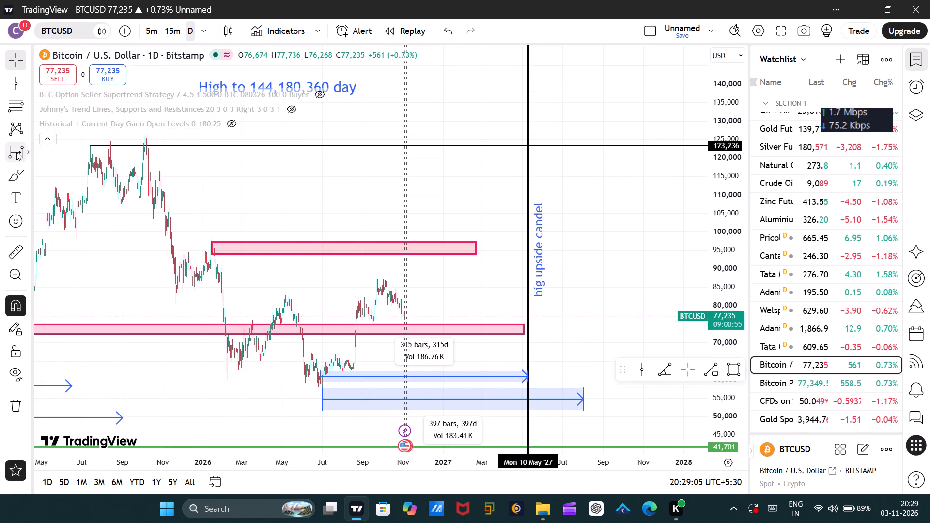
click(322, 269)
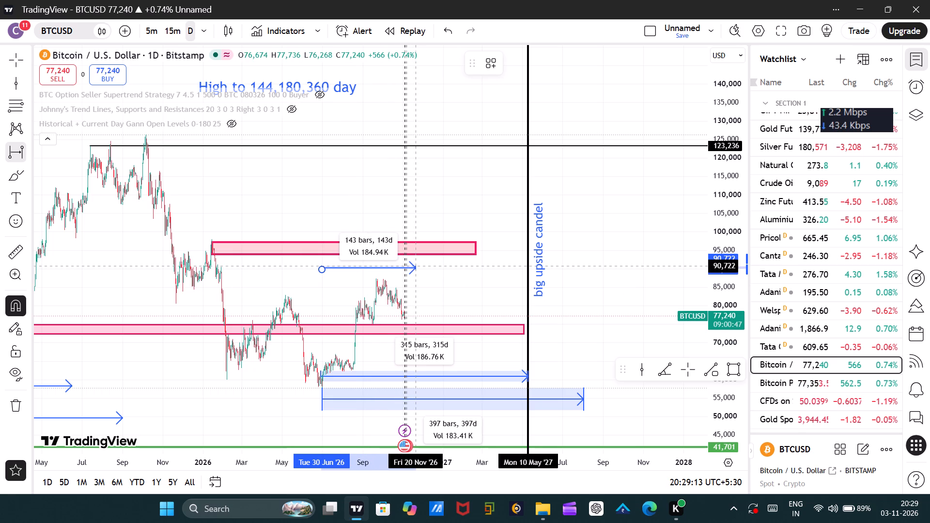
click(417, 266)
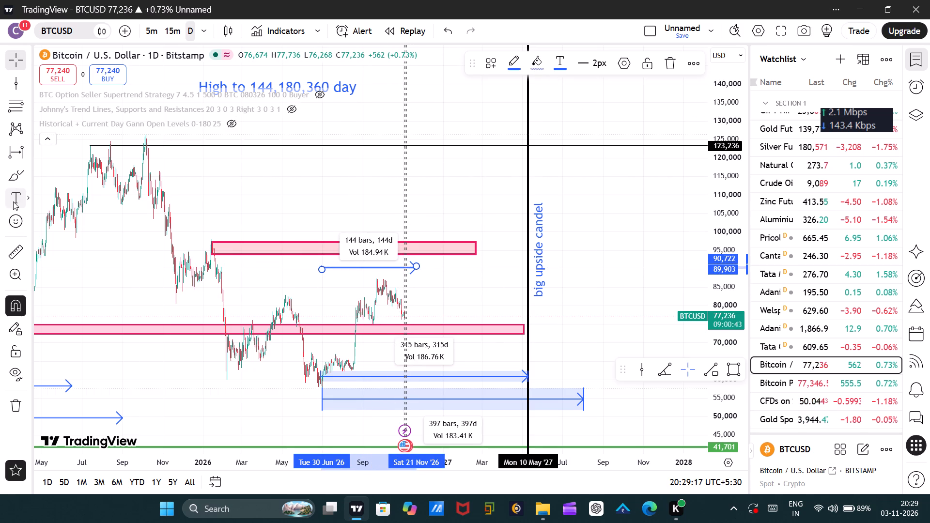
Draw a 180-bar date range from 30 June 2026 to 27 December 2026 at about the 106,000 level.
click(14, 156)
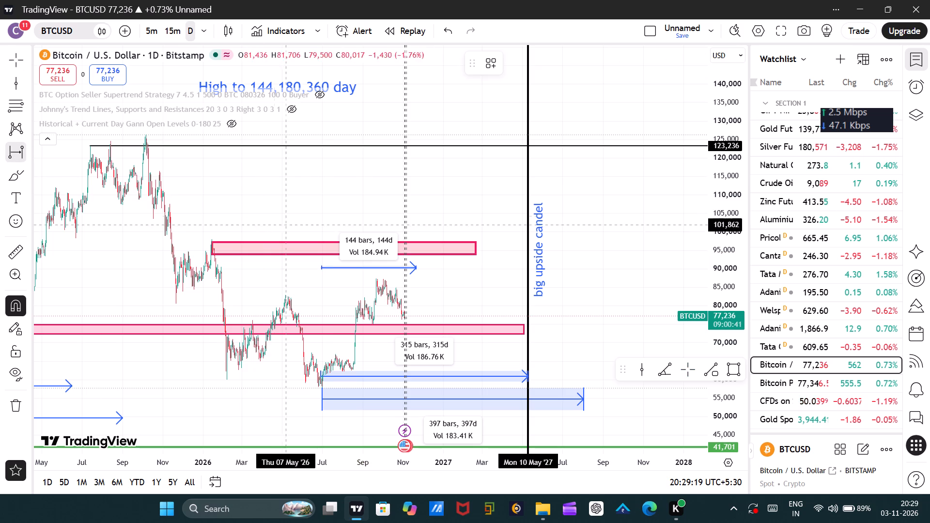
click(322, 208)
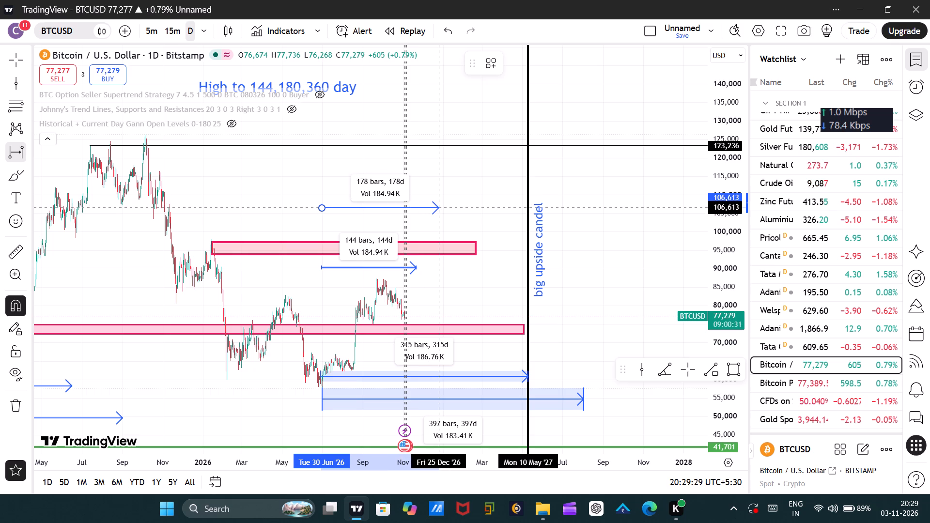
click(440, 208)
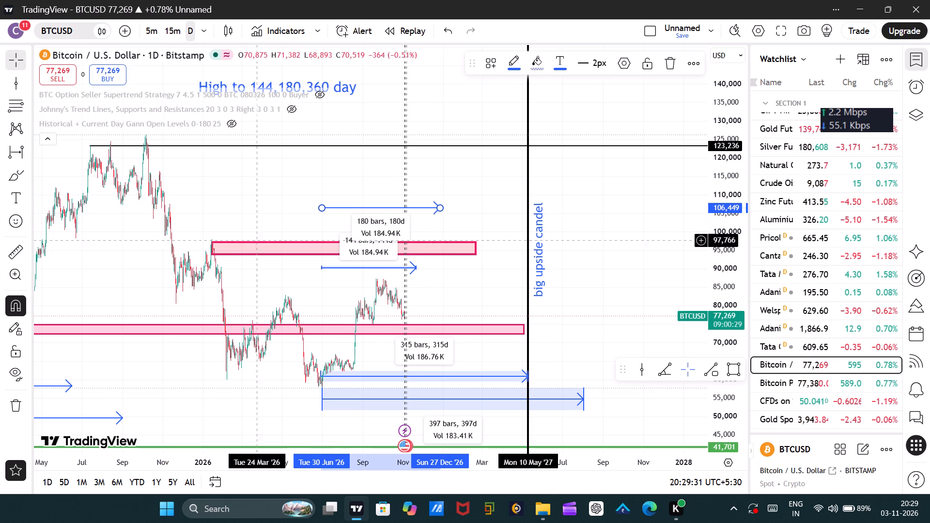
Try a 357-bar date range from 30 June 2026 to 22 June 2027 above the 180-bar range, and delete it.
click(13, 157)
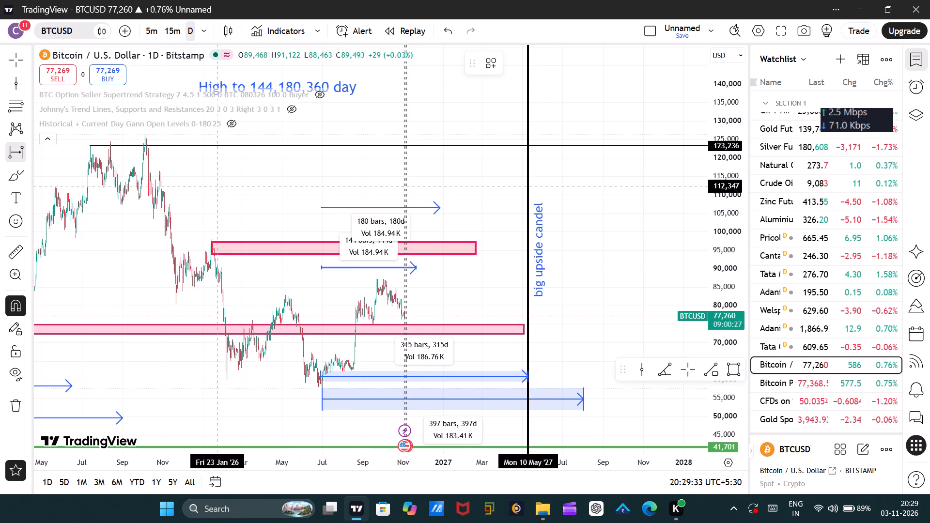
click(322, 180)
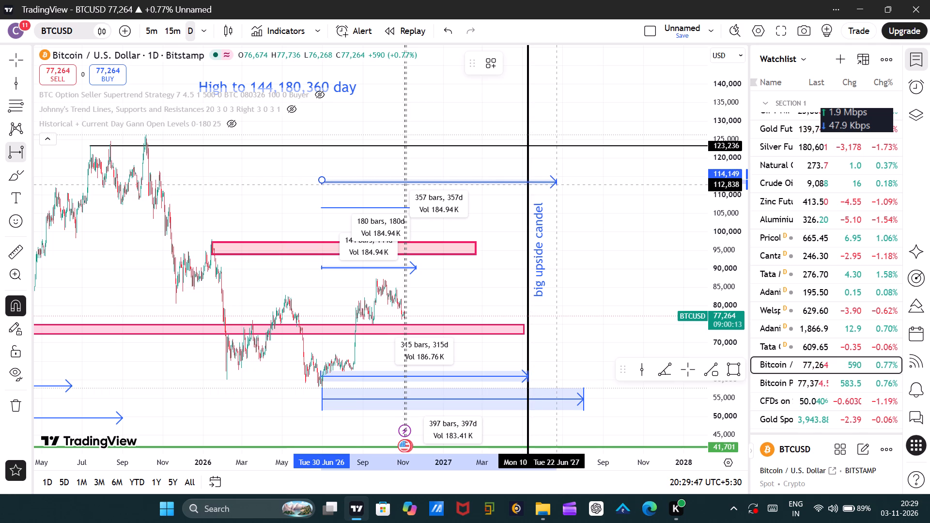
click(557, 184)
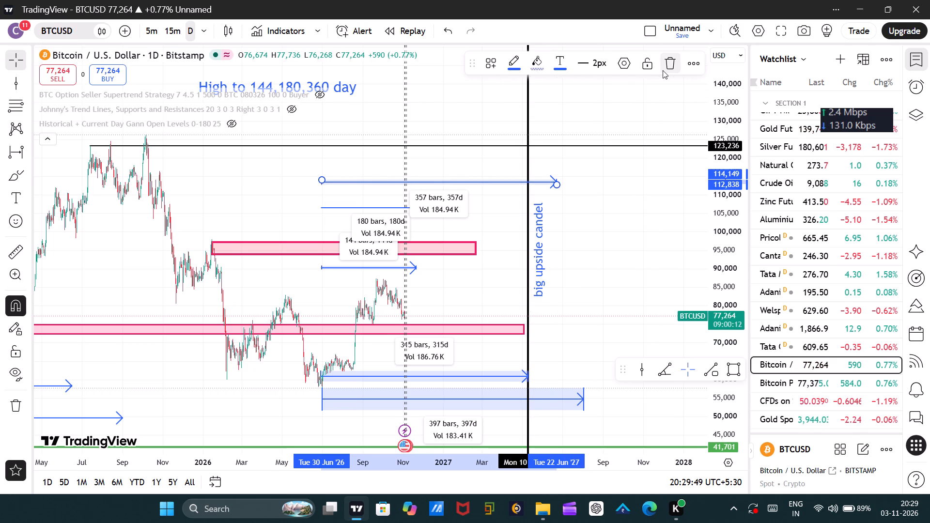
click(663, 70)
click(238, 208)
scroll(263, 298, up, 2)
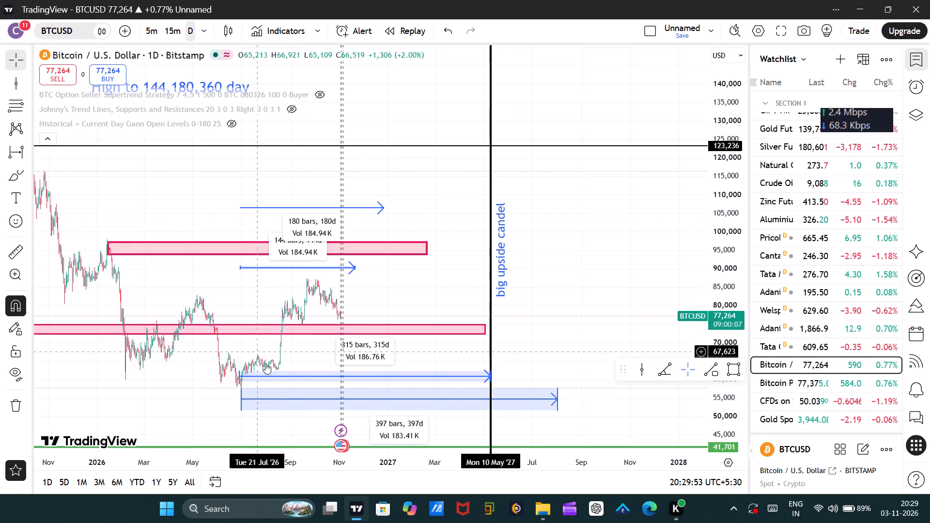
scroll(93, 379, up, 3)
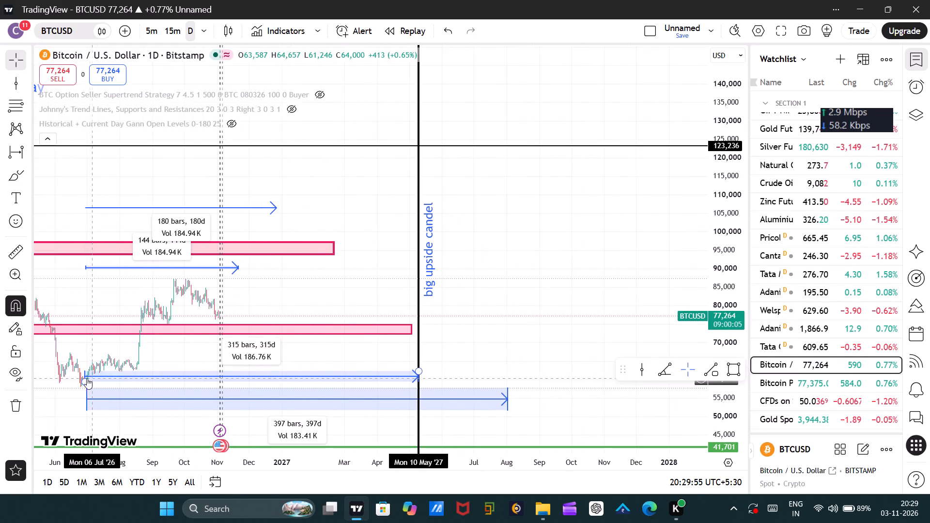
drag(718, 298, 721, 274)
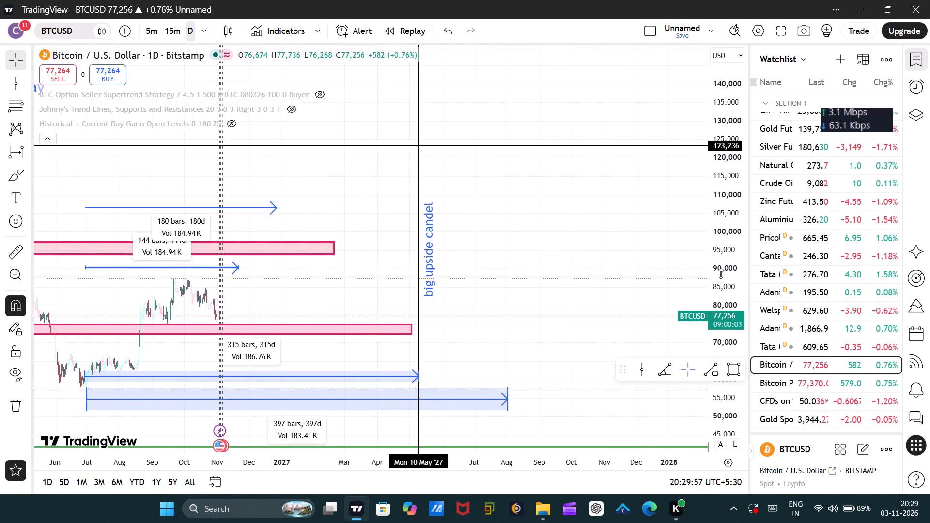
Add a vertical line at 21 November 2026, where the 144-bar range ends, and set its thickness to 2px.
drag(721, 274, 715, 175)
drag(195, 328, 463, 284)
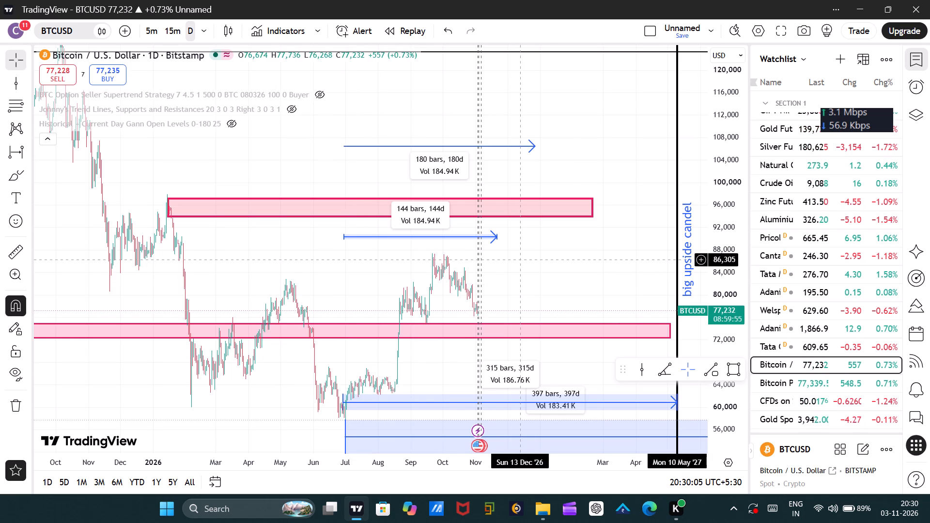
drag(585, 272, 467, 276)
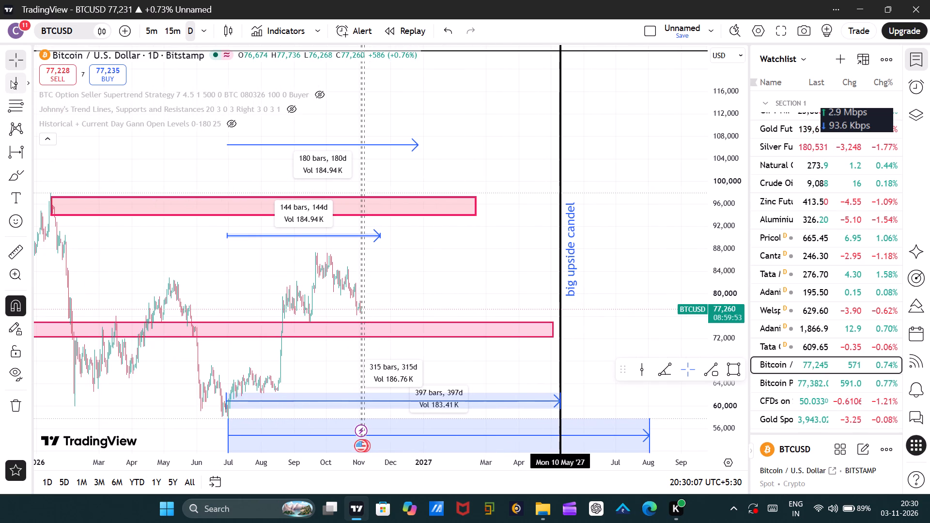
click(11, 80)
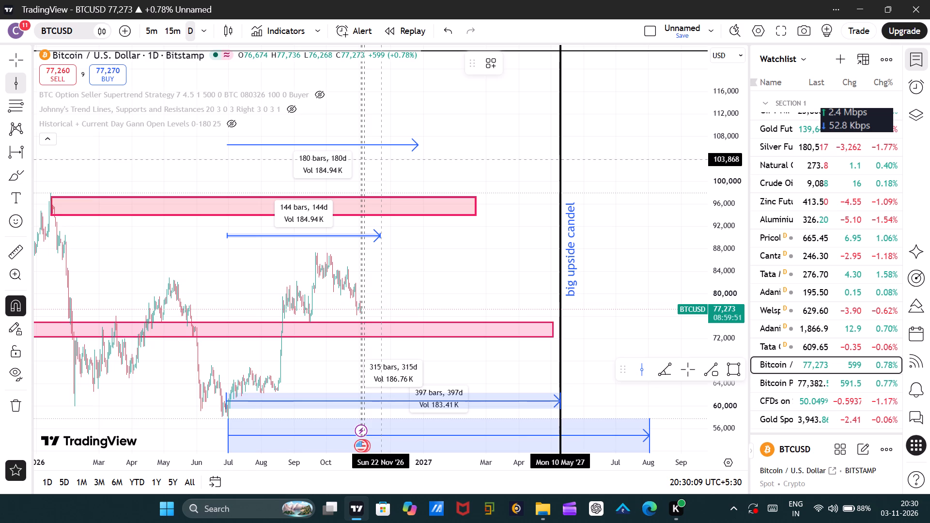
click(380, 157)
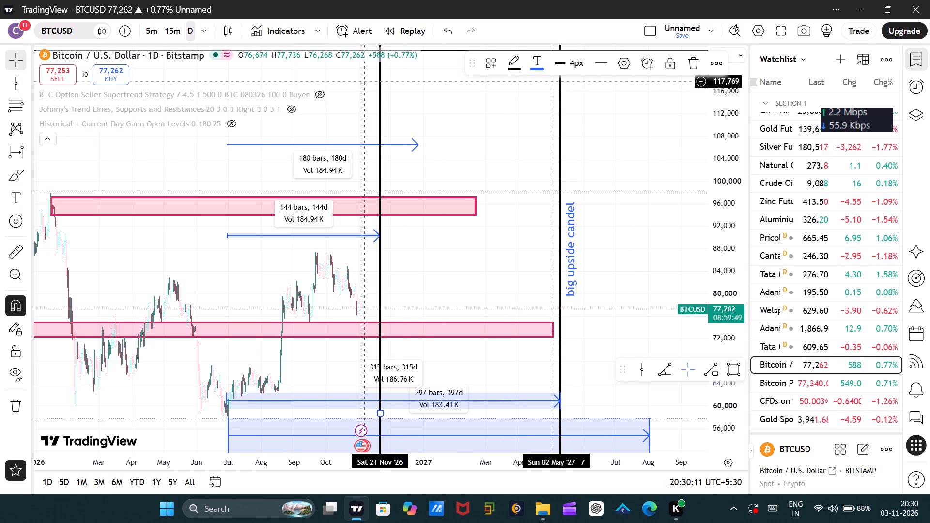
click(560, 73)
click(572, 109)
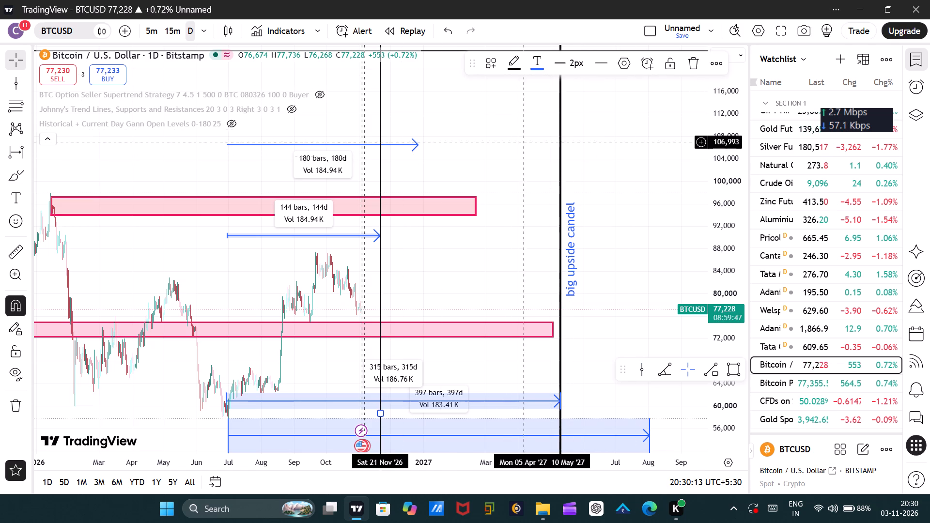
Add a vertical line at 27 December 2026, where the 180-bar range ends.
click(15, 85)
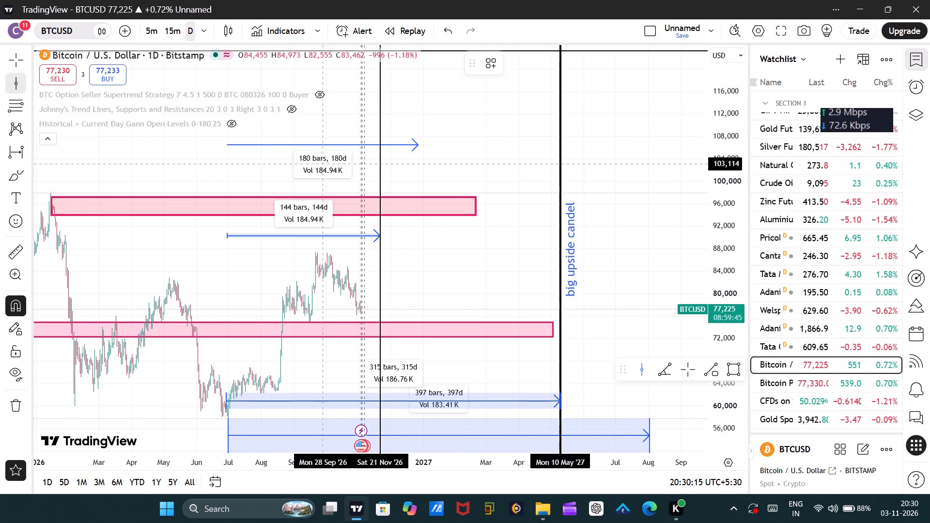
click(418, 169)
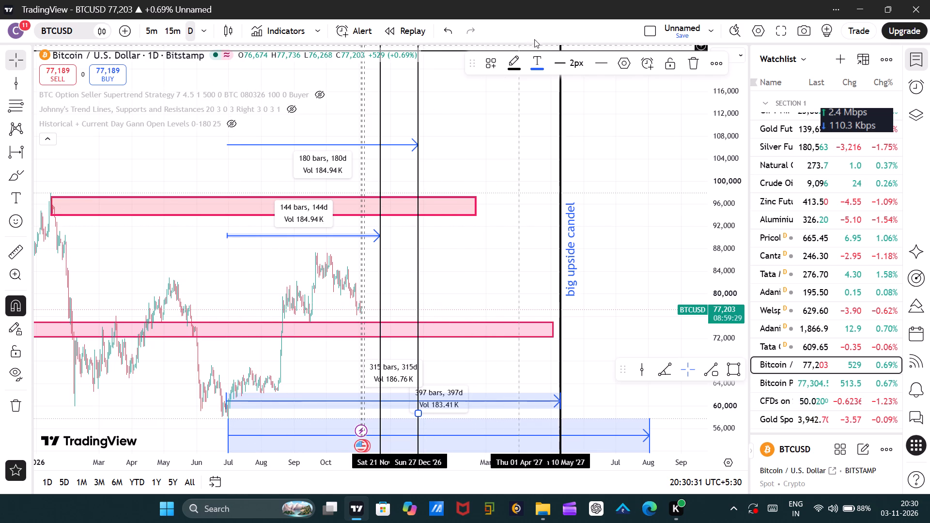
Save the chart layout with Autosave switched on.
click(700, 33)
click(711, 33)
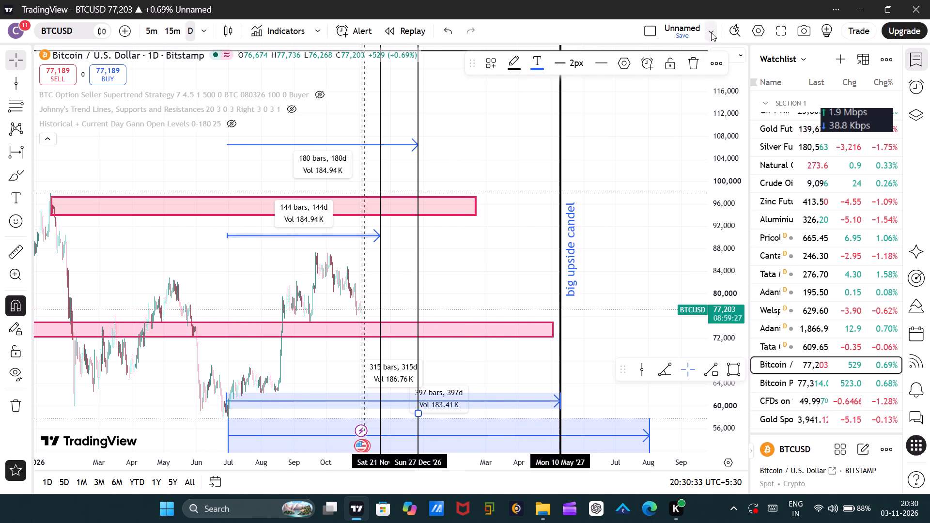
click(806, 72)
click(806, 72)
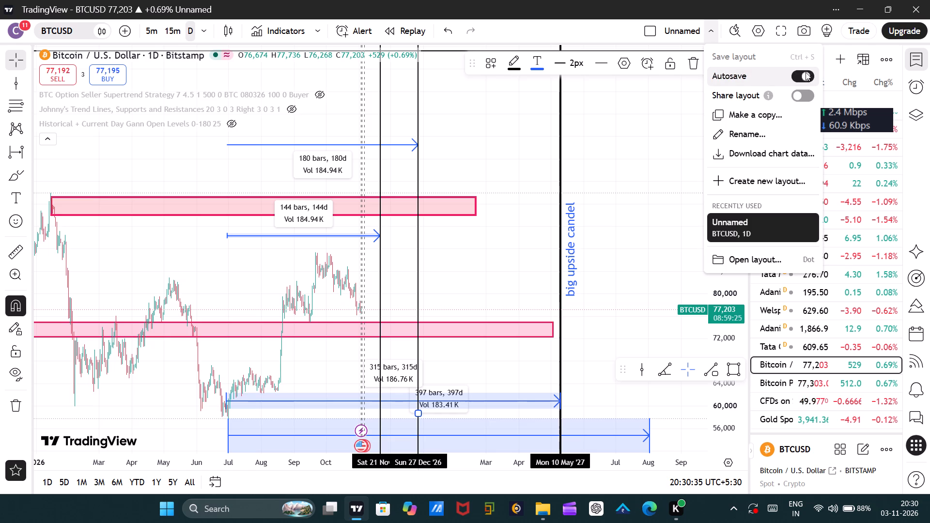
click(650, 162)
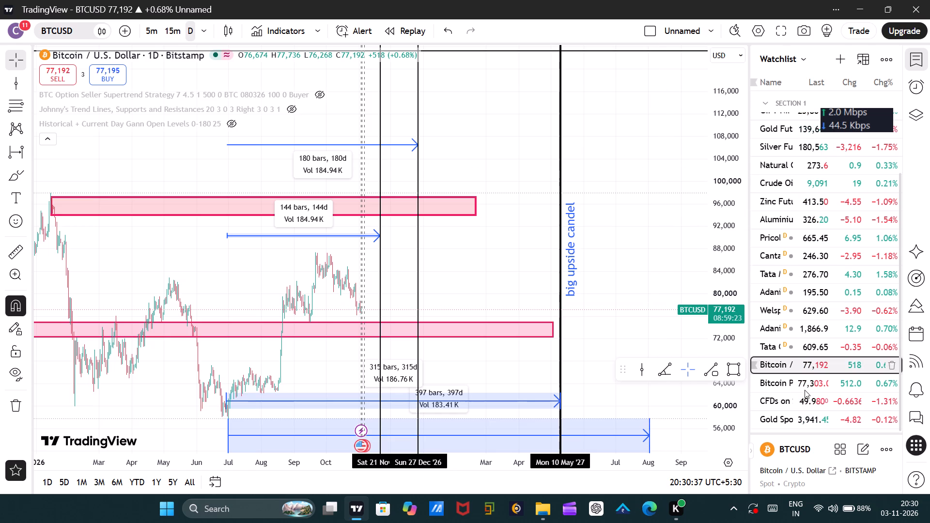
On the BTCUSD.P perpetual futures chart, delete the small pink rectangle at about 61,000 starting in July 2026.
click(781, 387)
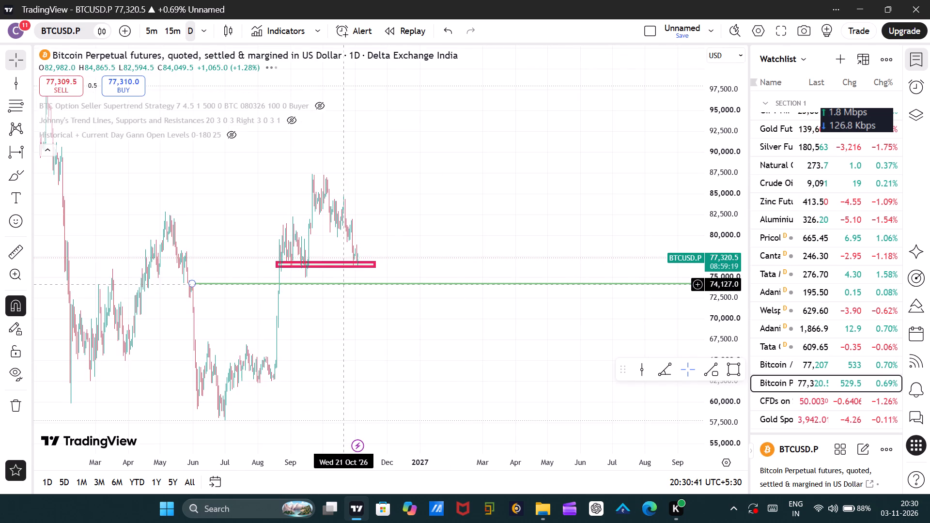
scroll(372, 262, down, 2)
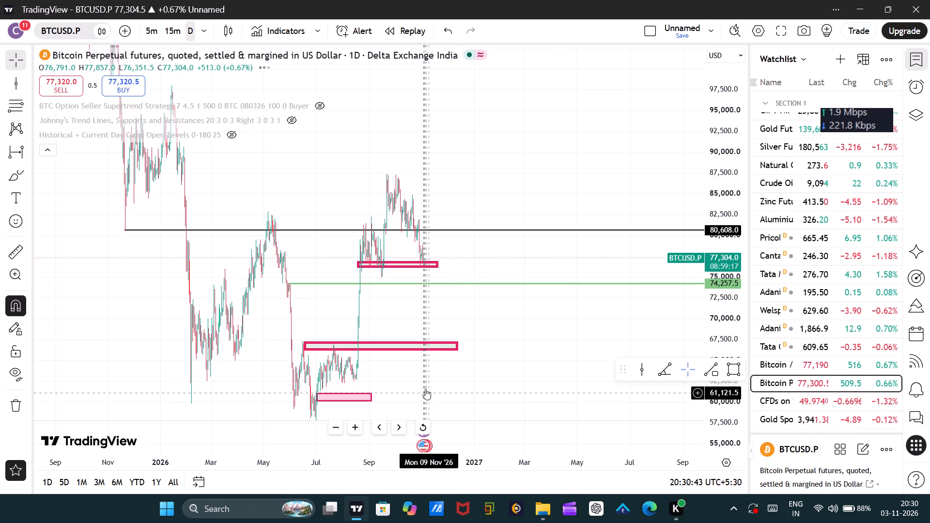
click(368, 402)
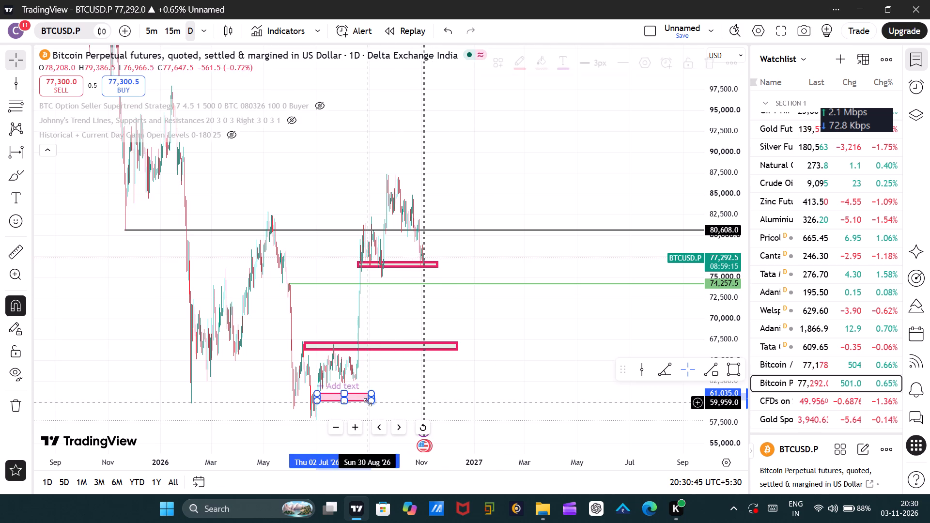
click(719, 60)
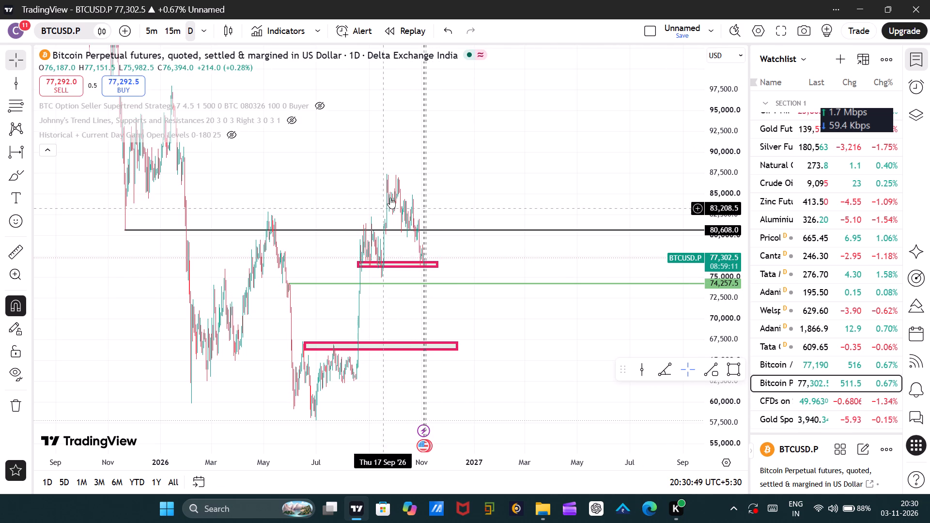
Switch the BTCUSD.P chart to the 1 week timeframe.
drag(718, 160, 721, 350)
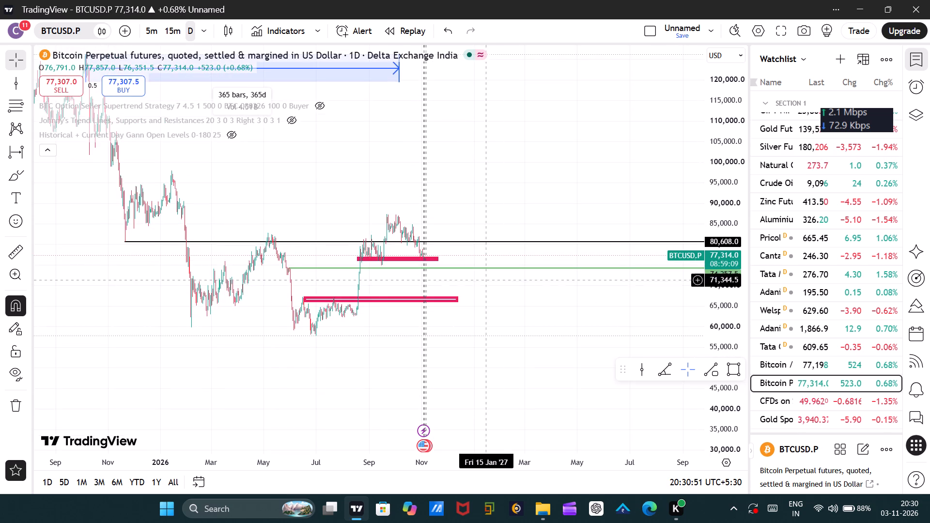
drag(308, 176, 367, 283)
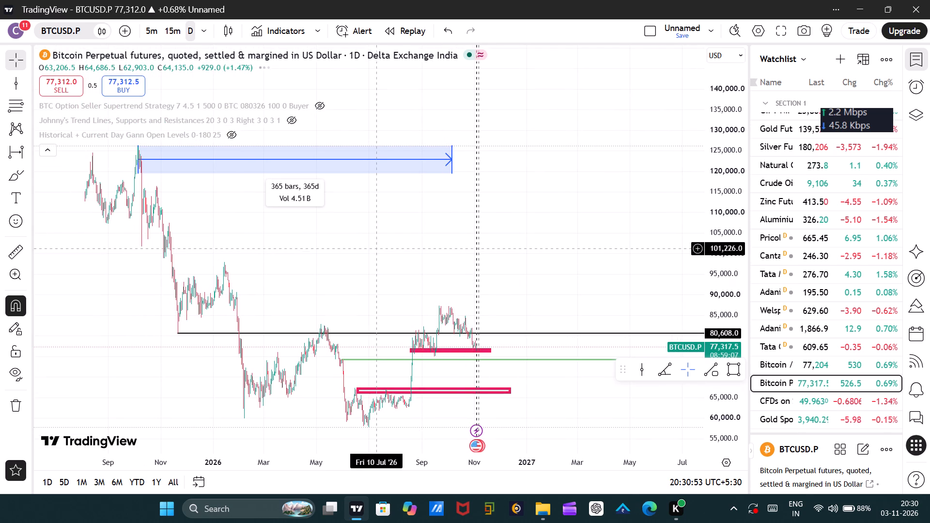
scroll(385, 237, down, 4)
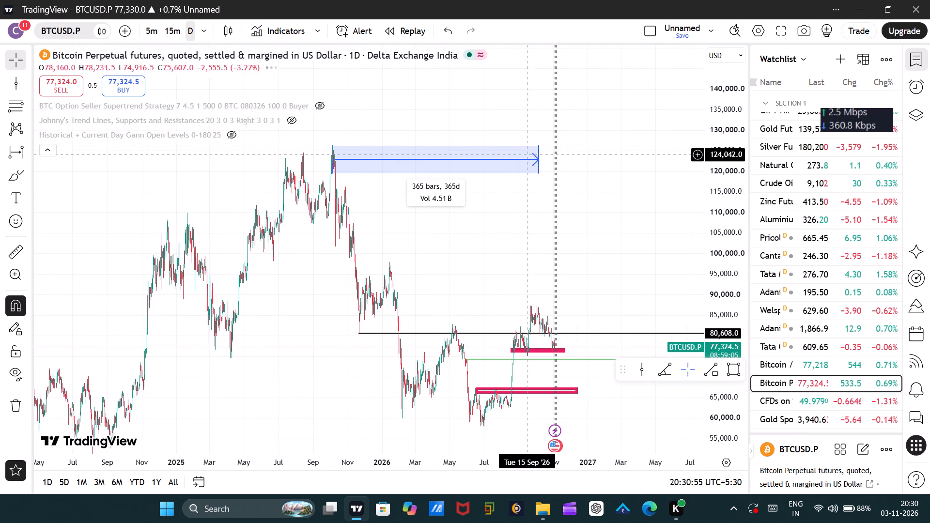
click(209, 37)
scroll(236, 161, down, 3)
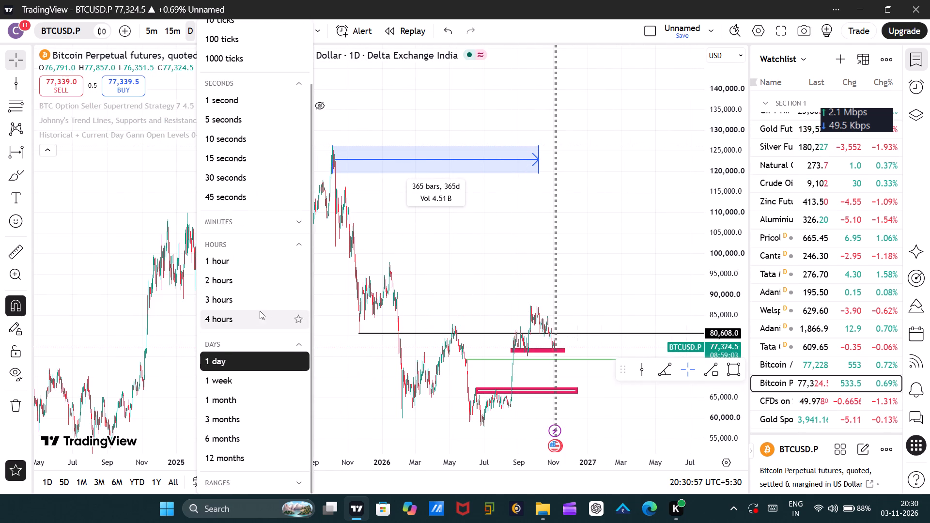
click(250, 380)
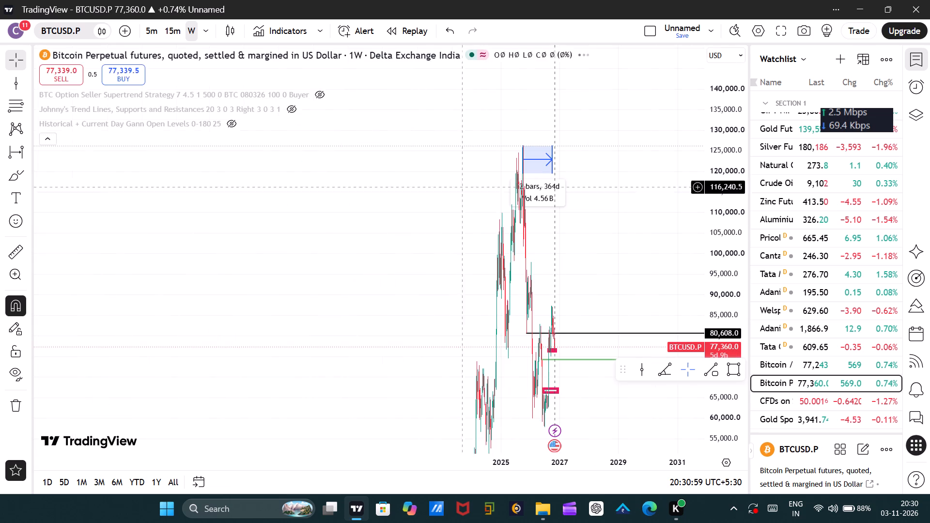
Unlock and delete the date range that starts at the October 2025 high.
click(529, 169)
click(536, 159)
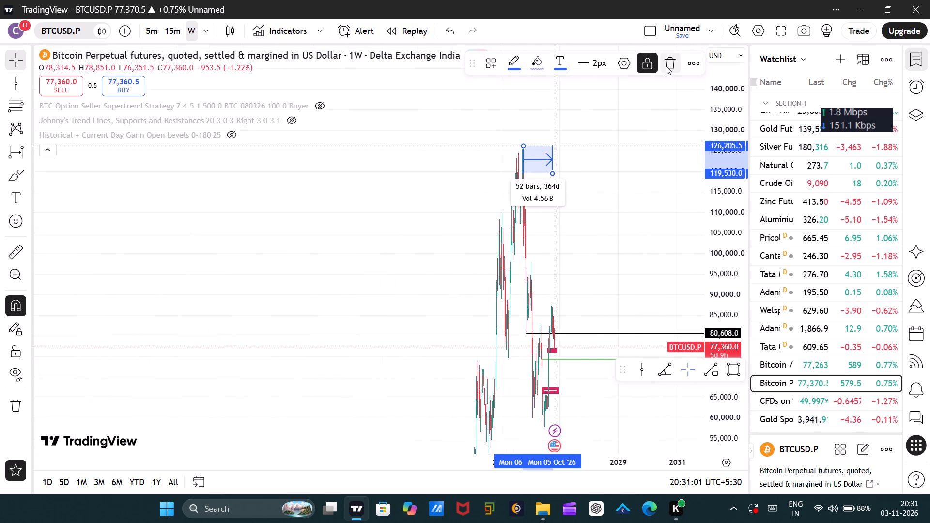
click(666, 66)
click(650, 66)
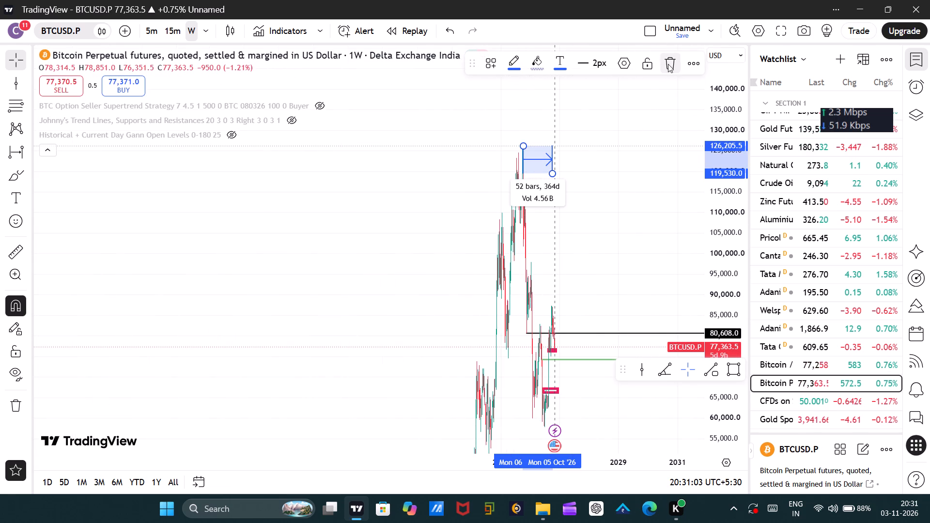
click(668, 64)
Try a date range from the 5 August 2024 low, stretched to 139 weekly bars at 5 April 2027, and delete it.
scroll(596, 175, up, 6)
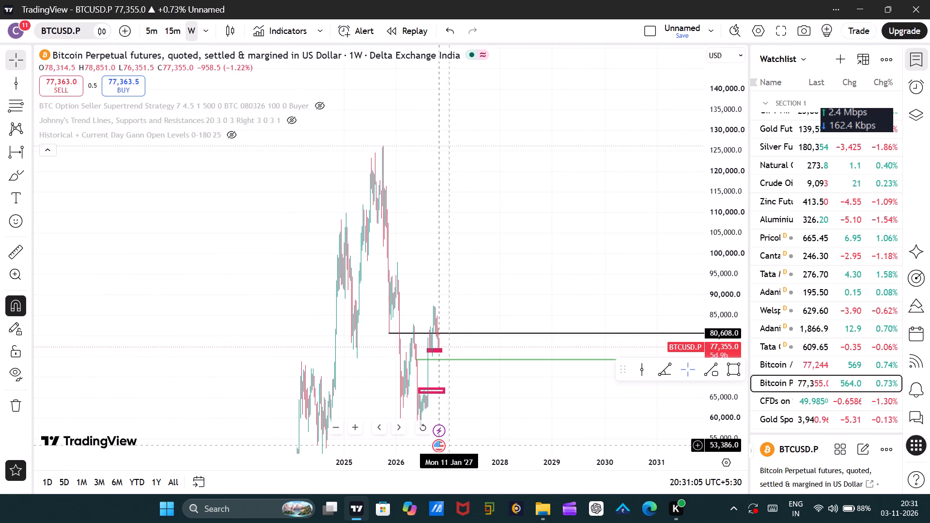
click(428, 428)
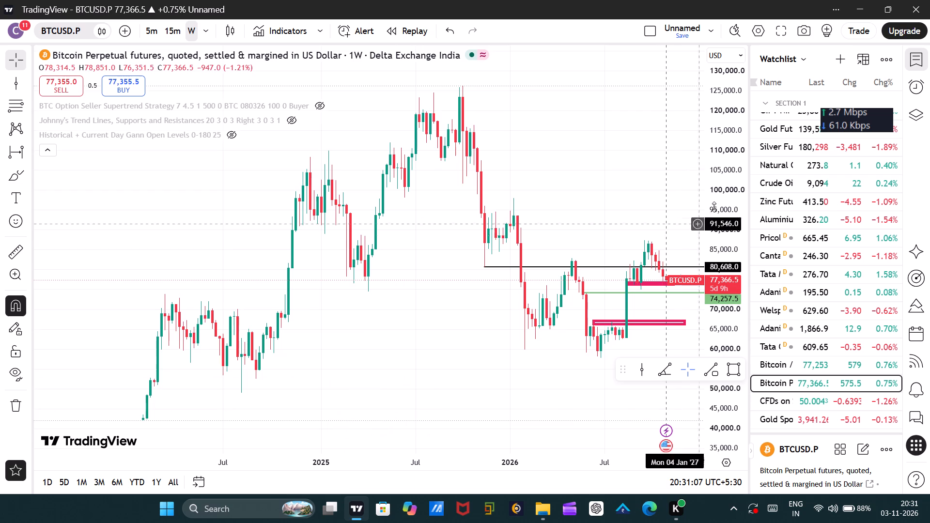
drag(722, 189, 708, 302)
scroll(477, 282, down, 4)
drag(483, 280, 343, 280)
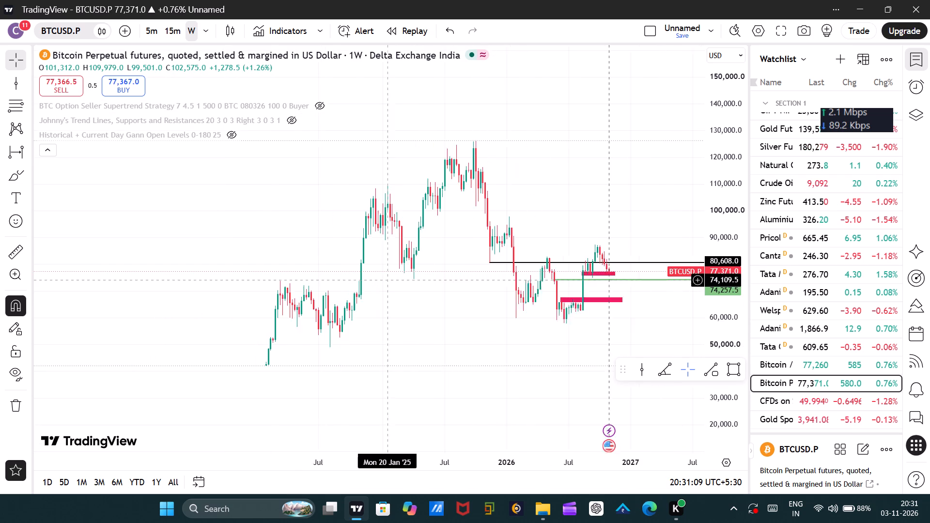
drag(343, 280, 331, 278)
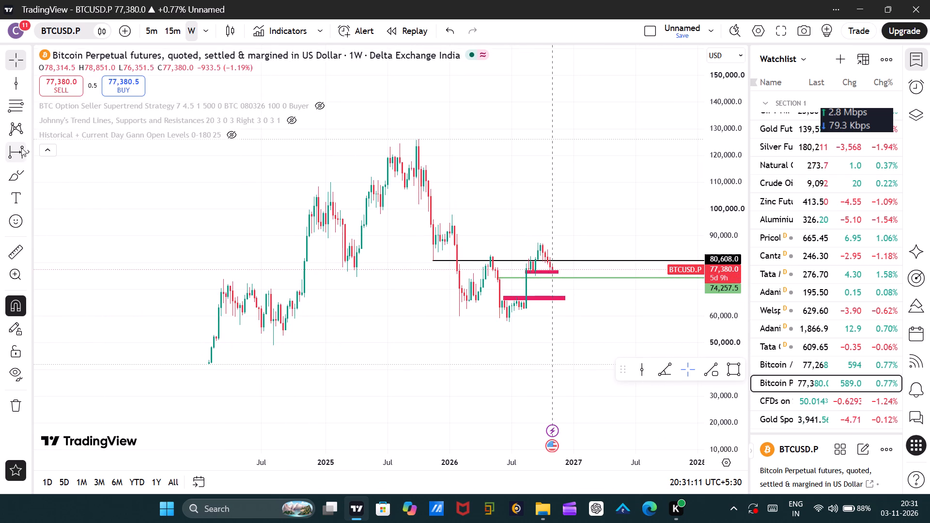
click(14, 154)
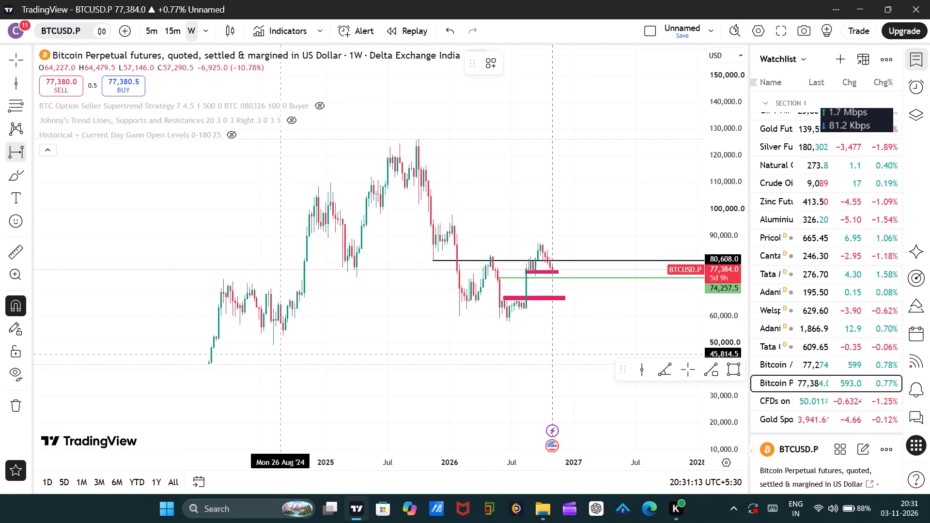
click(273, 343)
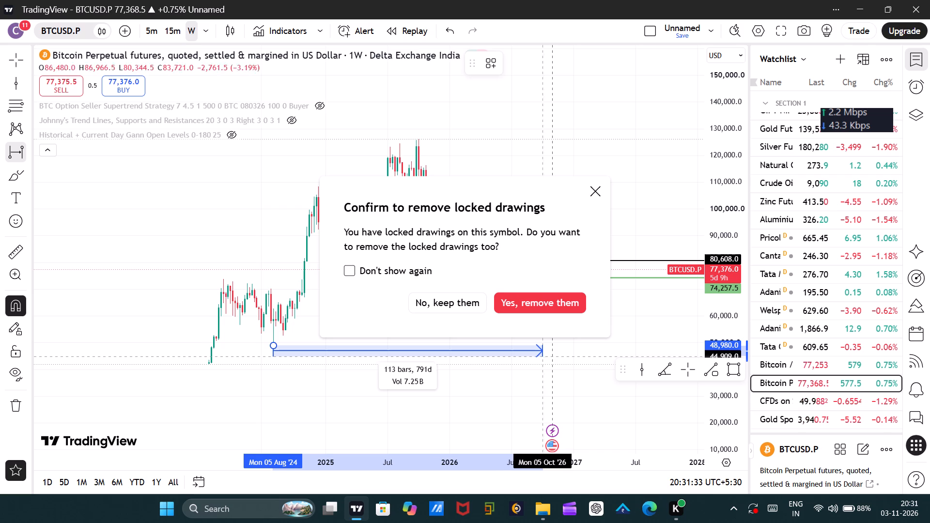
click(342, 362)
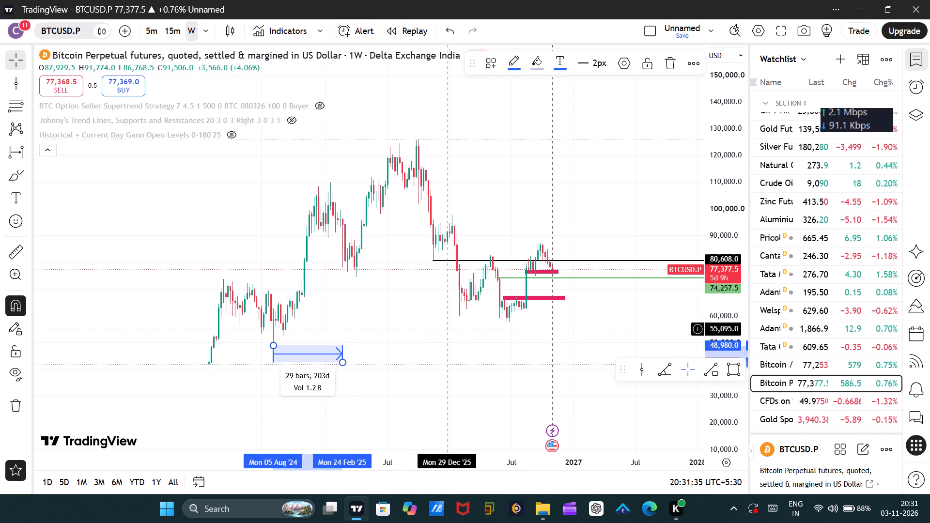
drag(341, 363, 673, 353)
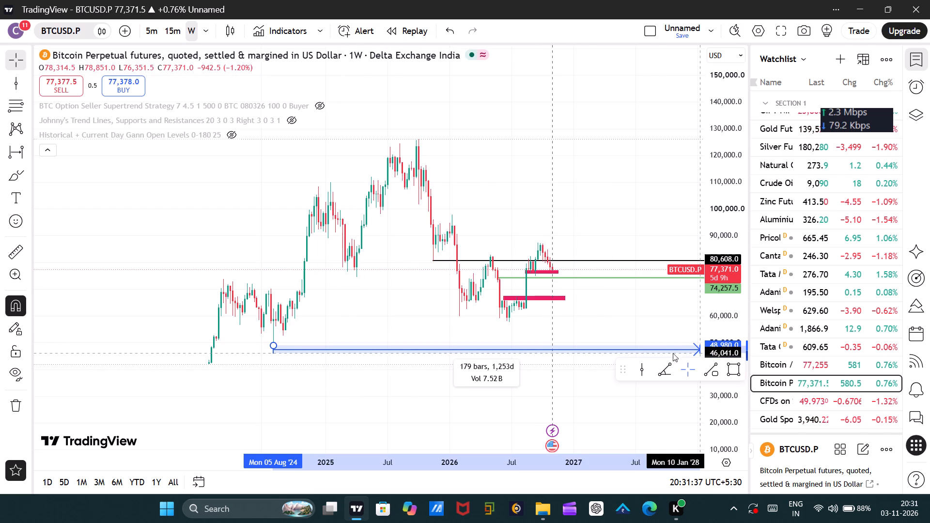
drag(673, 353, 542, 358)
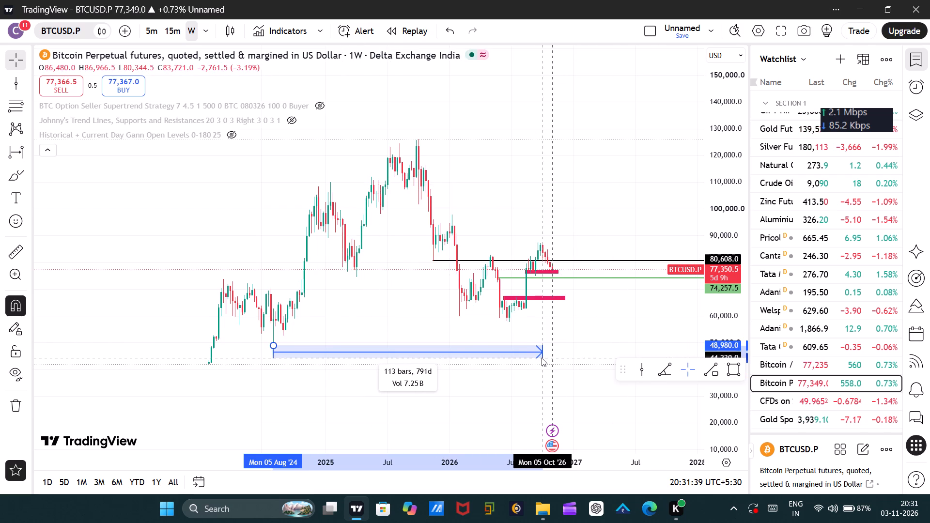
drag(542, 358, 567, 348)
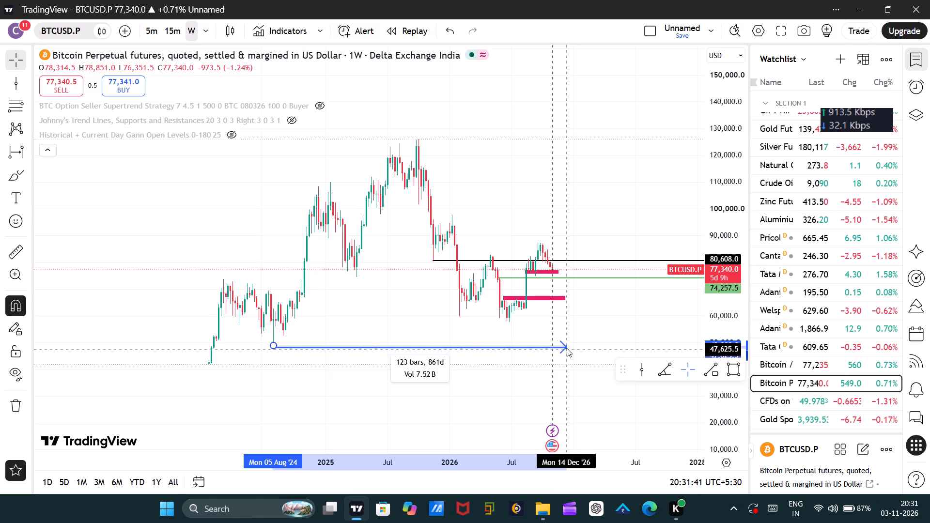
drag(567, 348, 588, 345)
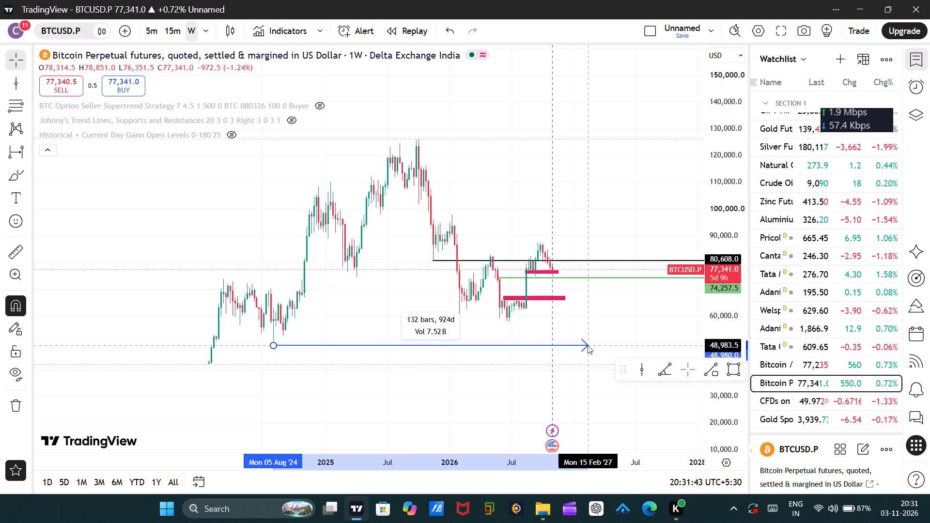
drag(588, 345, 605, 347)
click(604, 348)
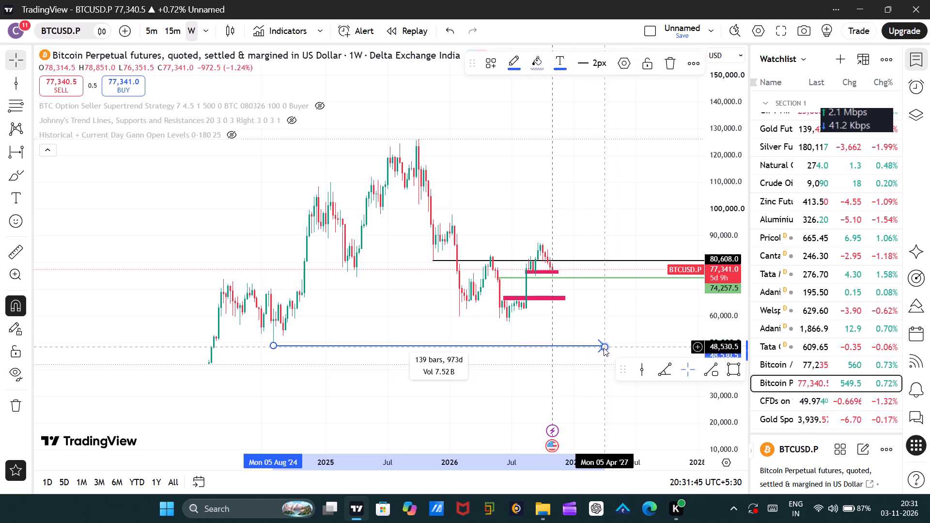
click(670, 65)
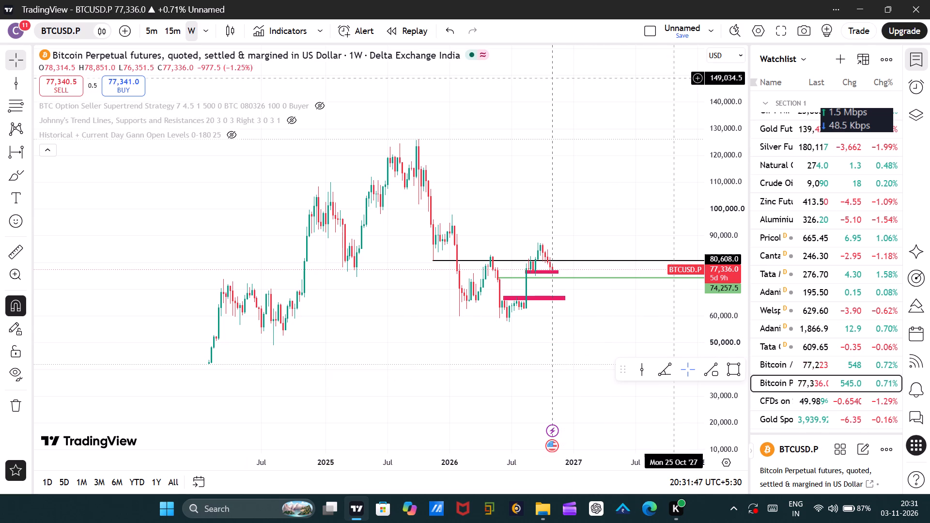
Switch the chart to the Bitcoin / U.S. Dollar symbol BTCUSD from the watchlist.
click(784, 363)
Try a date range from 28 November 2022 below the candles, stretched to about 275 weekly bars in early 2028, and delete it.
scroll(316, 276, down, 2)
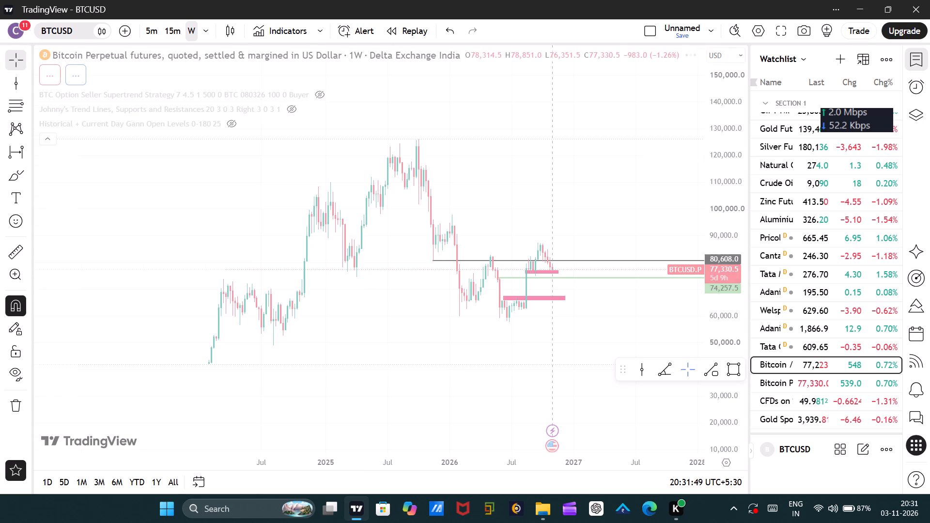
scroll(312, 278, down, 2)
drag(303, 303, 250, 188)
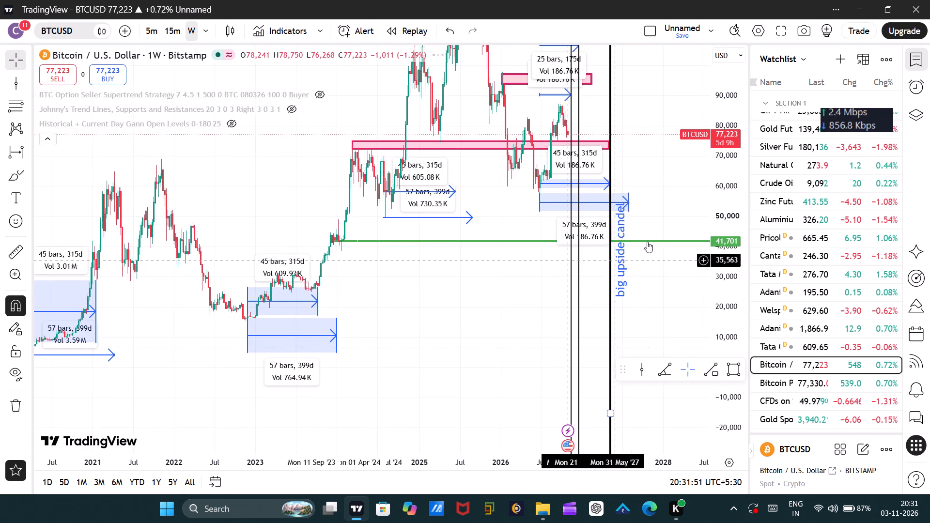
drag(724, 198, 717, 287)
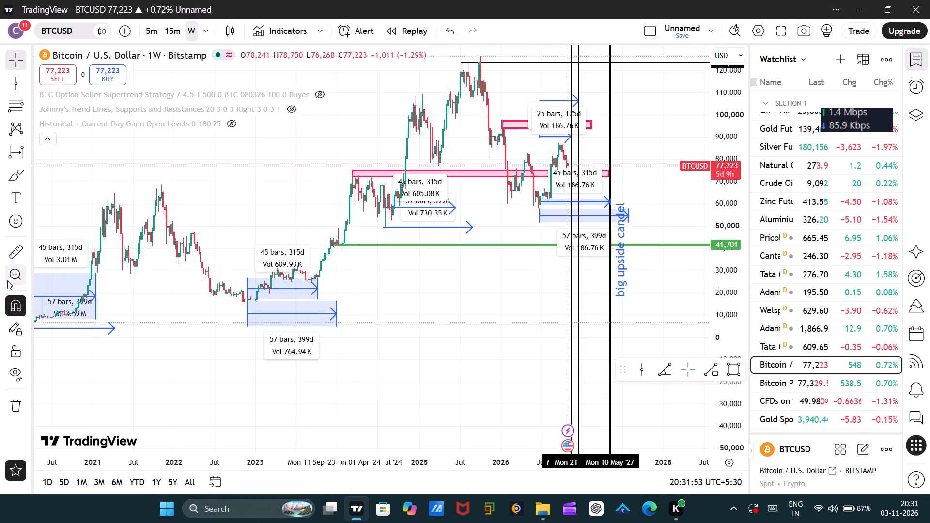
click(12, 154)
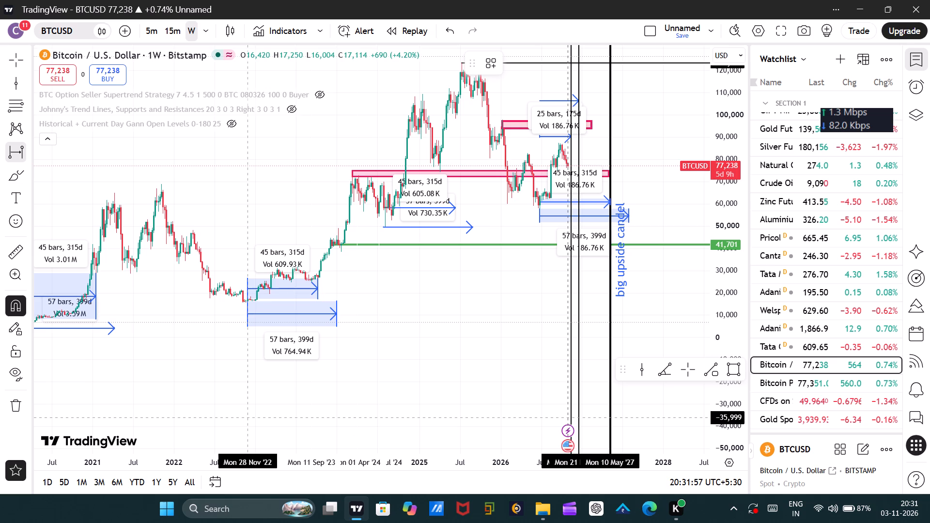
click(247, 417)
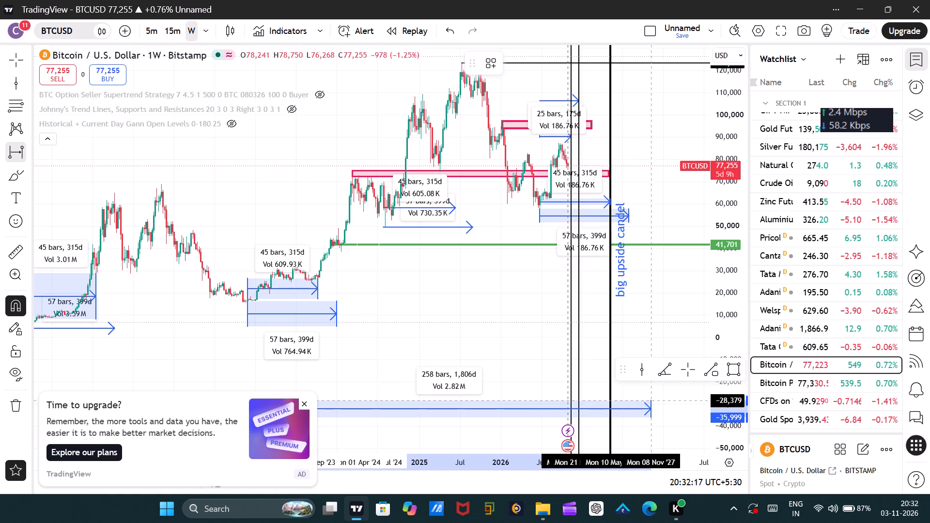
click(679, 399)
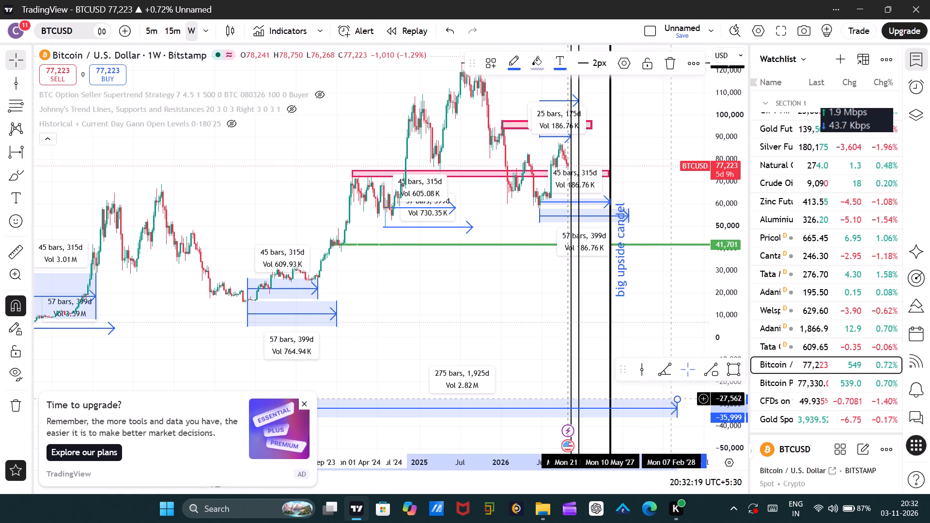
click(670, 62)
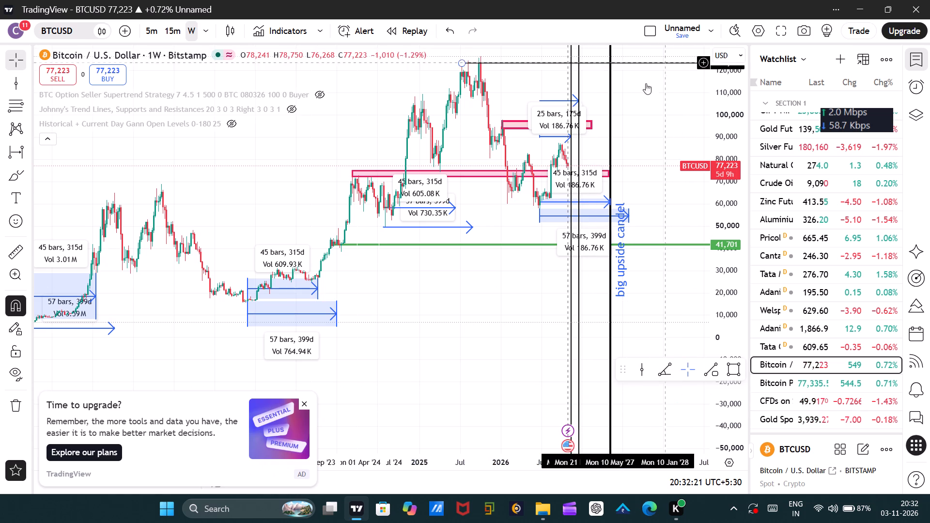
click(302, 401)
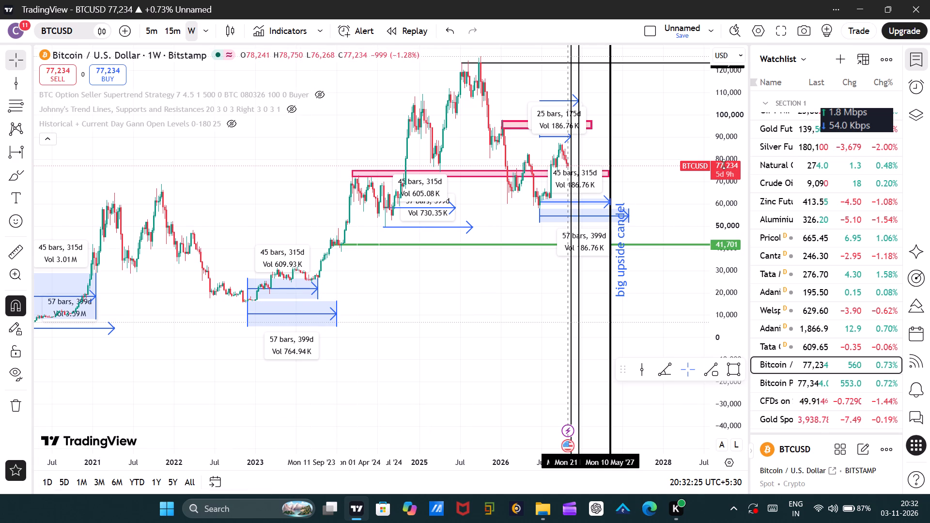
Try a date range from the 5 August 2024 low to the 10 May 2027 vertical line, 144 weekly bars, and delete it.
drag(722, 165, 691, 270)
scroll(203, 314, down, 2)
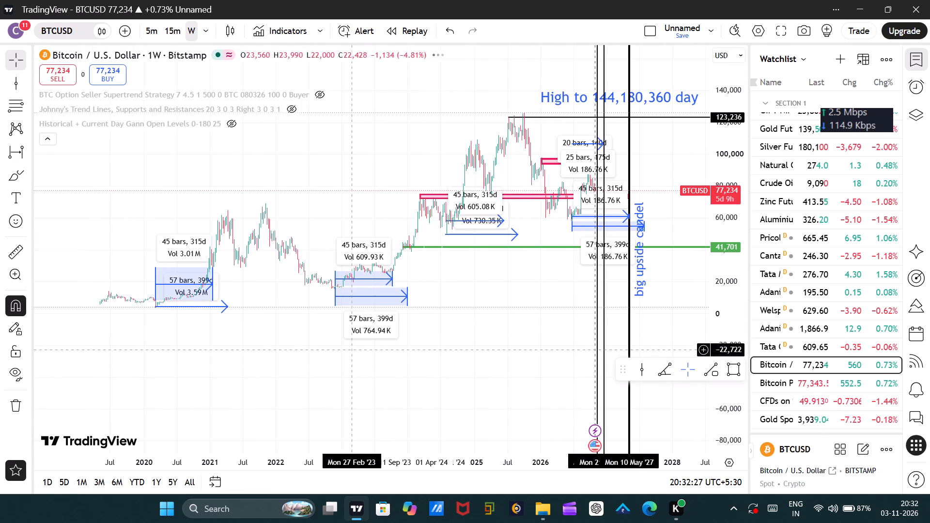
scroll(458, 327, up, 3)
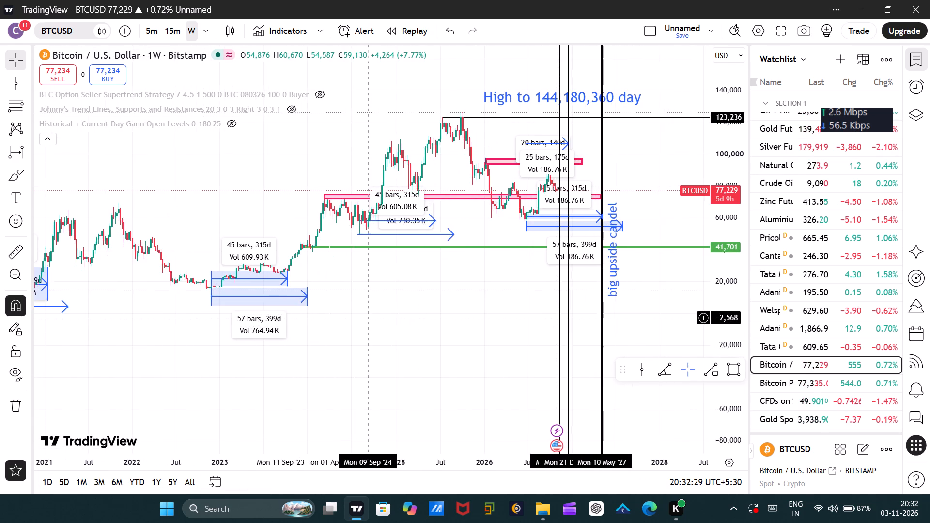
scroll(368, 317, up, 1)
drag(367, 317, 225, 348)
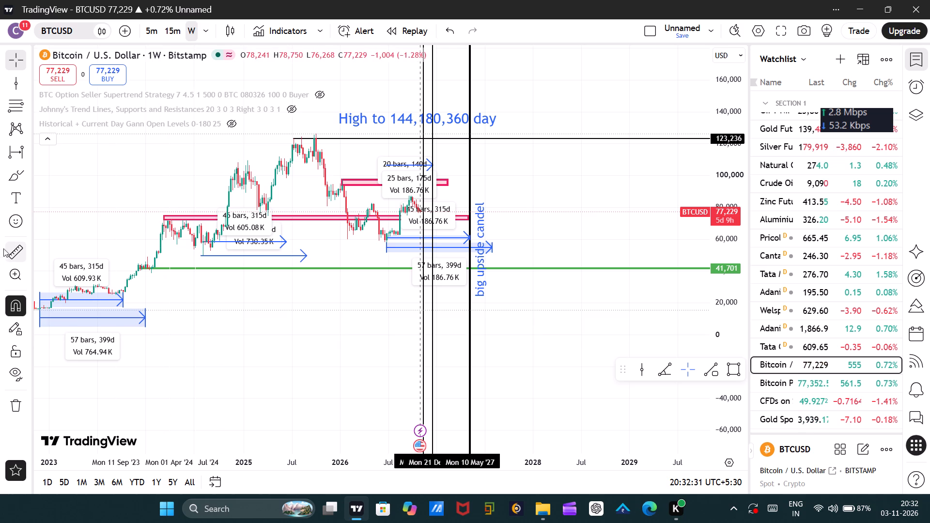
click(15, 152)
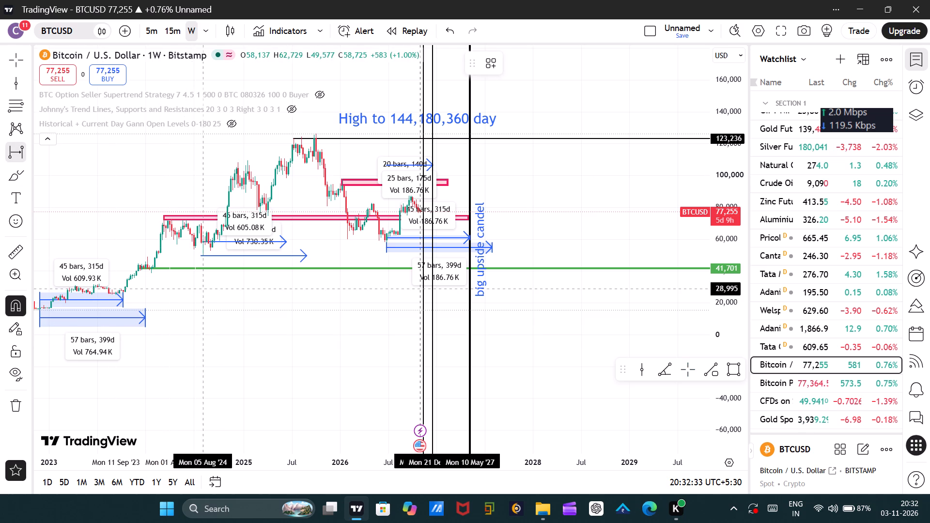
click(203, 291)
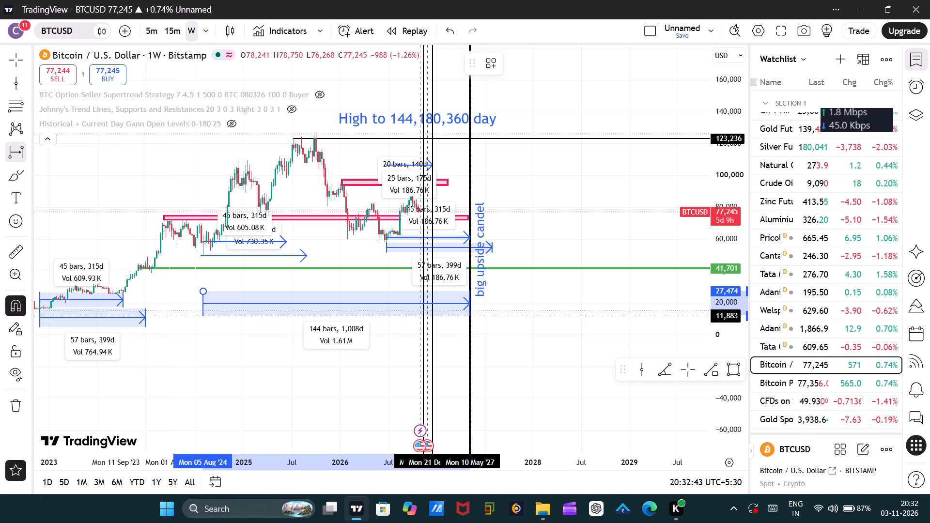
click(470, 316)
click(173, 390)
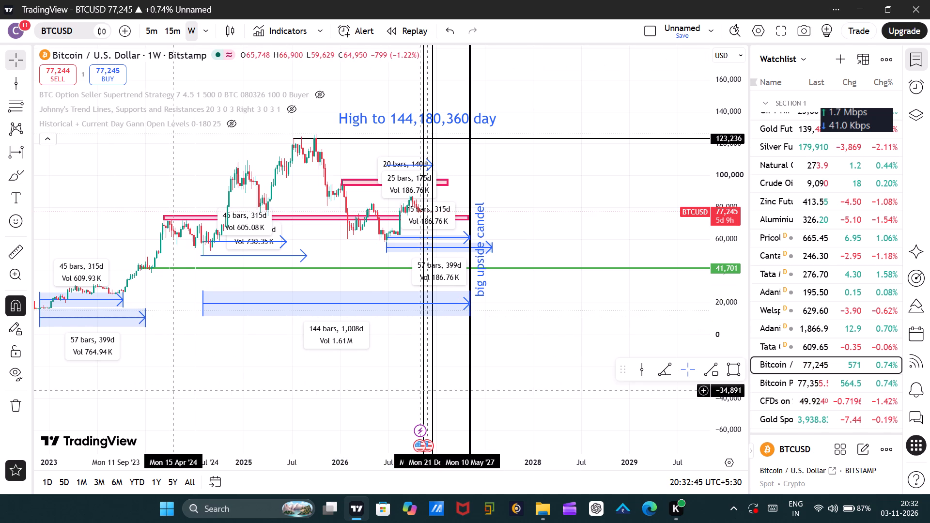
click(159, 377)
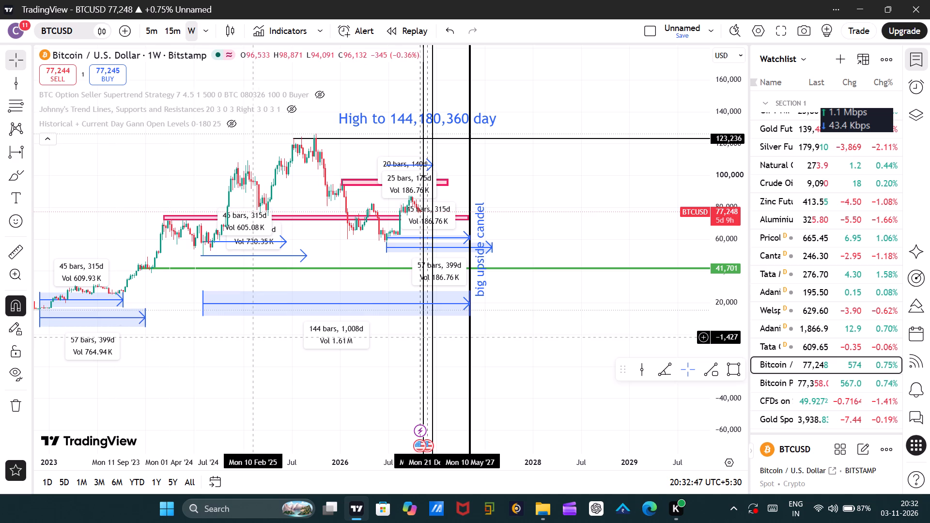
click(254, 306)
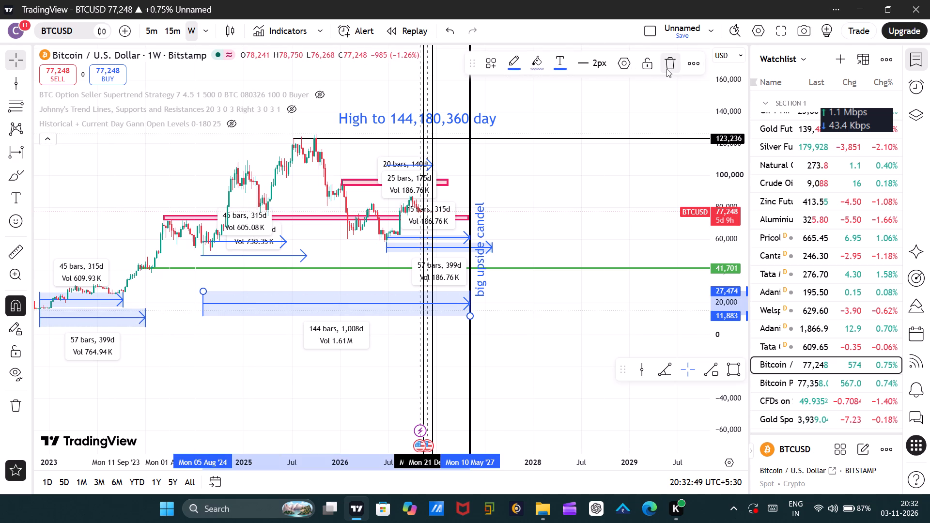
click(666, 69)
Draw a date range from the 8 November 2021 high to 26 May 2025, spanning 185 weekly bars.
drag(188, 319, 402, 285)
scroll(399, 276, down, 1)
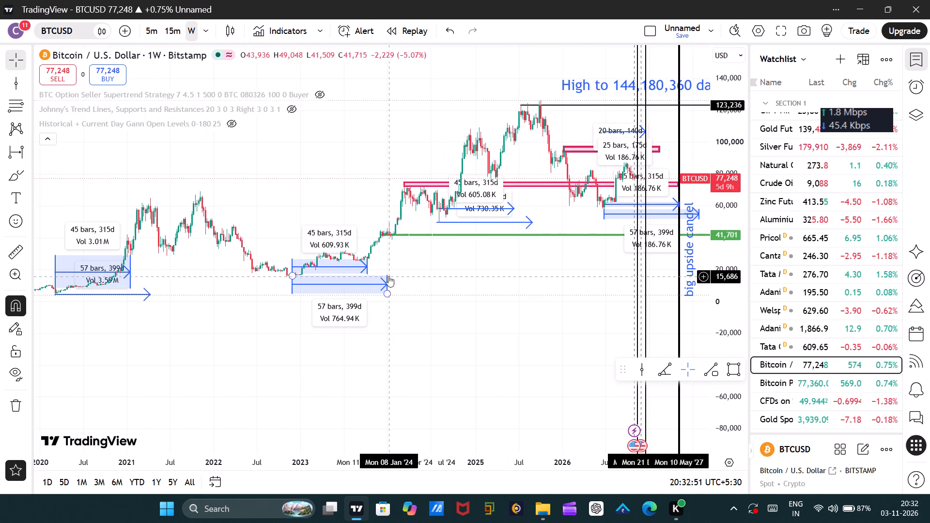
click(16, 154)
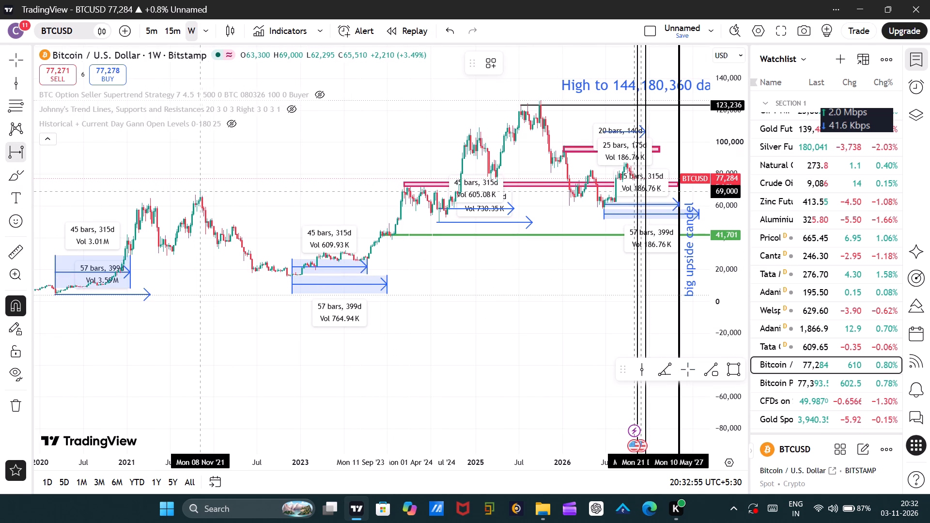
click(200, 176)
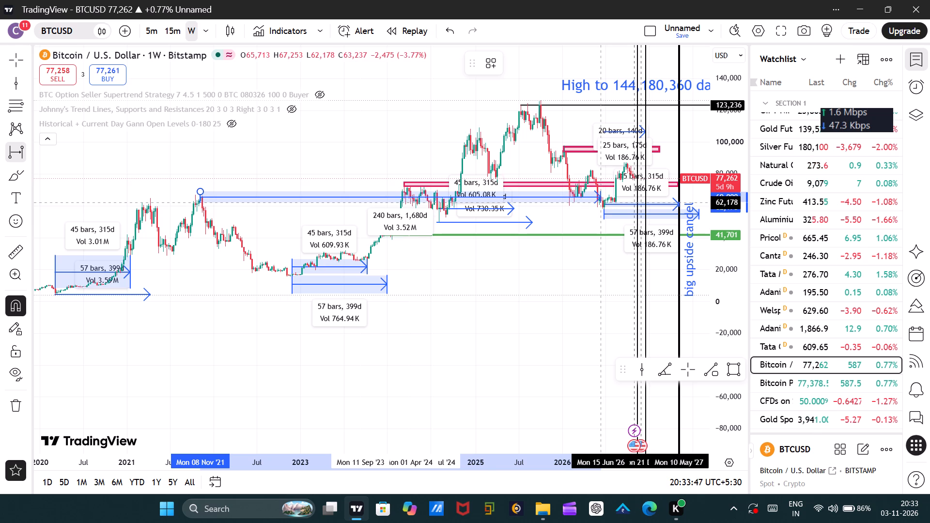
drag(509, 325, 500, 338)
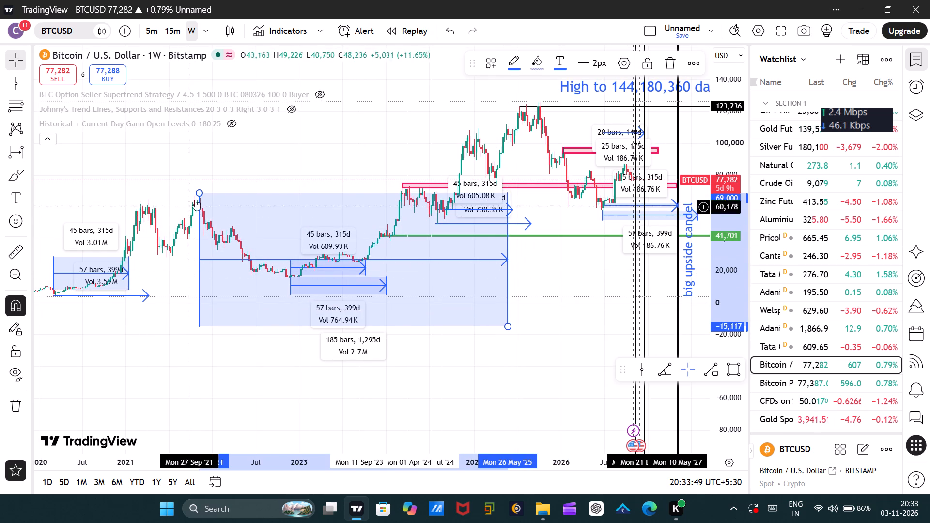
Move the new date range's start to 28 November 2022, below the existing 57-bar range.
drag(198, 196, 286, 309)
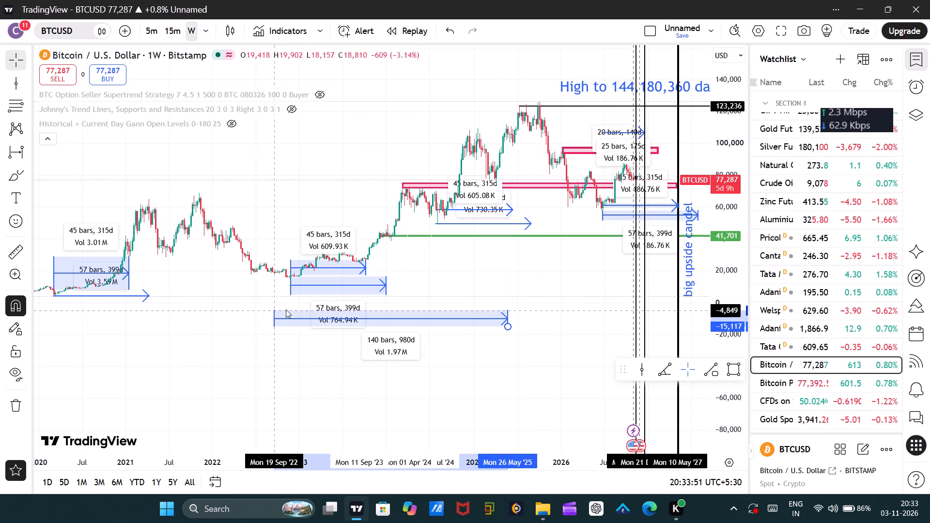
drag(286, 309, 292, 308)
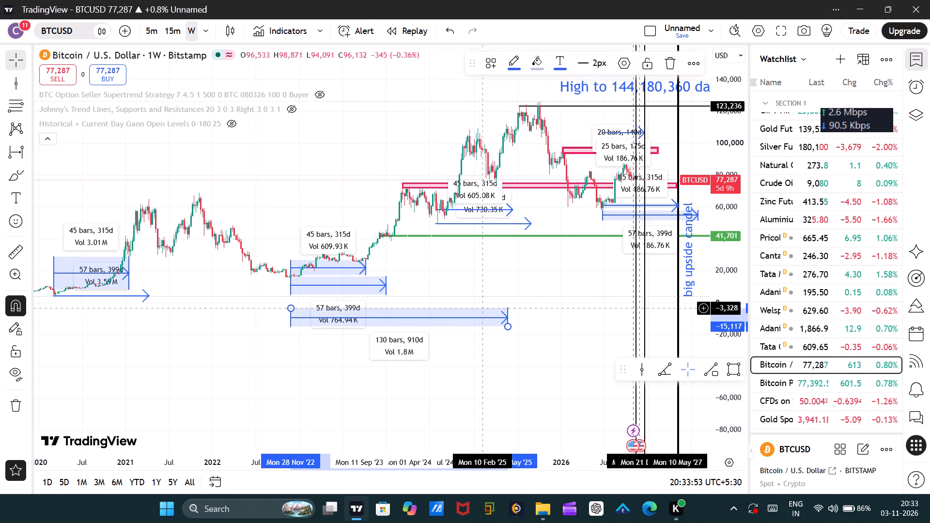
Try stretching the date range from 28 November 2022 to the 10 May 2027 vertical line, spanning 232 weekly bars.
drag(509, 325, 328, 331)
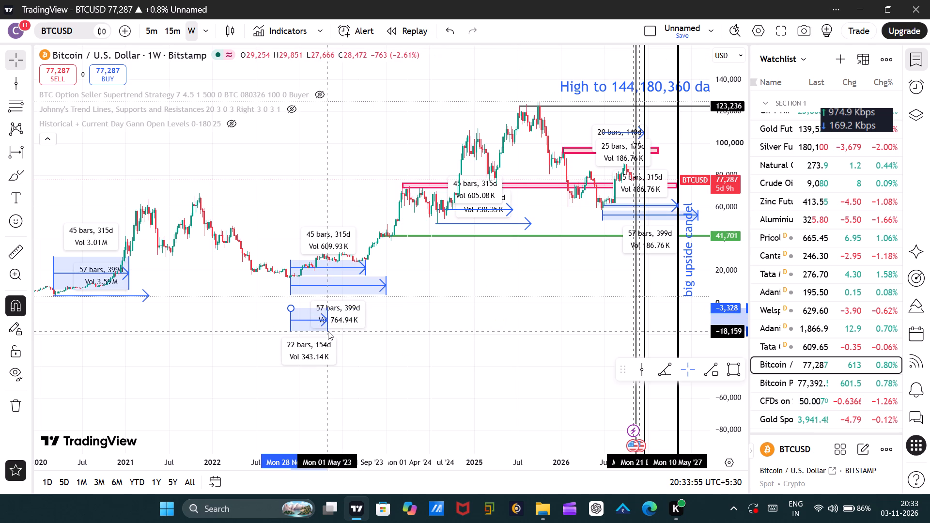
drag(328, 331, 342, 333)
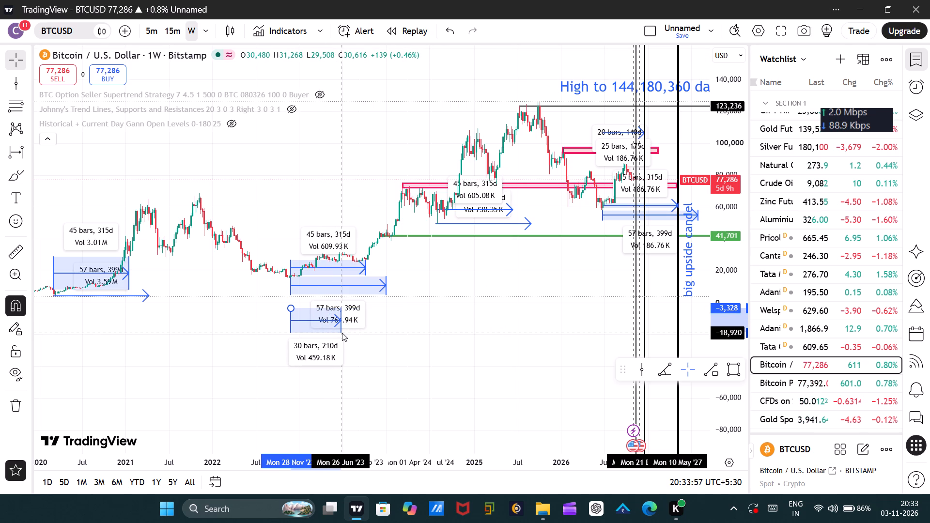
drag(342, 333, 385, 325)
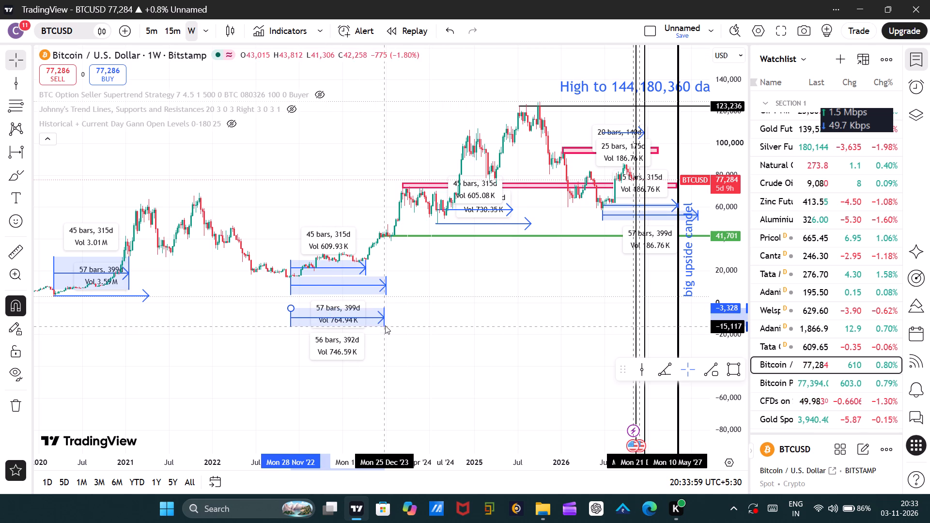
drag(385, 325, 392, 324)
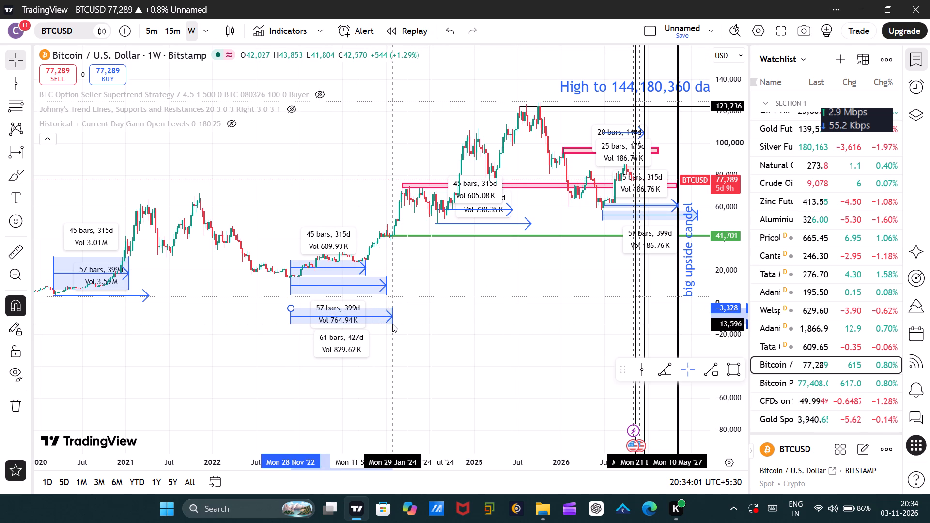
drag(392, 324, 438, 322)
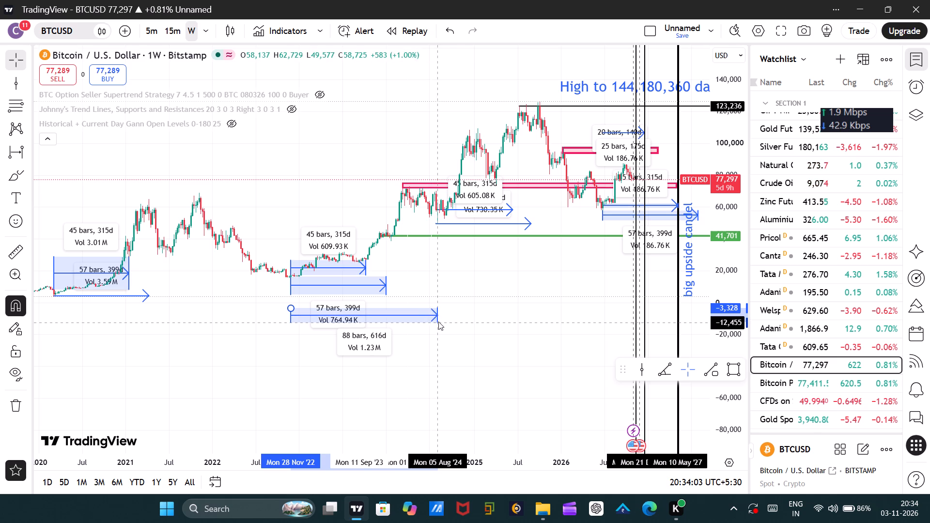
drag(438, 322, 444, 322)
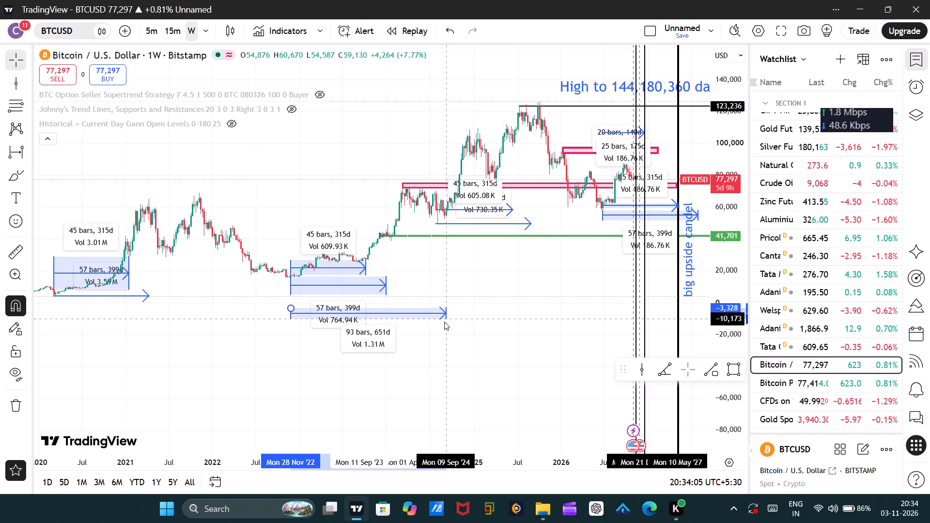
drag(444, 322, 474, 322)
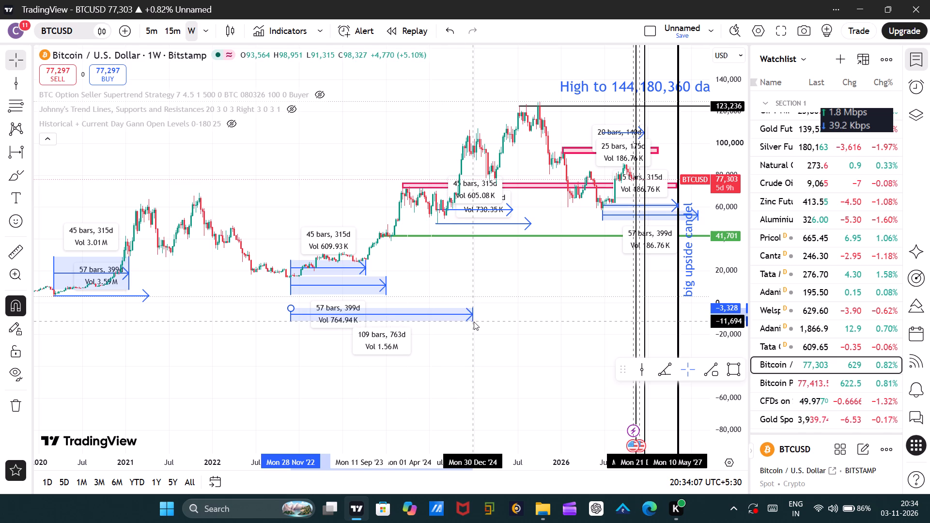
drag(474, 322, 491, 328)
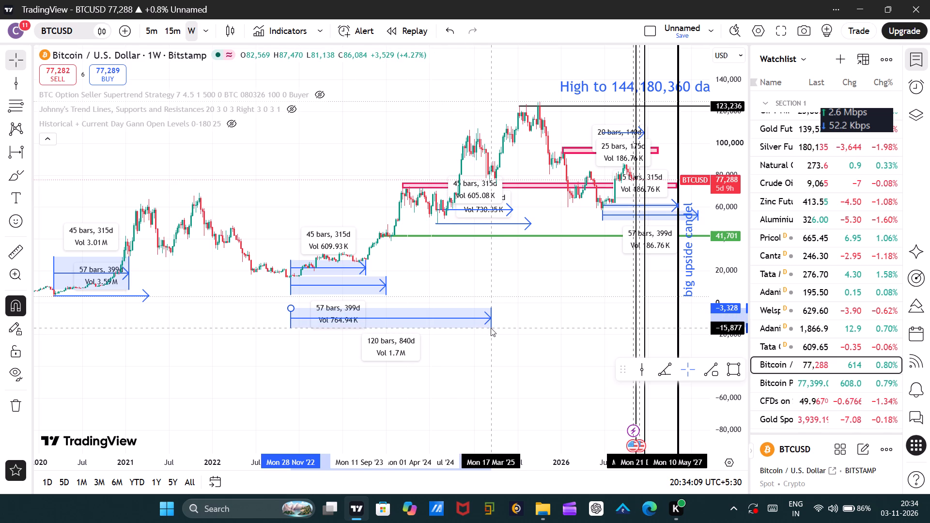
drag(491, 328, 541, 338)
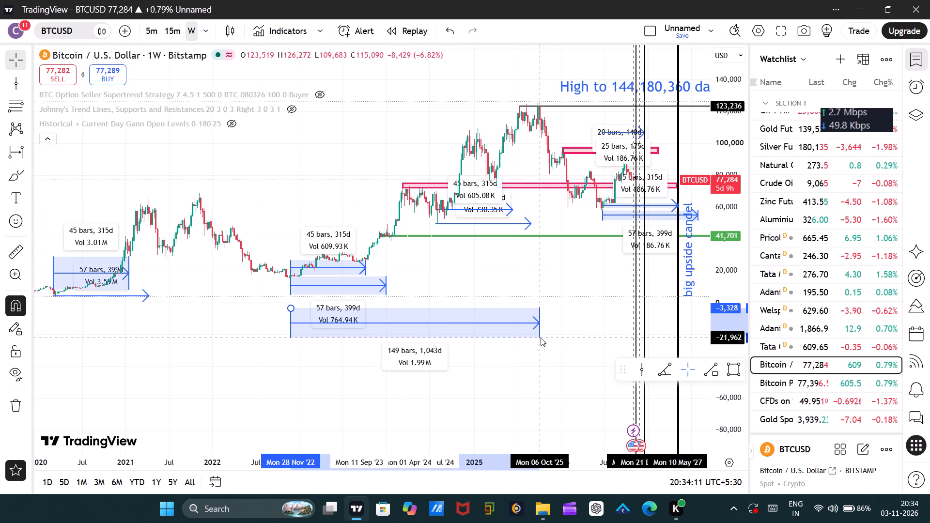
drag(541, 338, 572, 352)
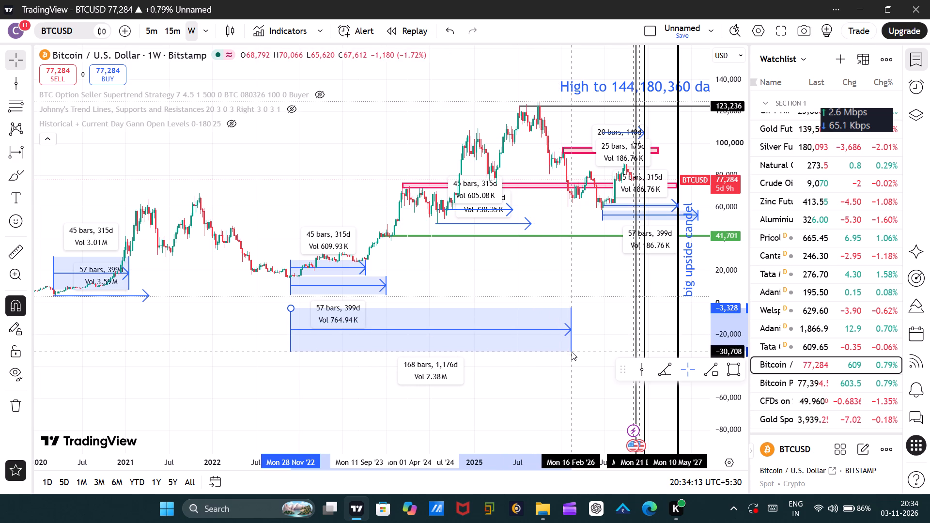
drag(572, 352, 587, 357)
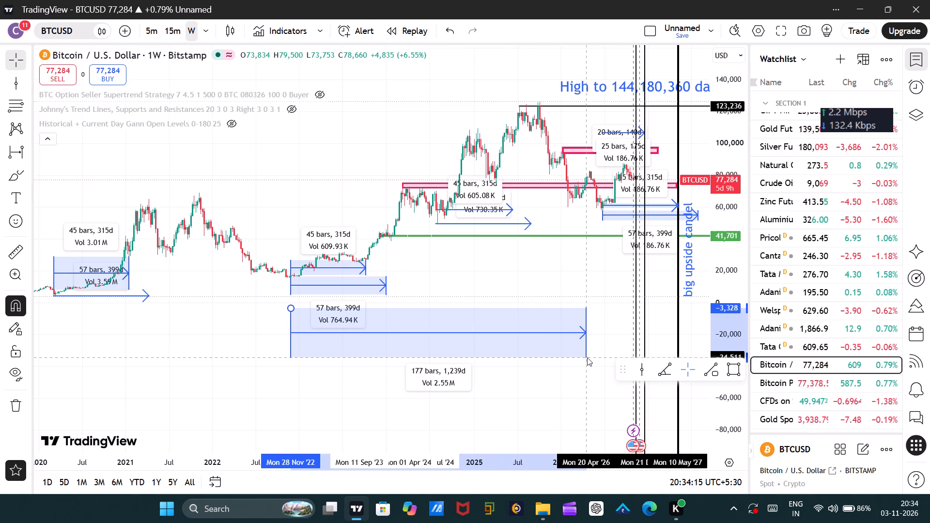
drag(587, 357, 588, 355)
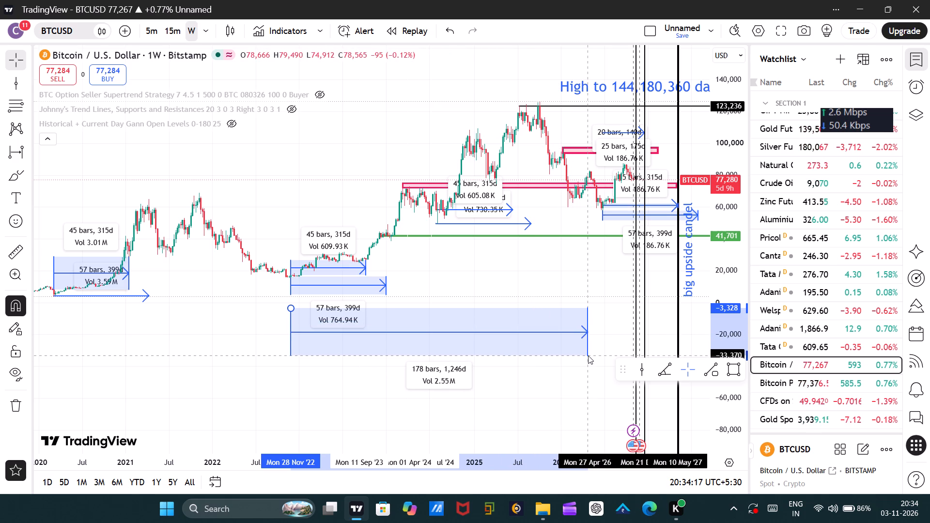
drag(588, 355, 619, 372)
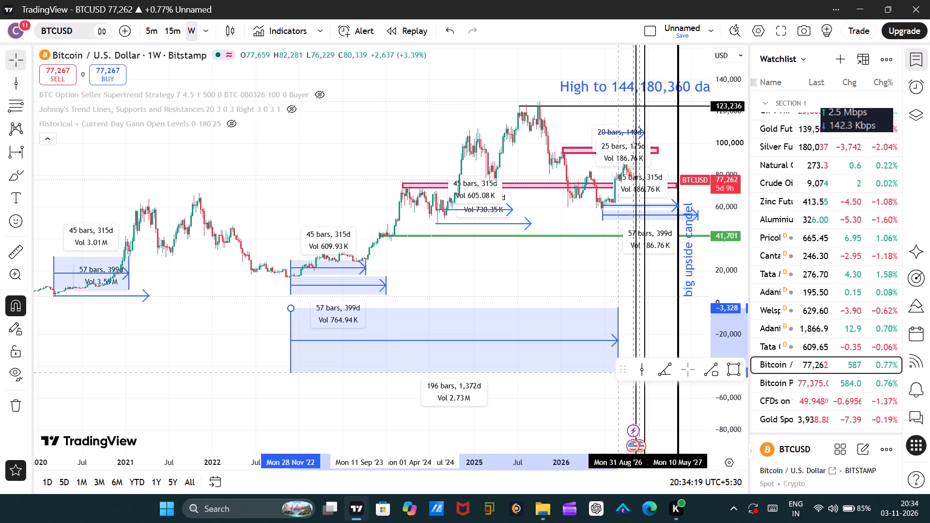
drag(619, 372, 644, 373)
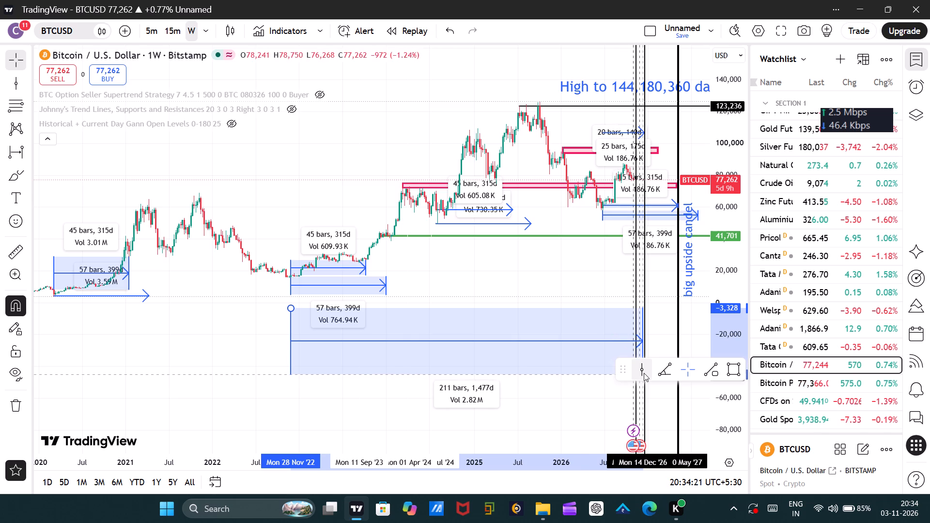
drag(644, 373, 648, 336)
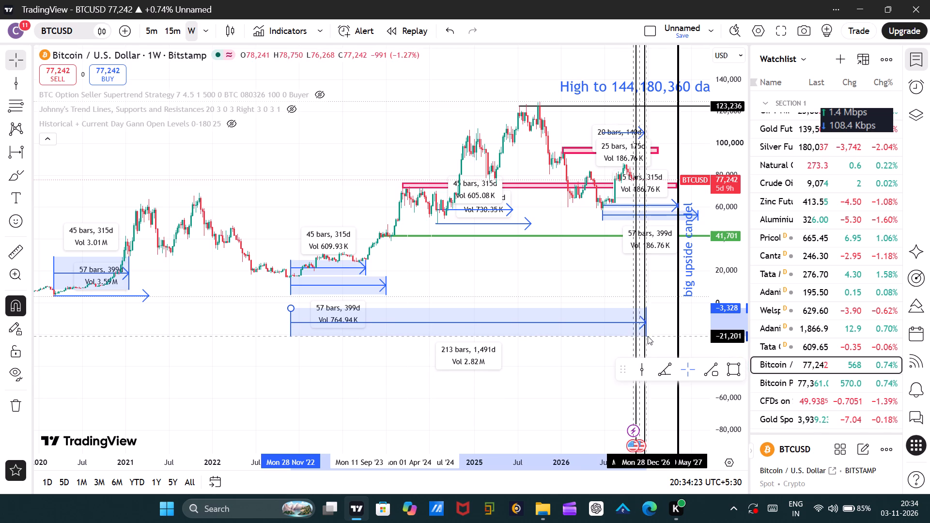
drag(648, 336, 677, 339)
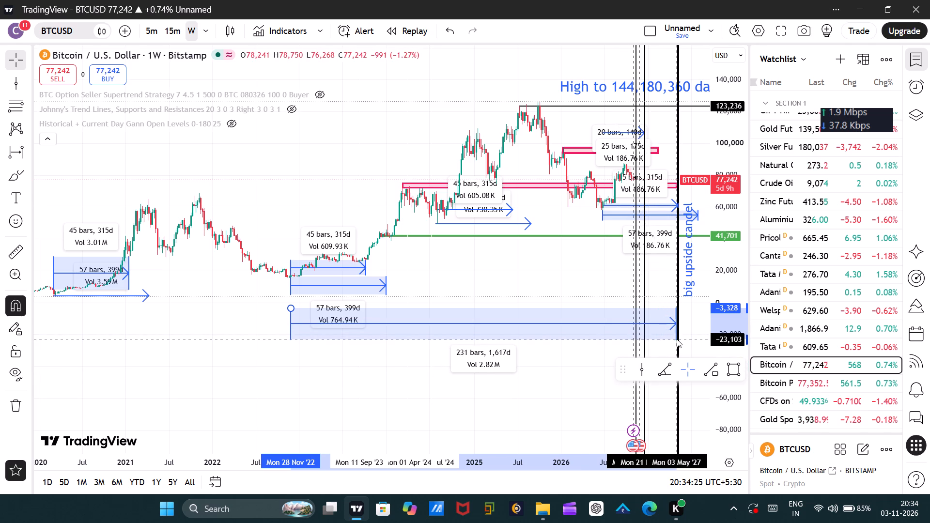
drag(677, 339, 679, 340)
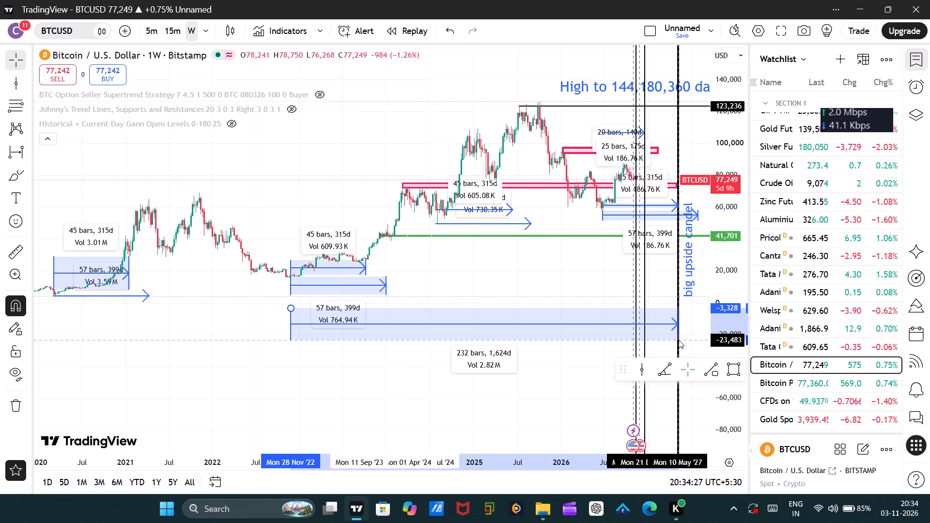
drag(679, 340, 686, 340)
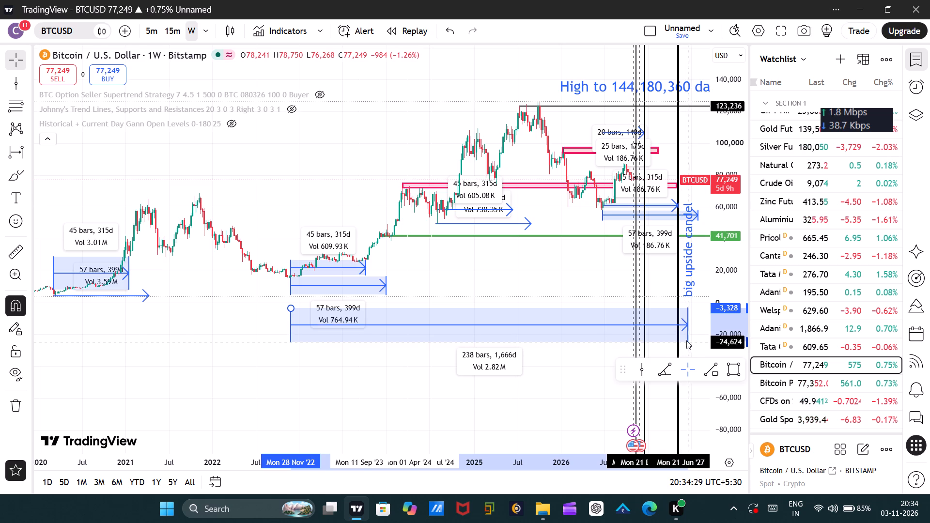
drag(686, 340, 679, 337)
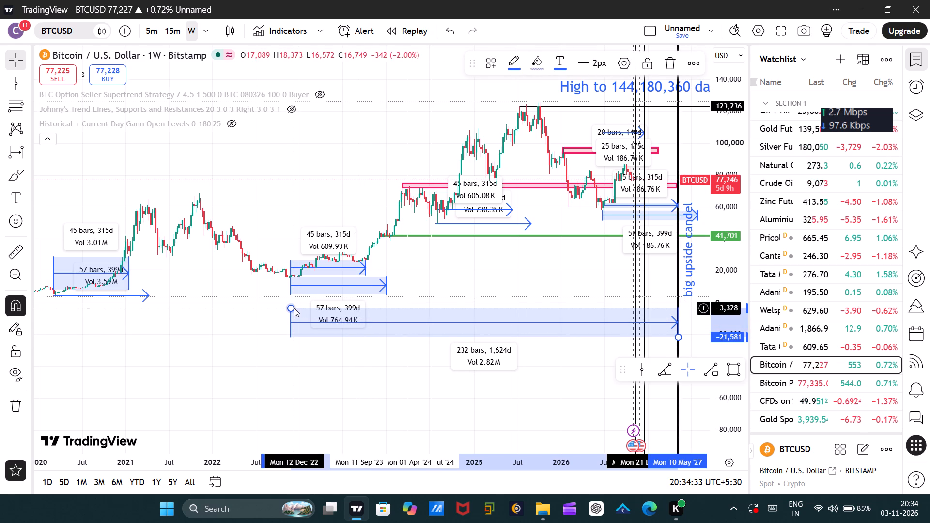
Move the date range's start to the 5 August 2024 low, spanning 144 weekly bars up to the 10 May 2027 line.
drag(294, 308, 452, 288)
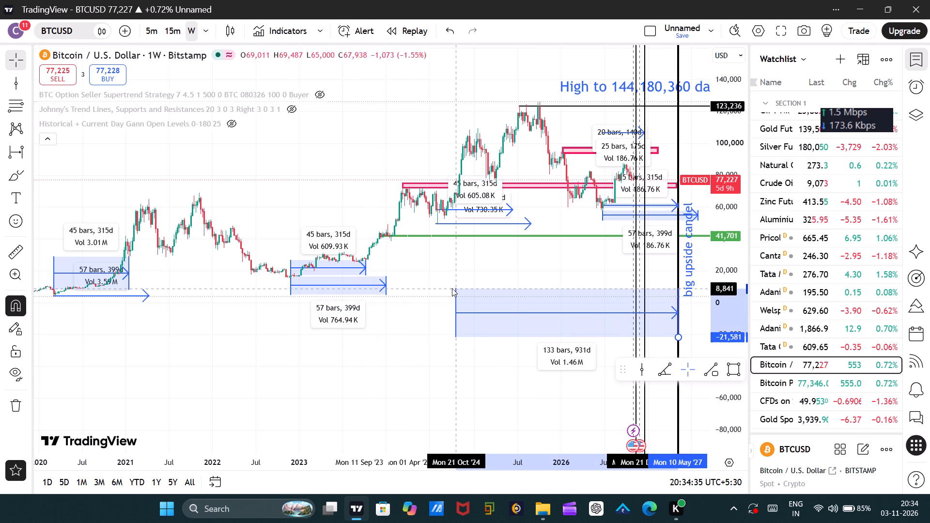
drag(452, 288, 440, 284)
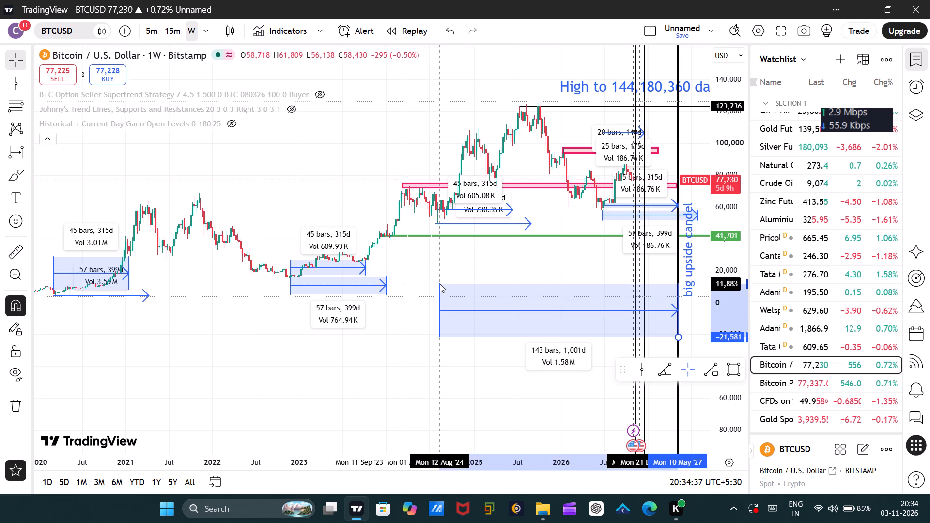
drag(440, 284, 439, 278)
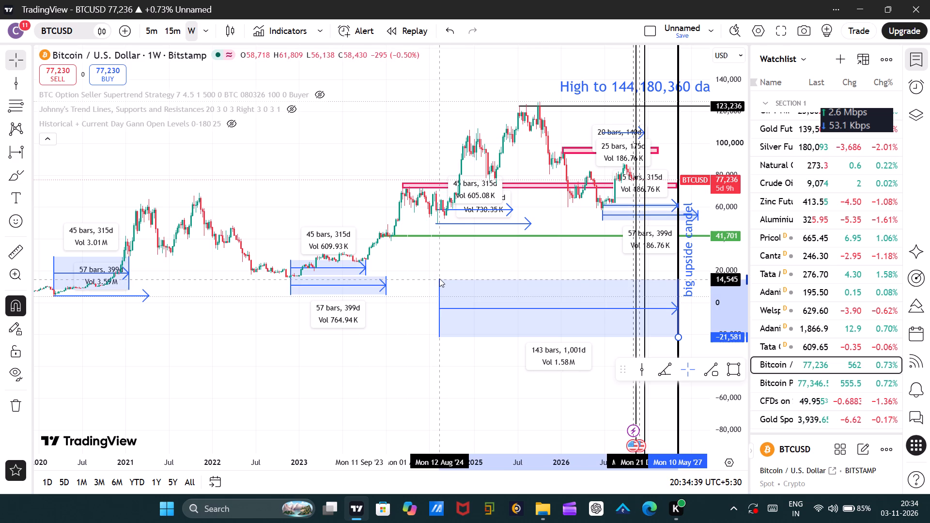
drag(439, 278, 439, 278)
Shorten the date range from 5 August 2024 so it ends at 23 November 2026, spanning 120 weekly bars.
drag(384, 360, 247, 361)
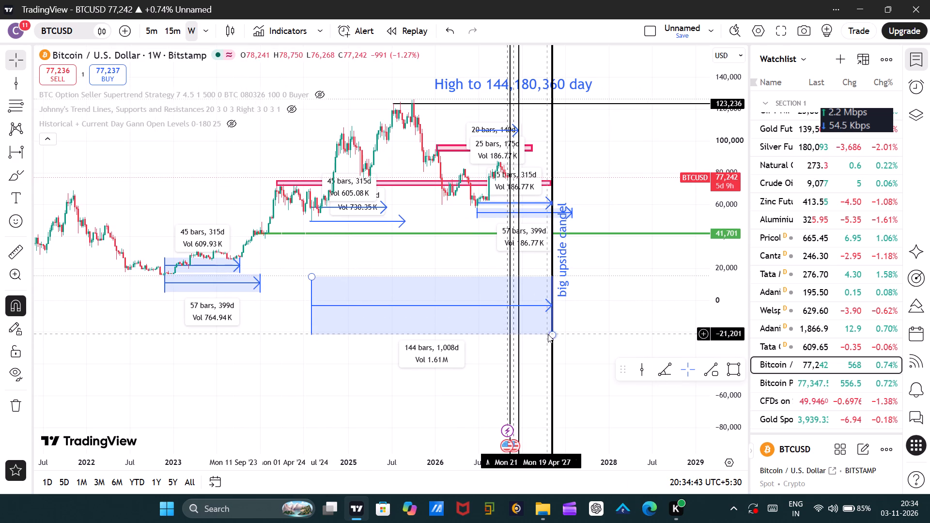
drag(548, 334, 346, 290)
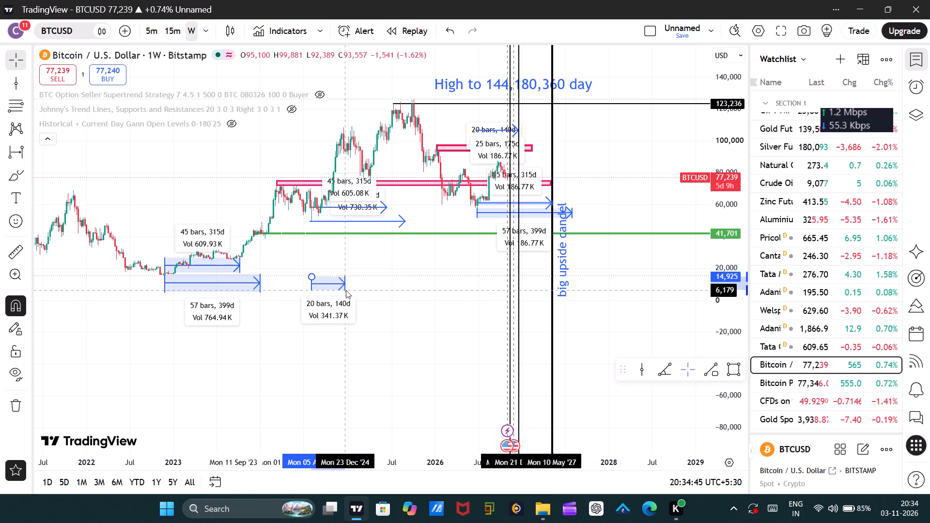
drag(346, 290, 373, 289)
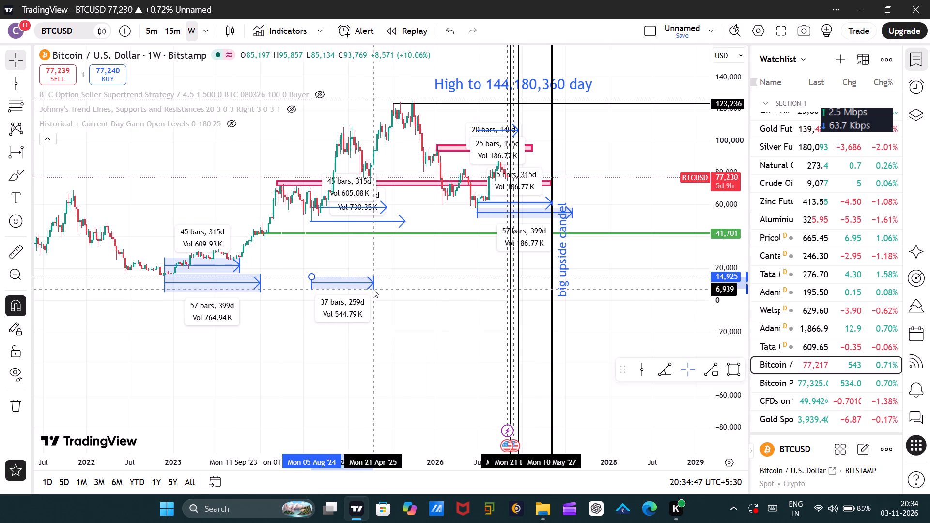
drag(373, 289, 359, 288)
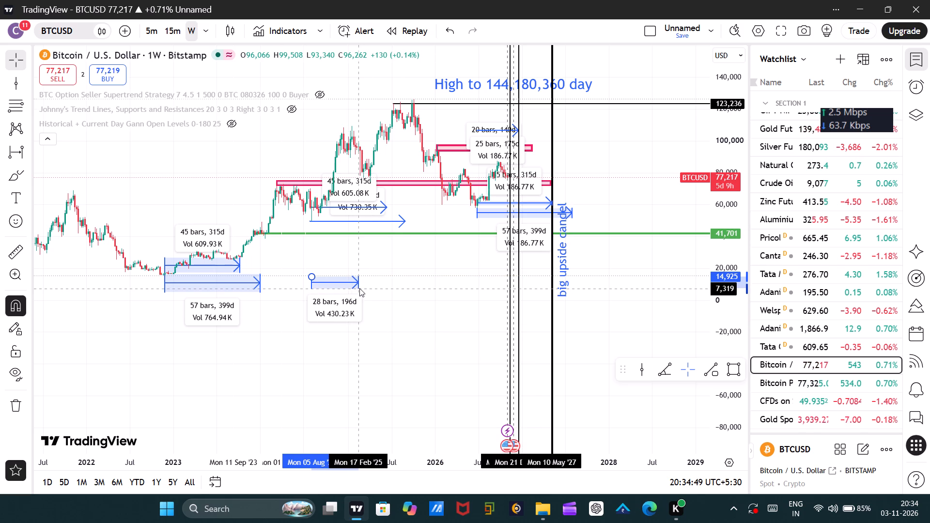
drag(359, 288, 387, 296)
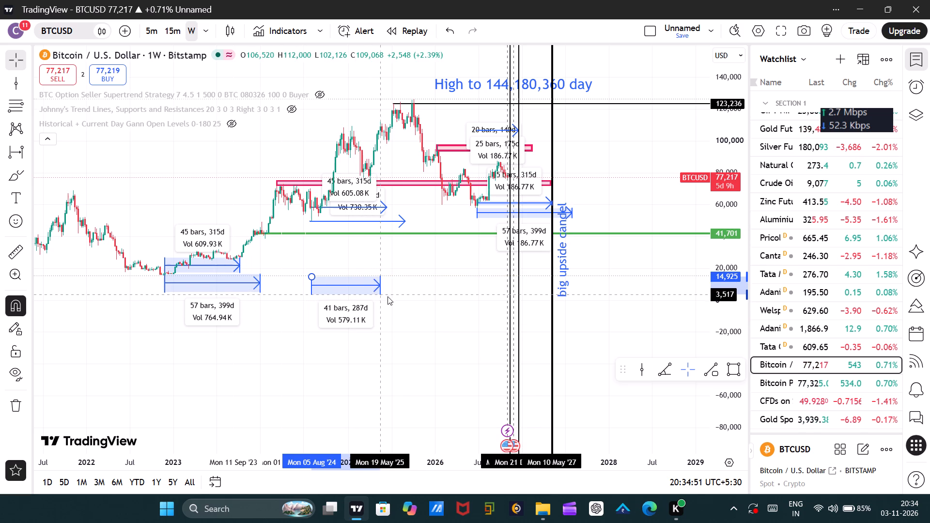
drag(387, 296, 413, 305)
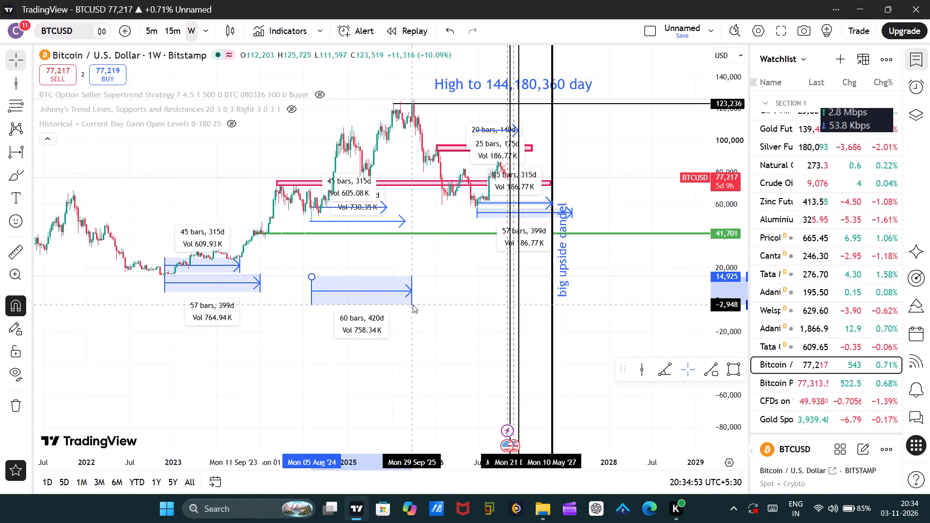
drag(413, 305, 450, 311)
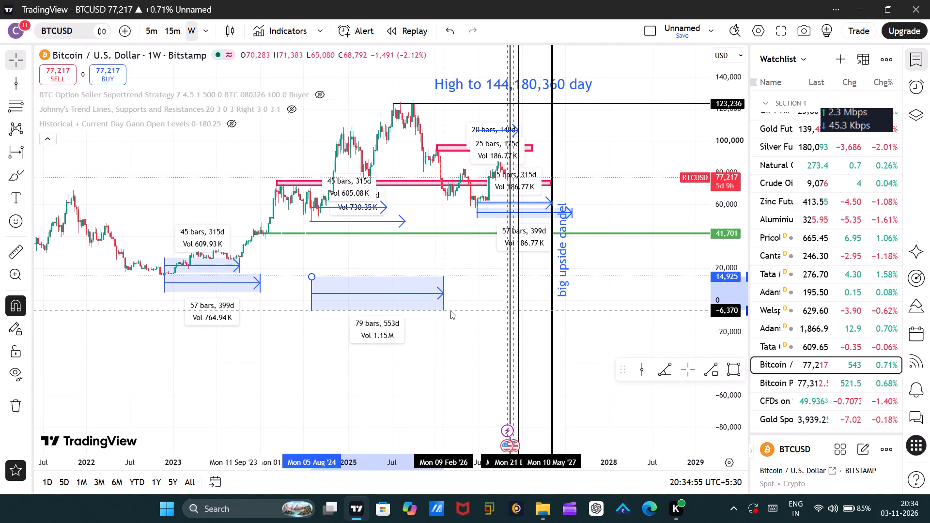
drag(450, 311, 476, 312)
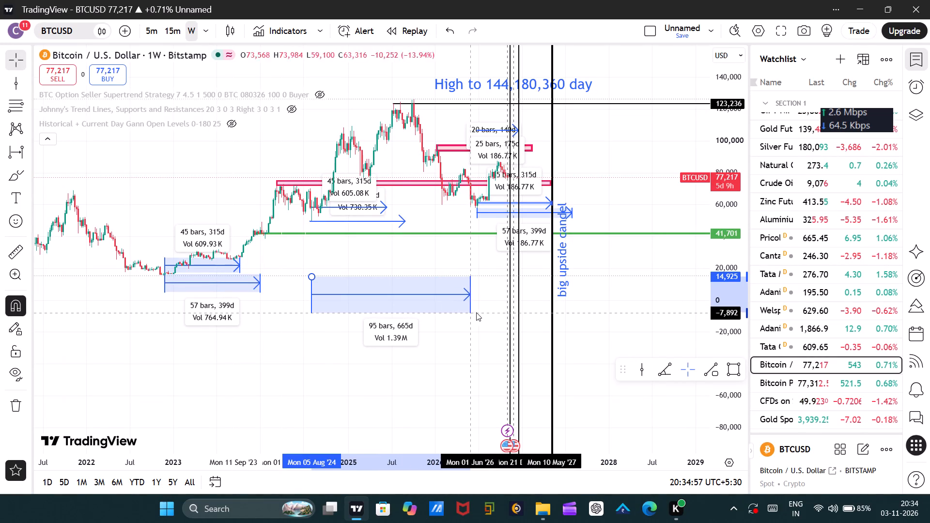
drag(476, 312, 513, 309)
click(455, 360)
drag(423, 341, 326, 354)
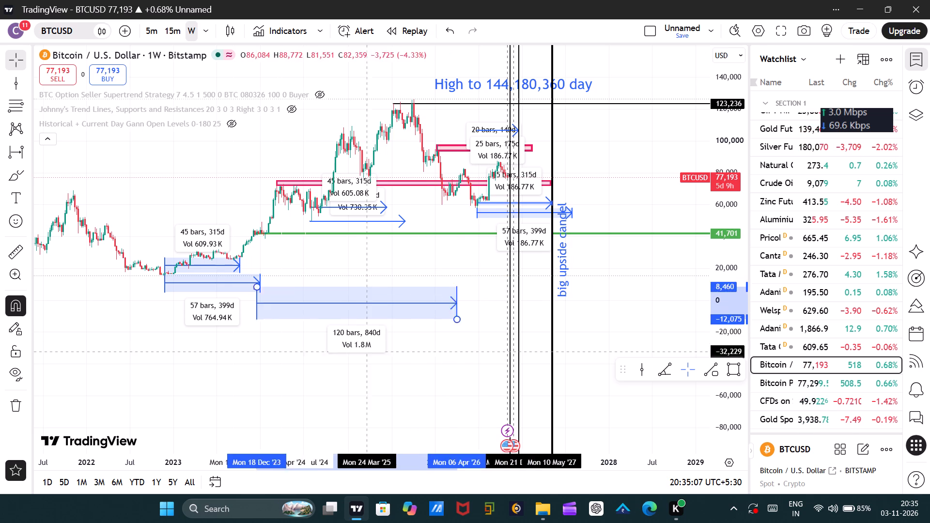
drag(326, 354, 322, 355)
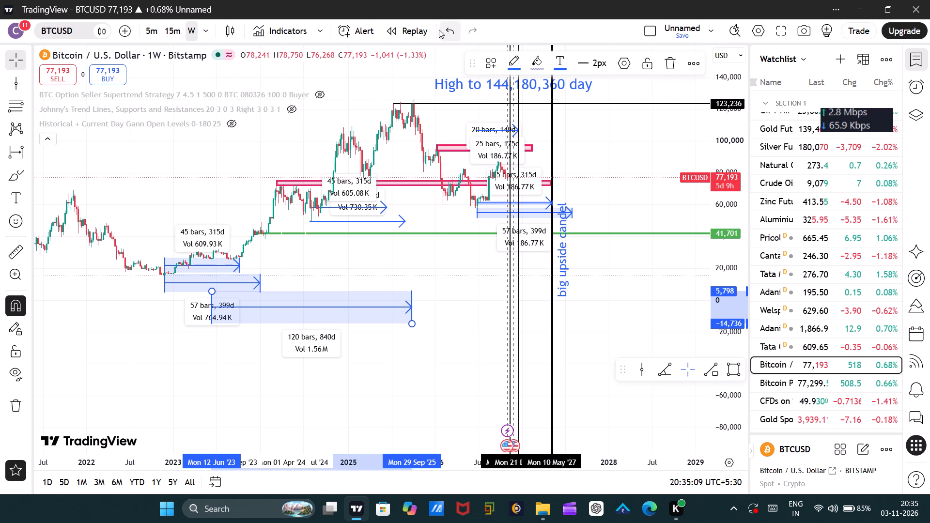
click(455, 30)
Lock the 120-bar date range running from 5 August 2024 to 23 November 2026.
click(645, 69)
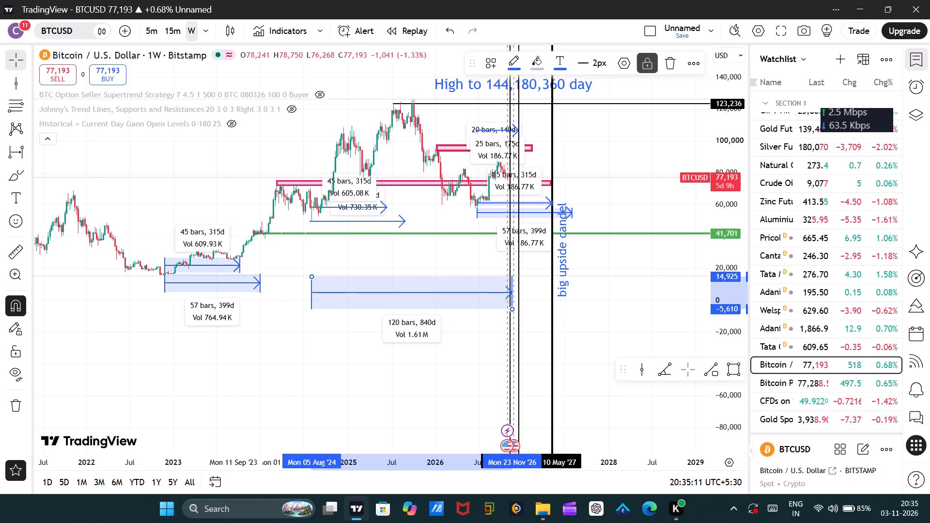
Remove the faint 1px vertical line near 8 July 2024, just before the start of the 120-bar date range.
drag(391, 370, 277, 367)
scroll(367, 343, up, 4)
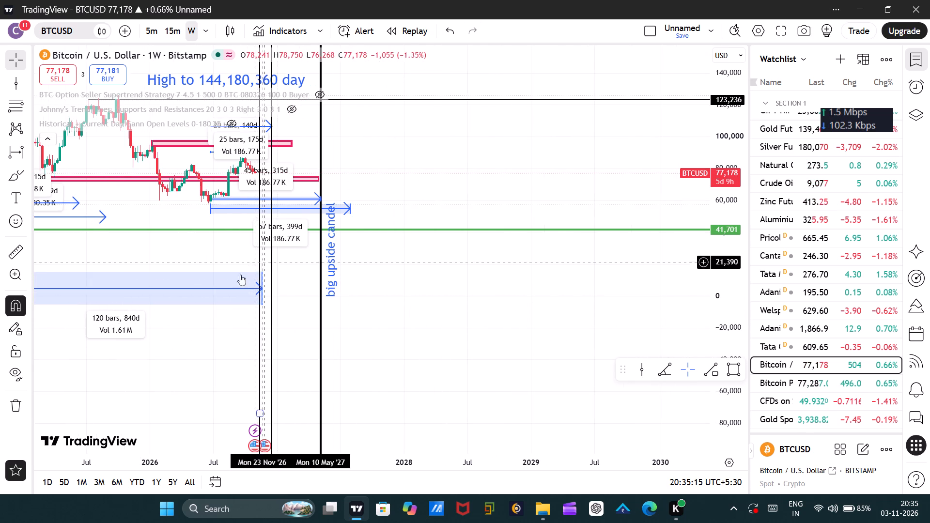
scroll(228, 277, up, 7)
drag(221, 291, 424, 327)
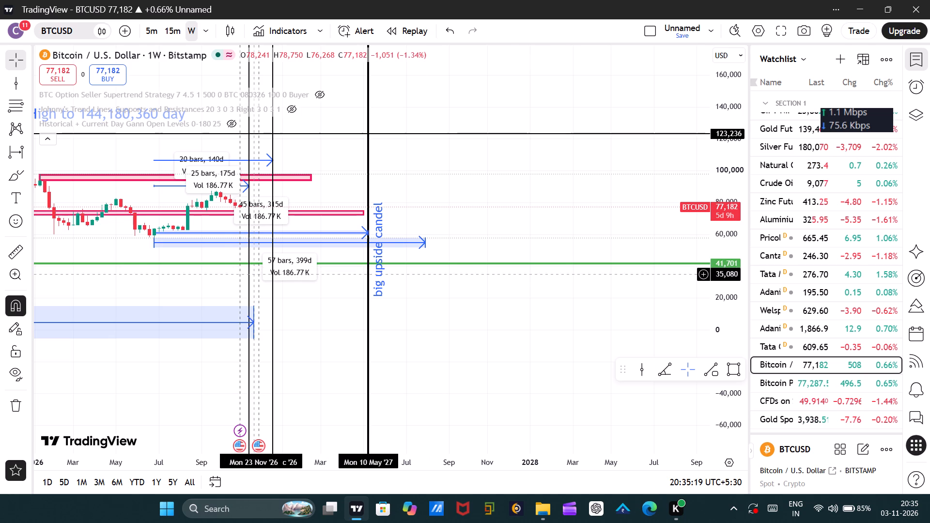
scroll(255, 276, down, 8)
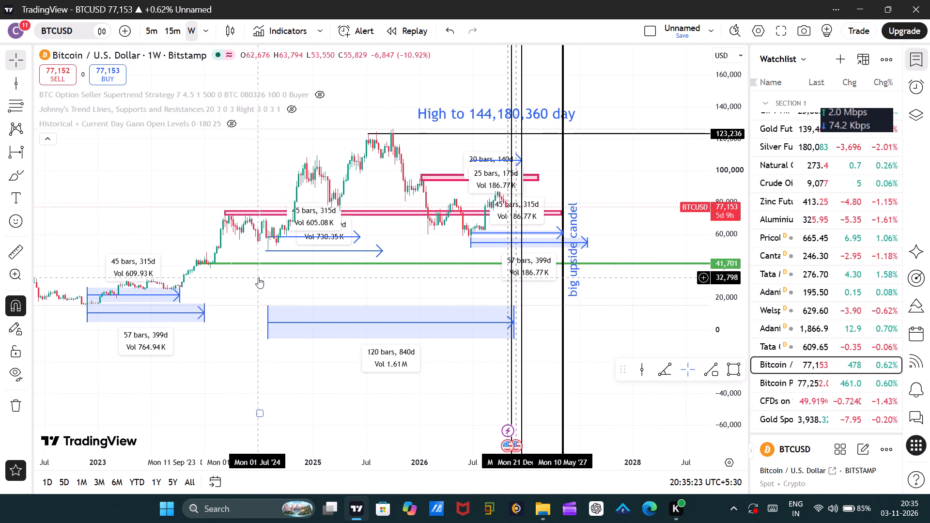
drag(260, 391, 258, 391)
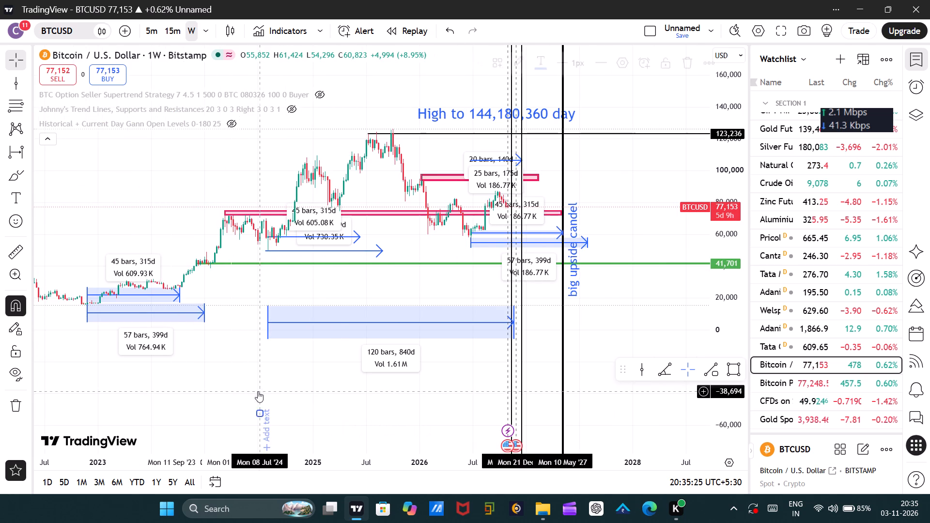
drag(258, 391, 146, 391)
drag(149, 412, 217, 396)
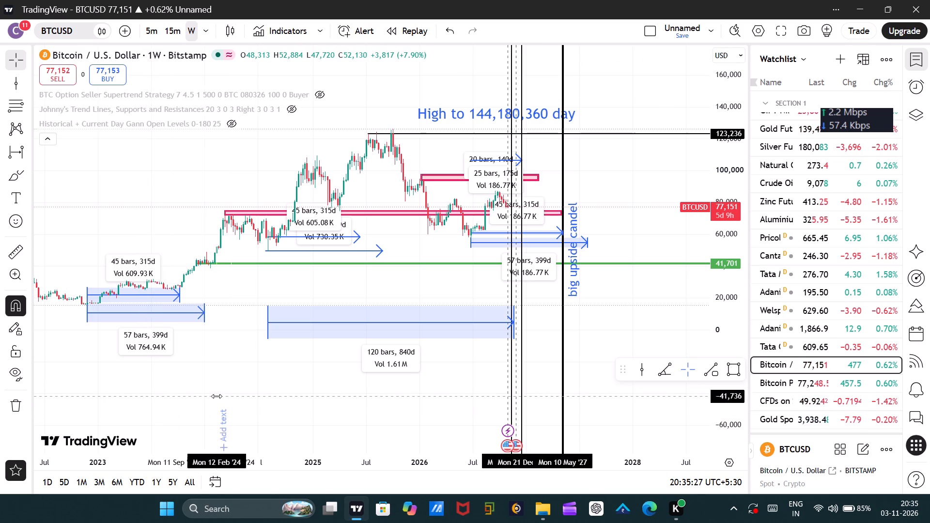
drag(217, 396, 246, 375)
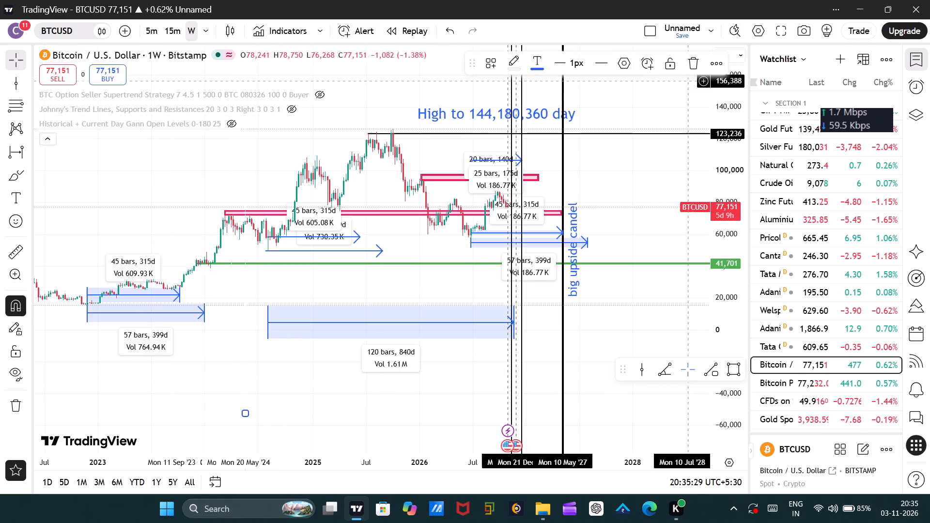
click(698, 65)
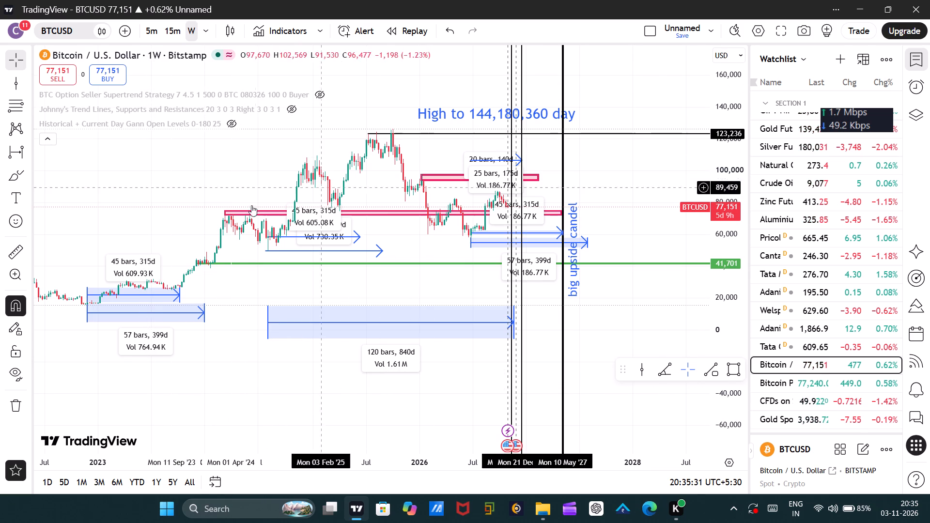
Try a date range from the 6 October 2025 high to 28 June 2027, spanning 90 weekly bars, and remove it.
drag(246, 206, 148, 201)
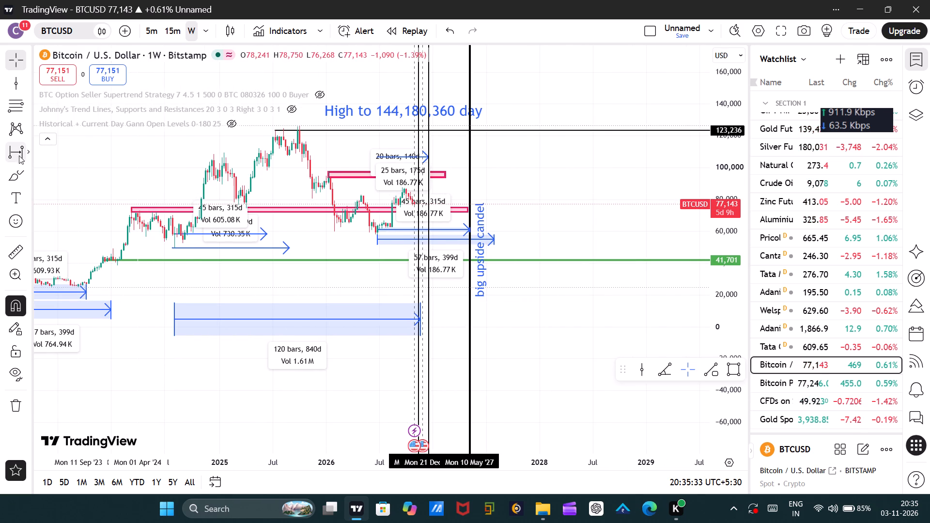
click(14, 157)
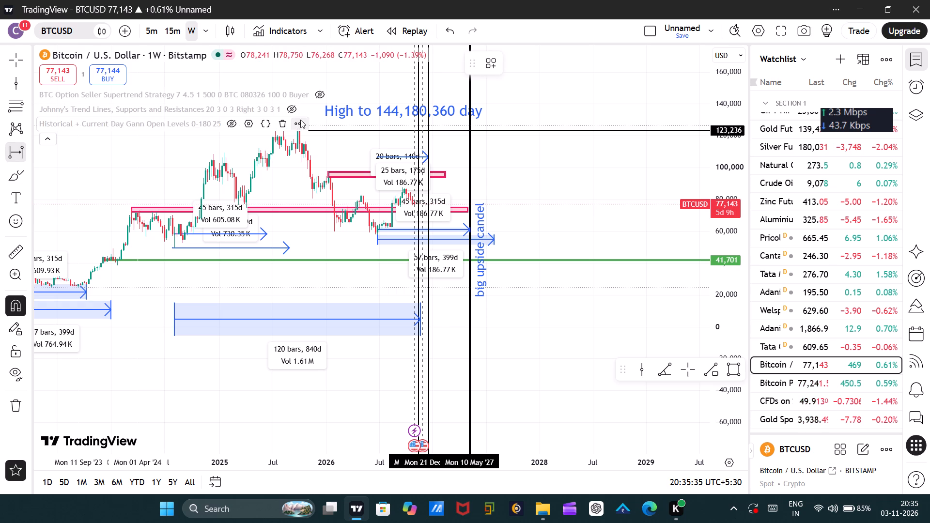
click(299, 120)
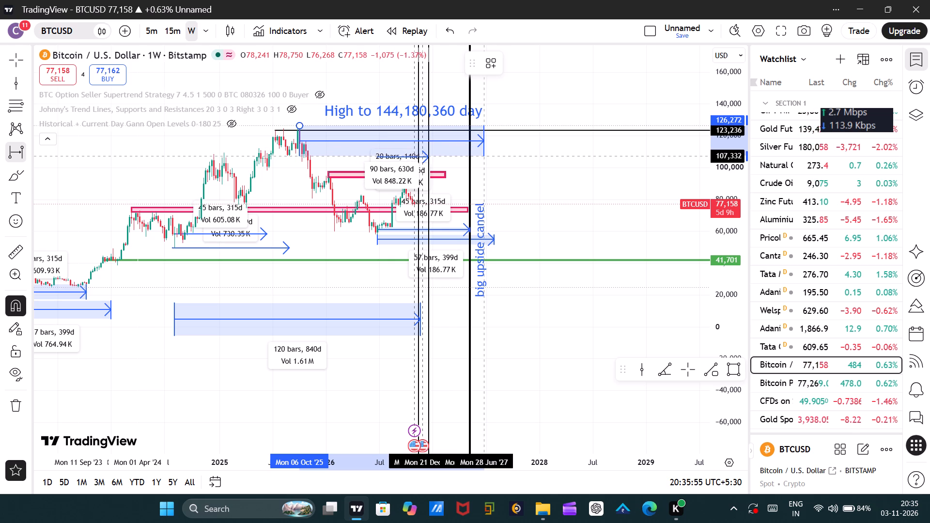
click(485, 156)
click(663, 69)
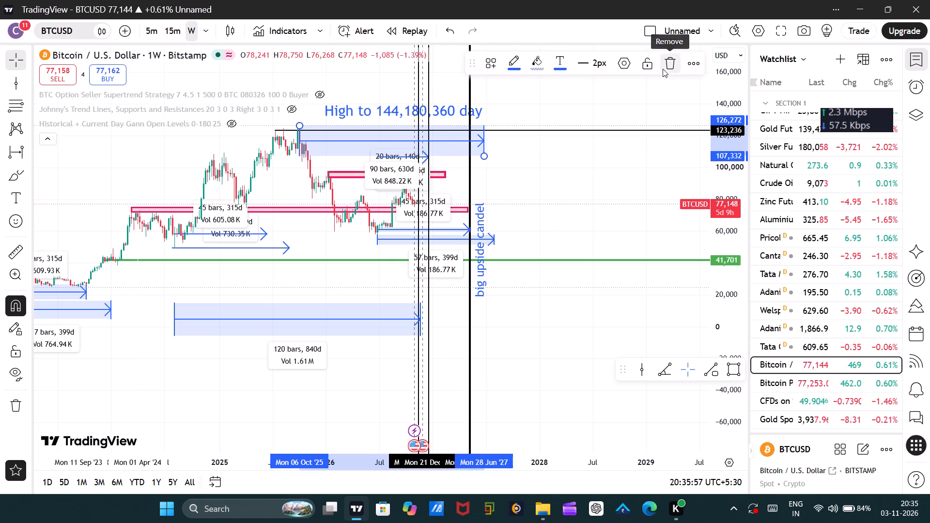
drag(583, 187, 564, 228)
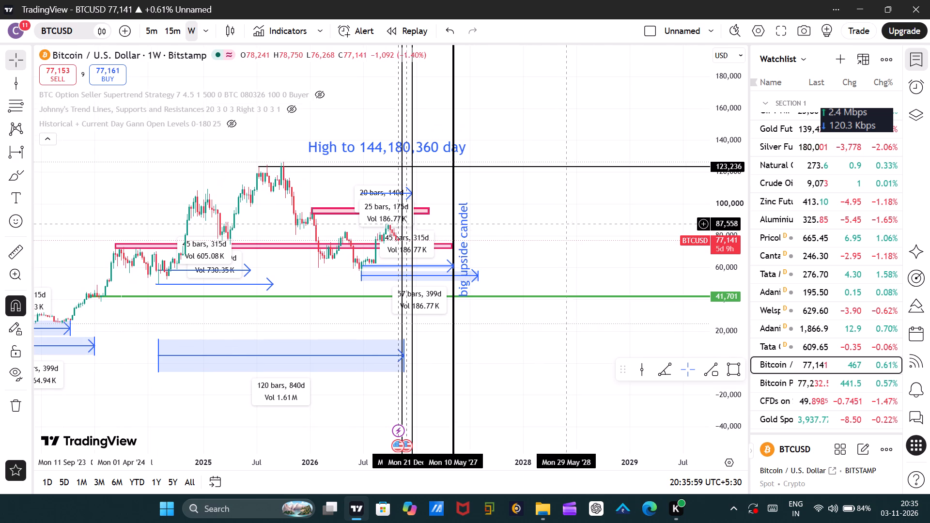
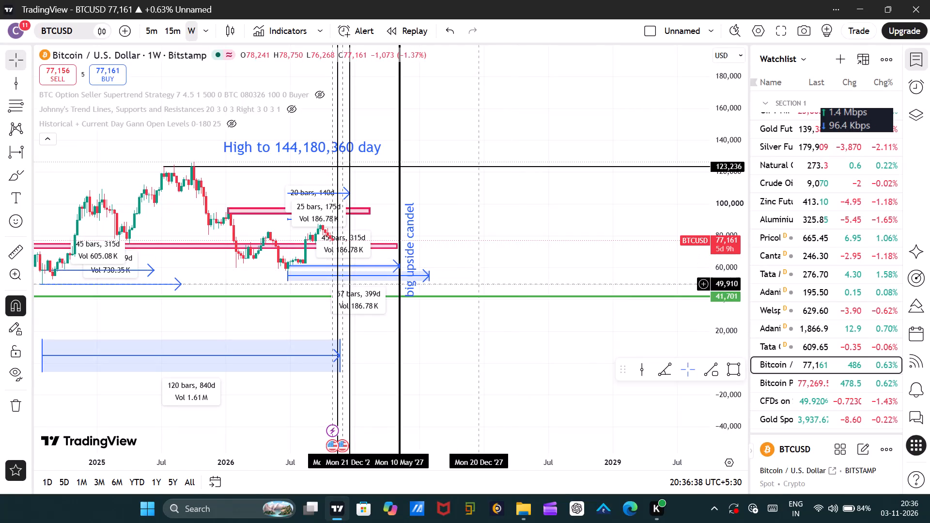
Open the Gold Spot XAUUSD chart and switch it to the 1-month interval.
click(771, 416)
scroll(771, 416, down, 2)
scroll(554, 293, down, 1)
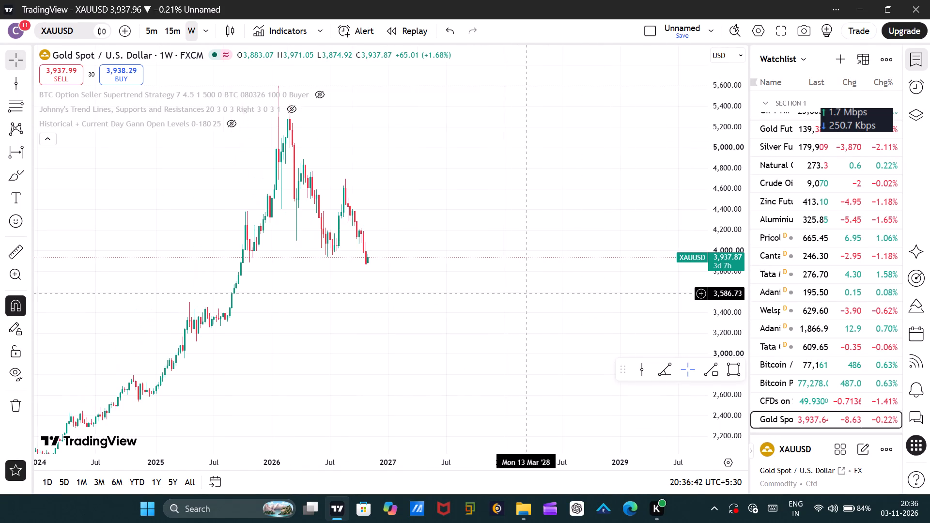
scroll(339, 257, down, 2)
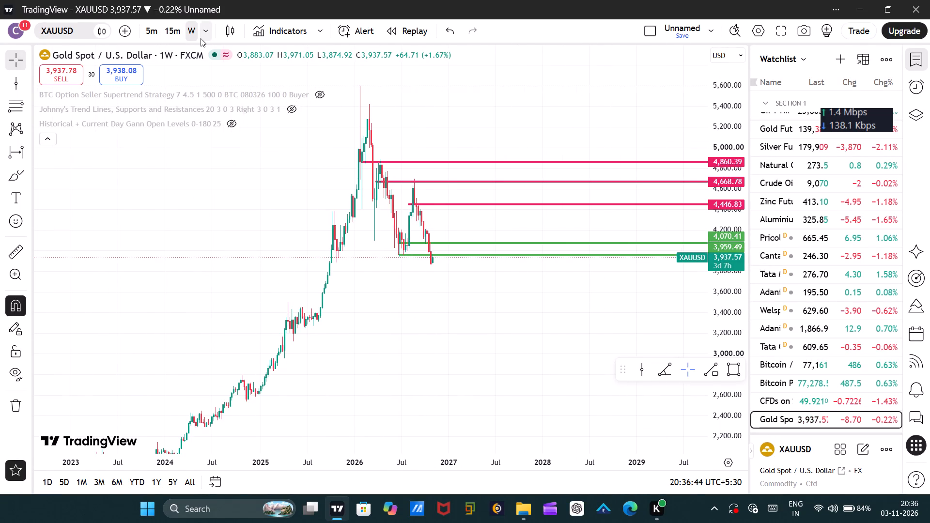
click(201, 37)
click(254, 468)
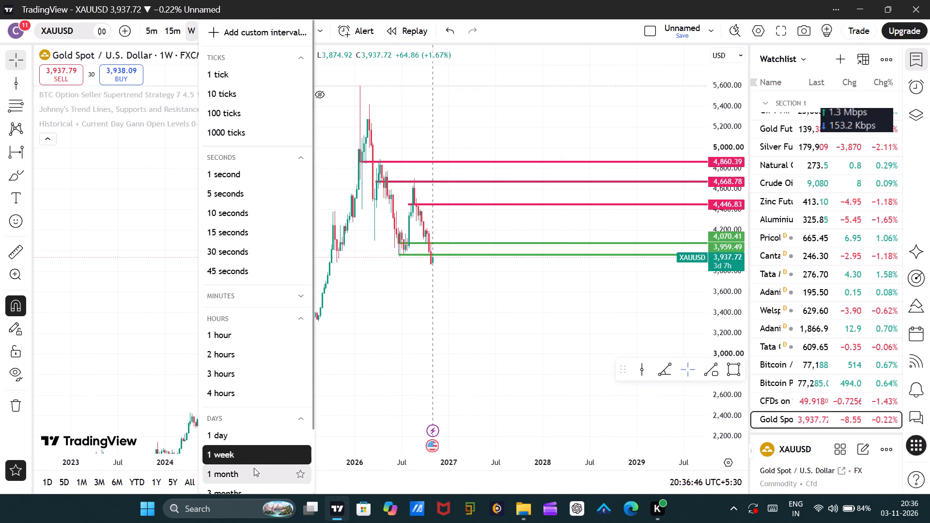
Examine gold's full monthly price history from the 1970s through the 2011 high to the 2026 peak.
drag(225, 376, 248, 249)
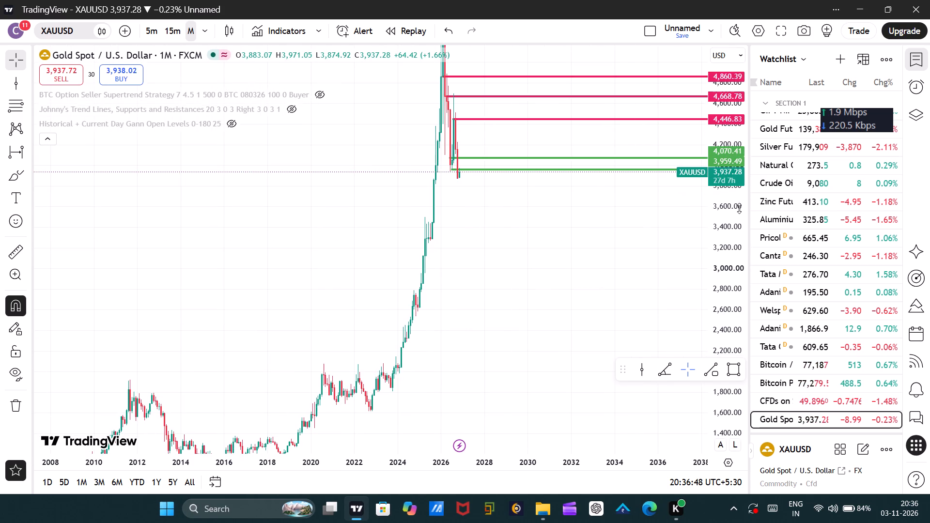
drag(728, 202, 722, 313)
scroll(384, 267, down, 9)
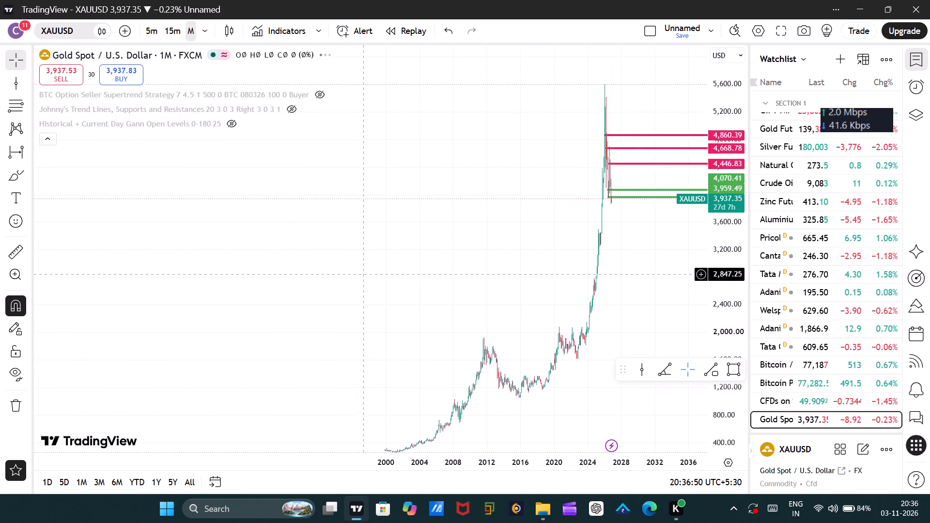
drag(349, 316, 324, 159)
drag(327, 298, 322, 236)
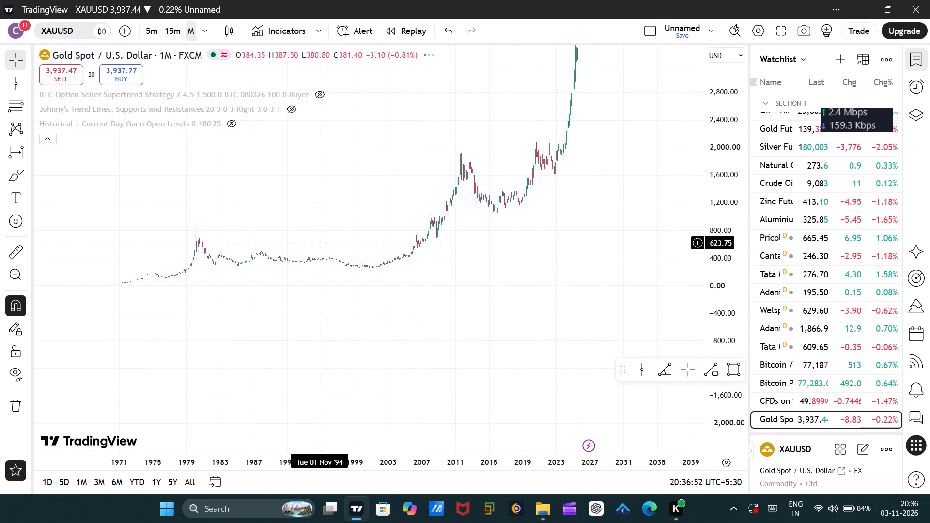
drag(720, 313, 733, 182)
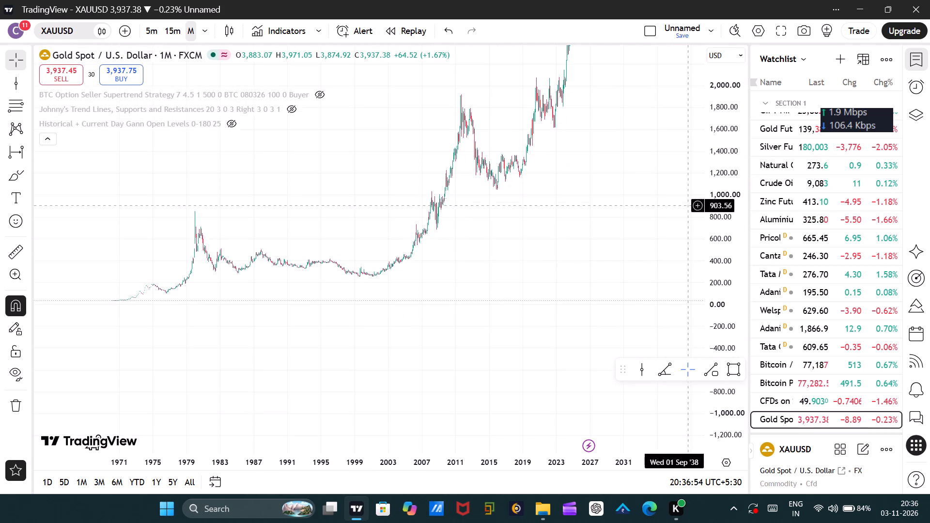
drag(517, 240, 478, 289)
drag(332, 225, 276, 274)
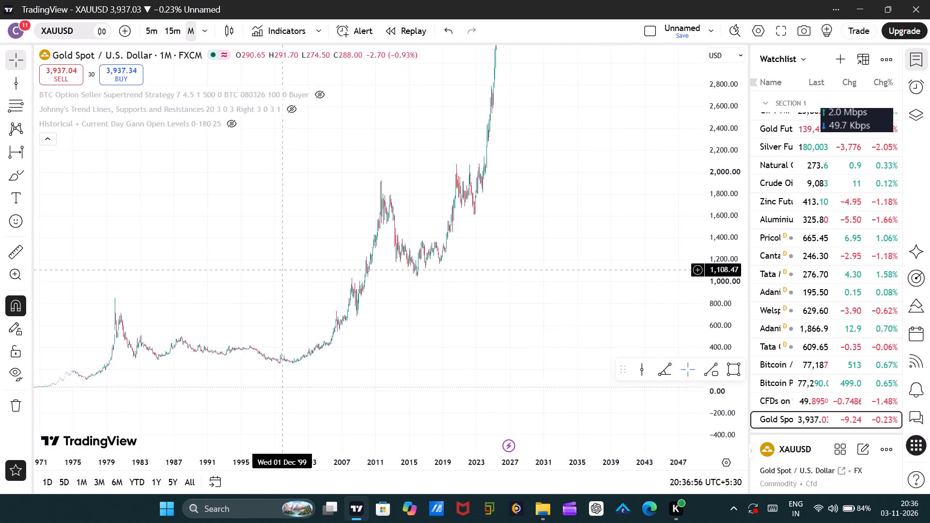
drag(276, 274, 268, 280)
drag(393, 179, 360, 225)
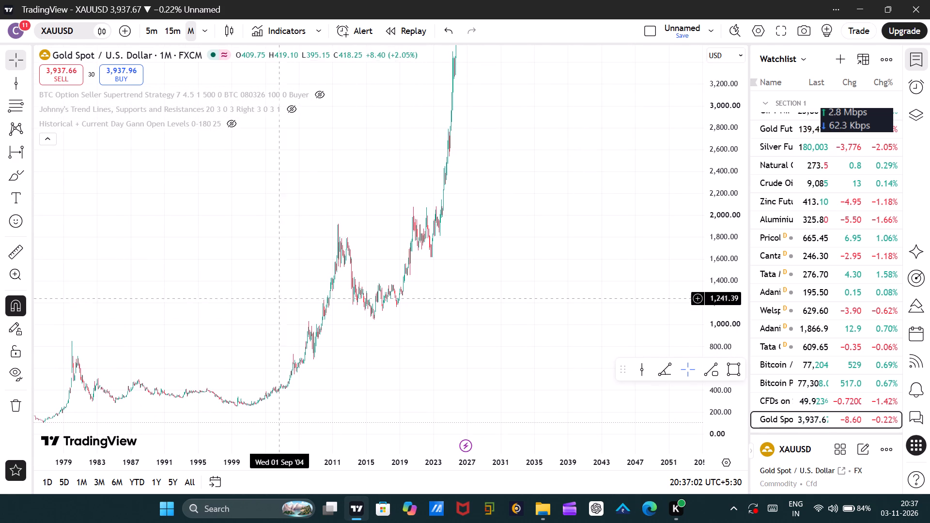
scroll(514, 271, up, 3)
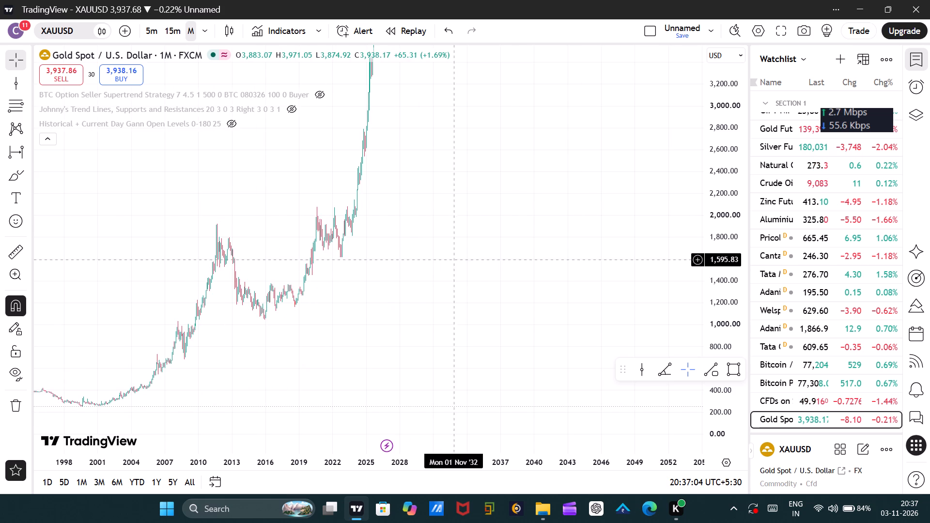
drag(527, 196, 502, 298)
drag(398, 343, 481, 281)
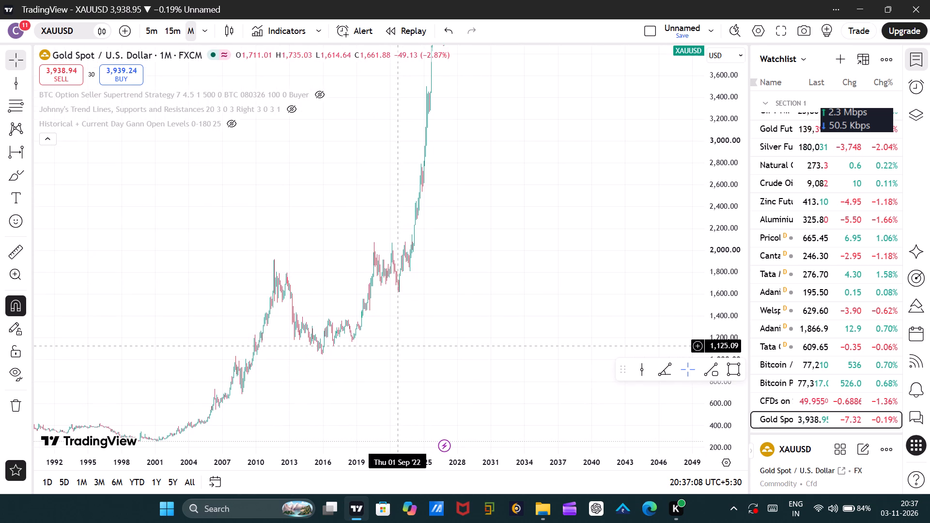
drag(723, 149, 704, 289)
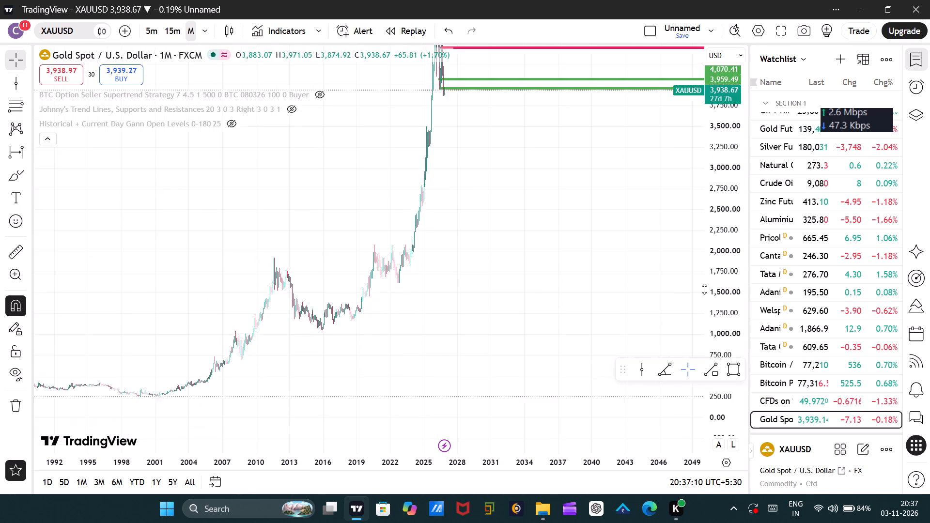
drag(704, 289, 677, 336)
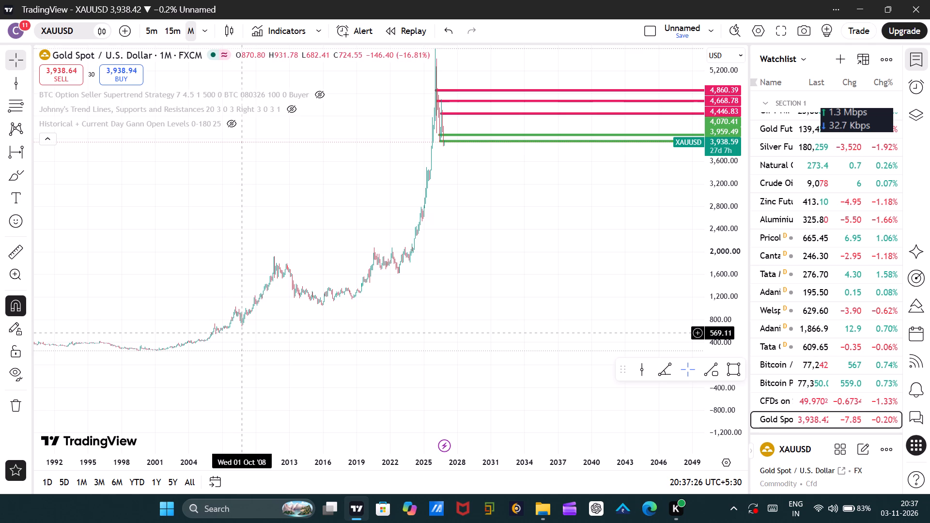
drag(242, 332, 258, 325)
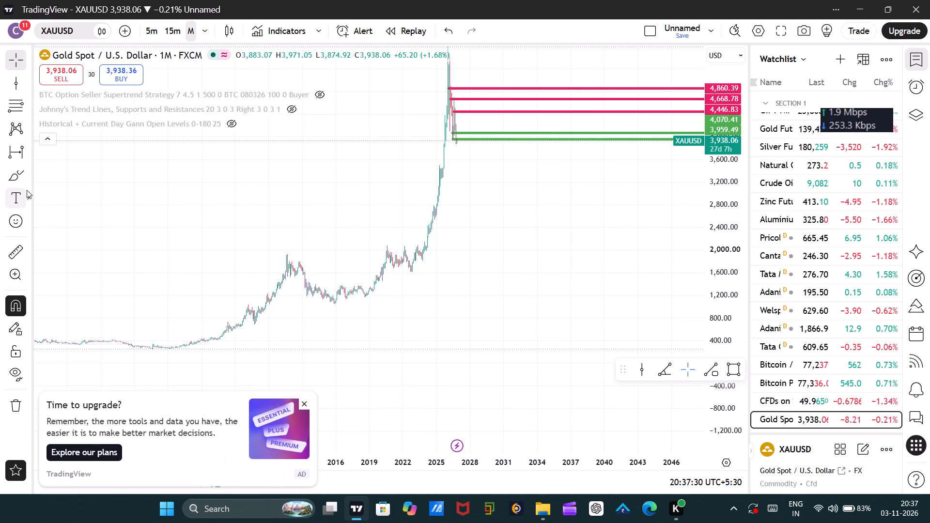
Measure gold's monthly rally from the October 2008 low to the August 2011 high.
click(16, 246)
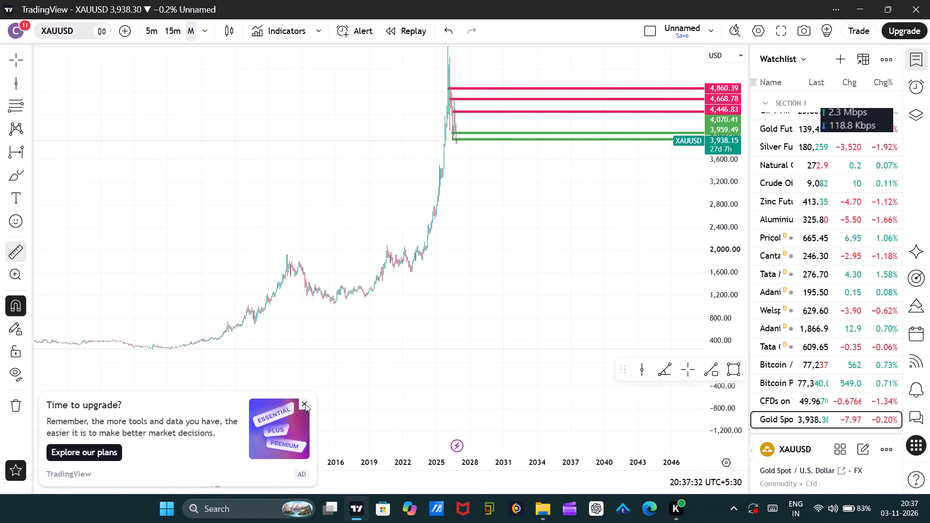
click(305, 404)
click(255, 334)
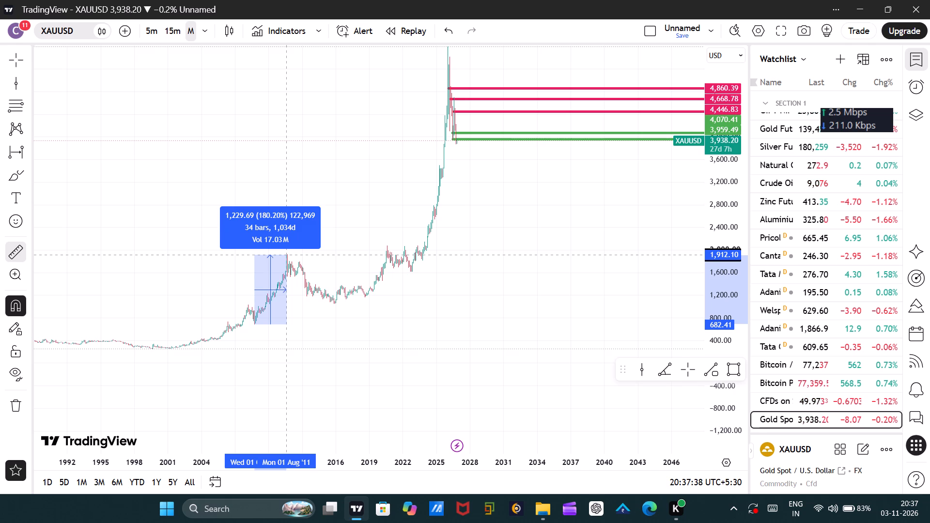
click(287, 242)
click(450, 318)
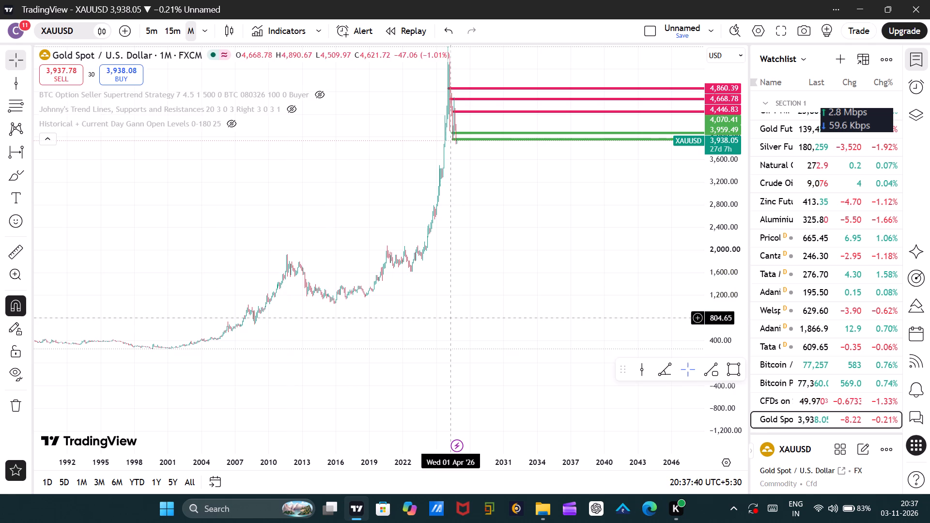
Try measuring gold's latest rally from November 2023 towards the February 2026 peak, and clear the measurement.
drag(449, 315, 377, 358)
click(10, 248)
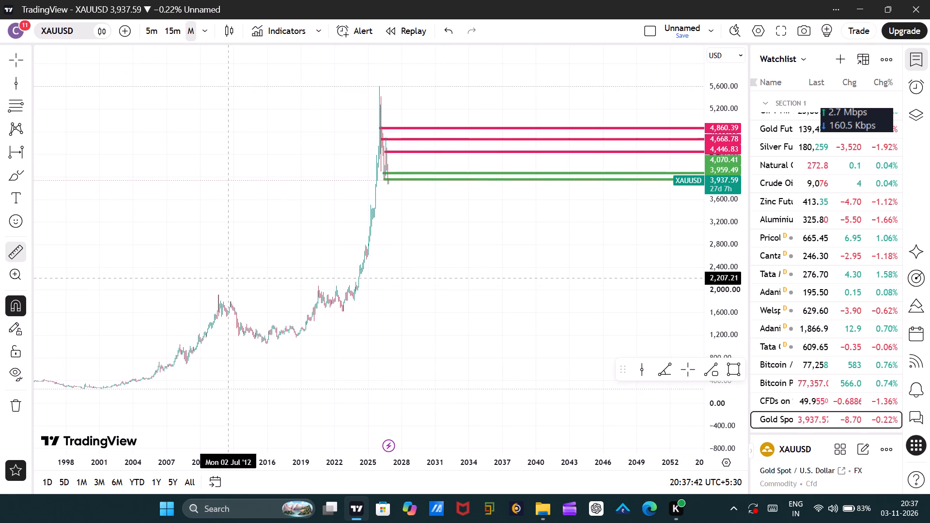
click(355, 305)
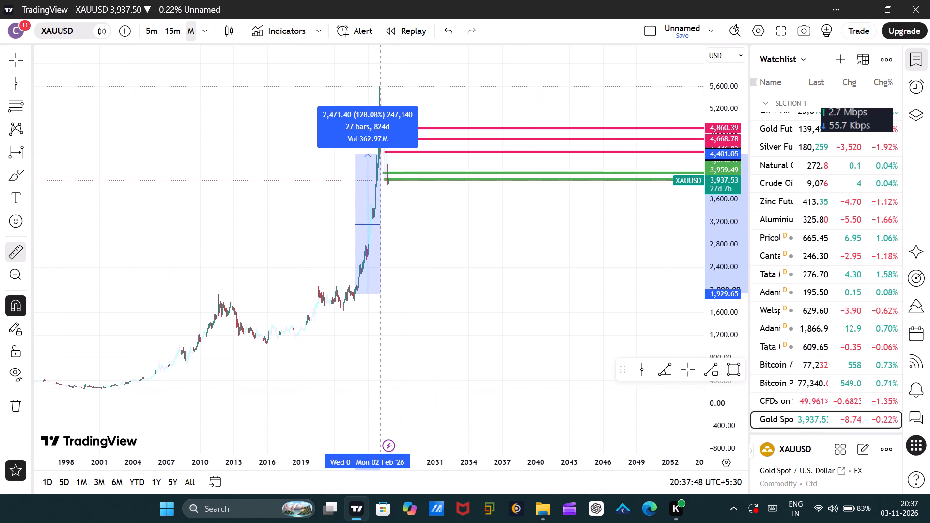
click(341, 324)
click(279, 232)
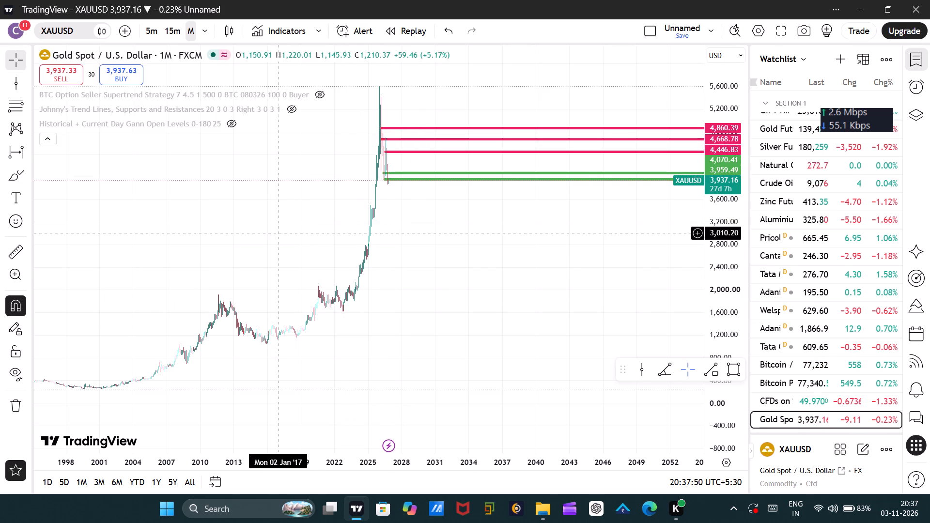
Measure gold's rally from the October 2022 low to December 2025, and clear the measurement.
click(17, 254)
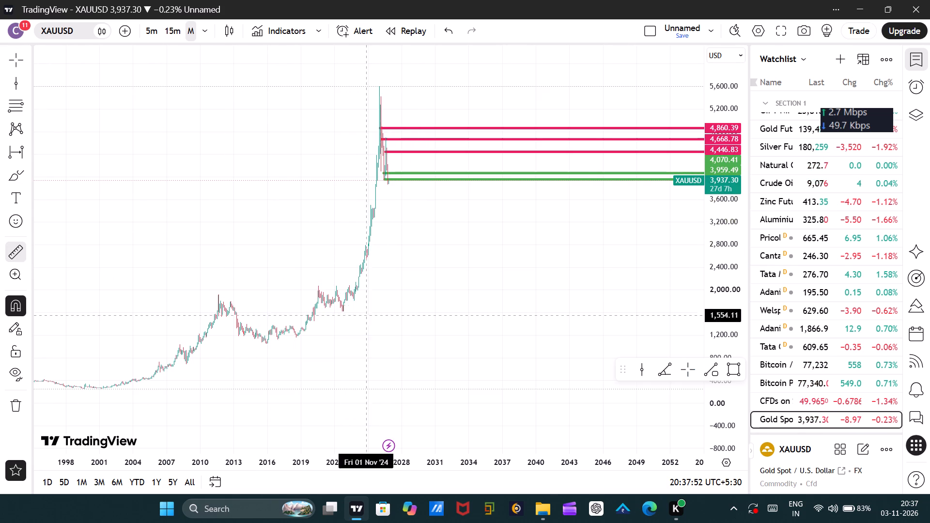
click(343, 320)
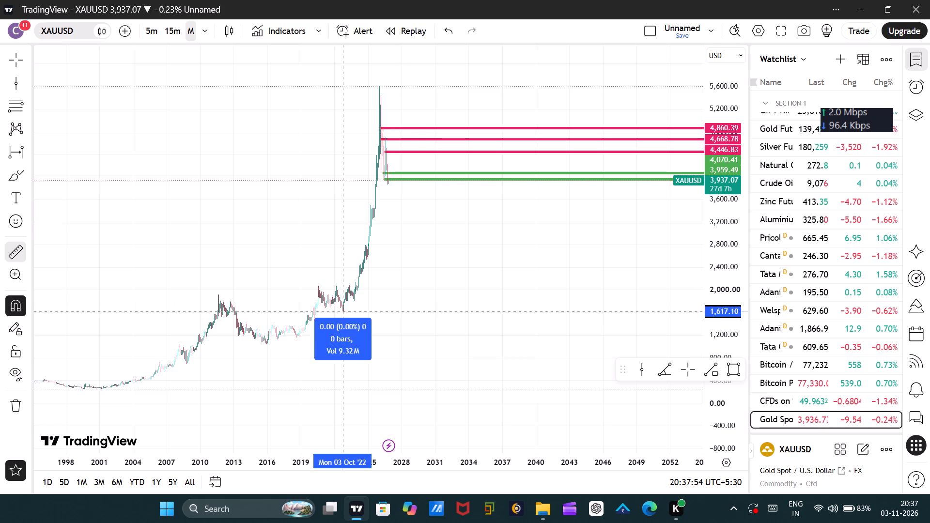
click(379, 110)
click(412, 220)
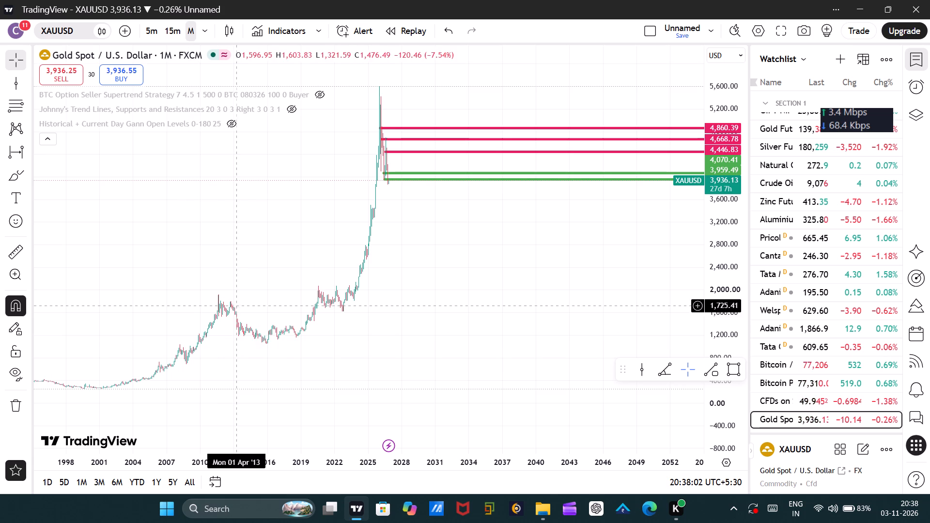
Measure the time span of gold's decline from June 2011, near the top, to October 2015, and clear it.
click(21, 251)
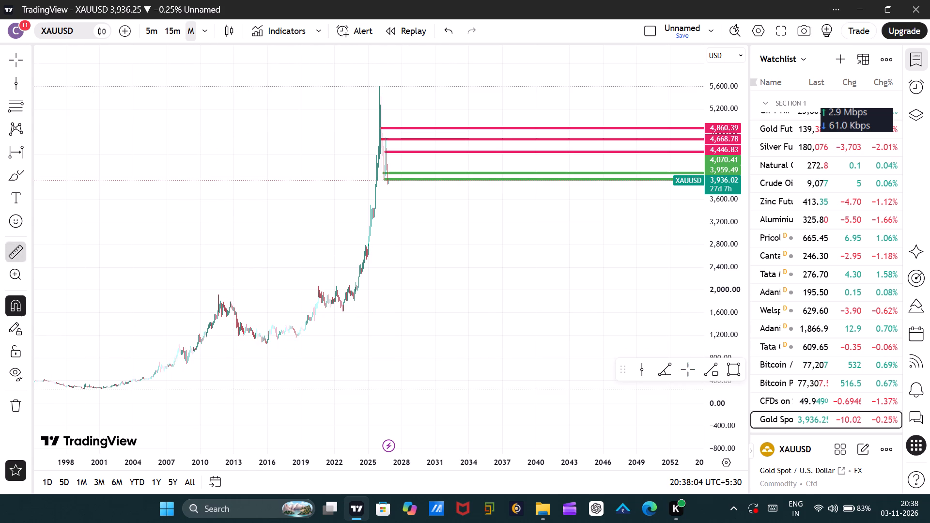
click(217, 235)
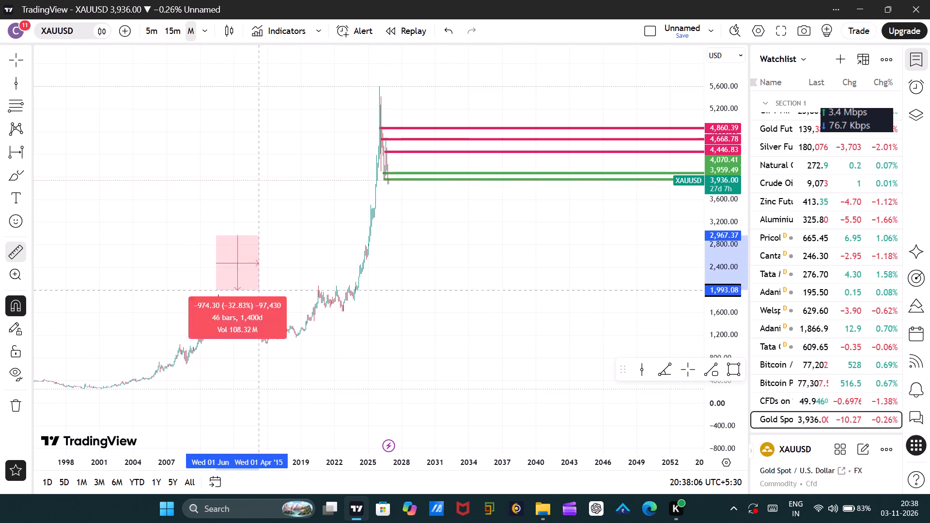
click(264, 351)
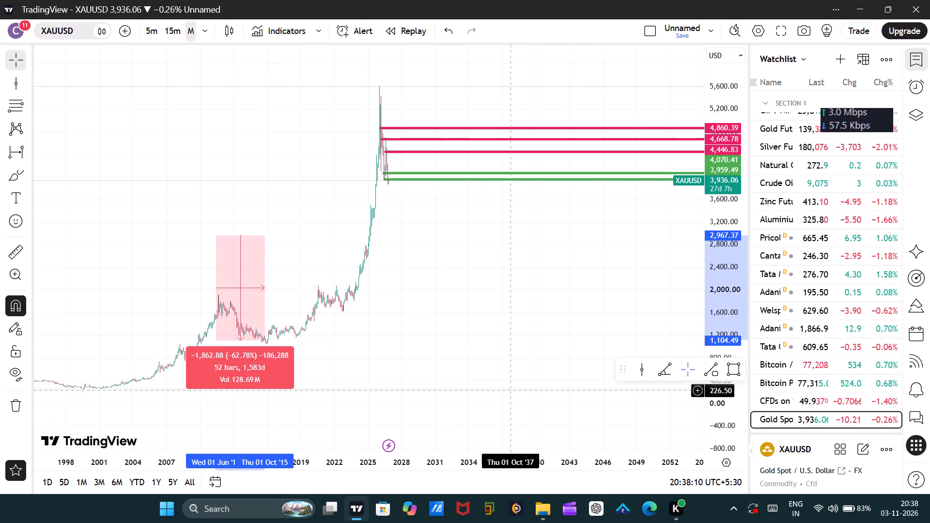
click(476, 341)
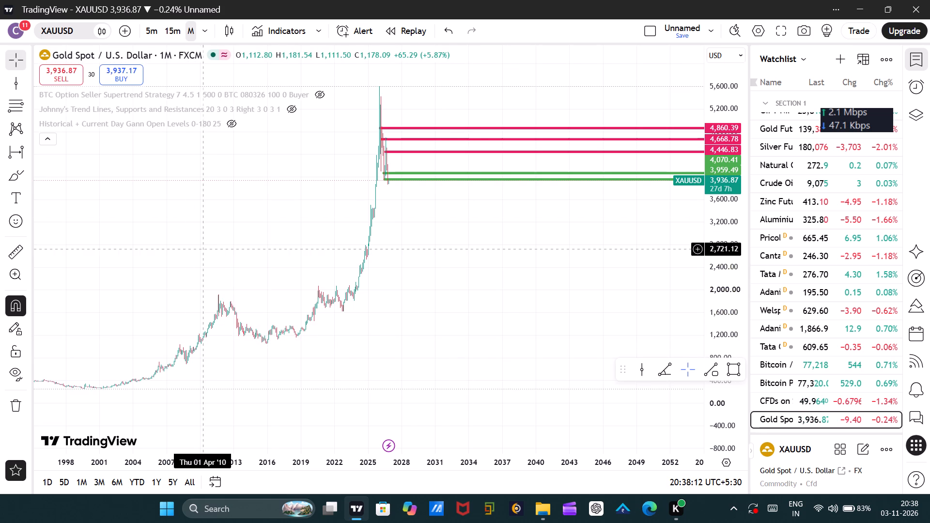
Switch the gold chart back to the 1-week interval.
drag(203, 249, 215, 242)
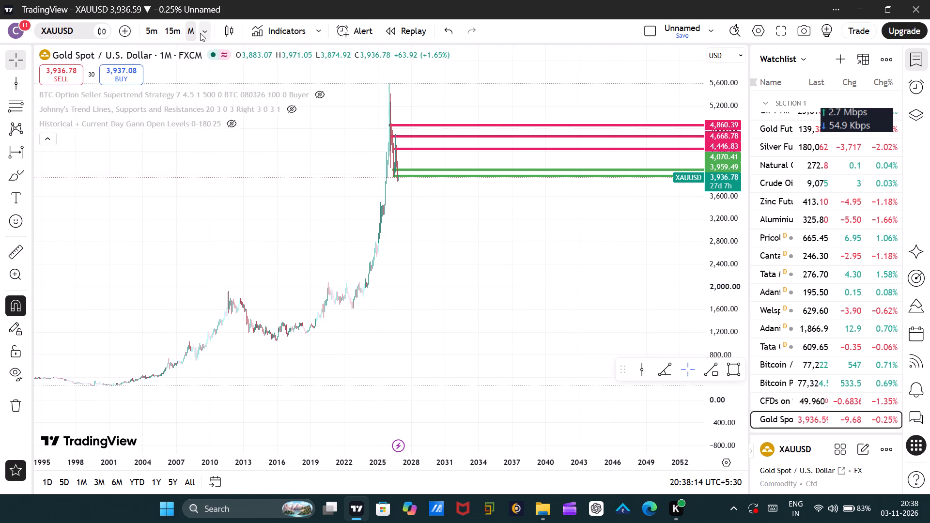
click(200, 33)
scroll(197, 266, down, 4)
click(228, 454)
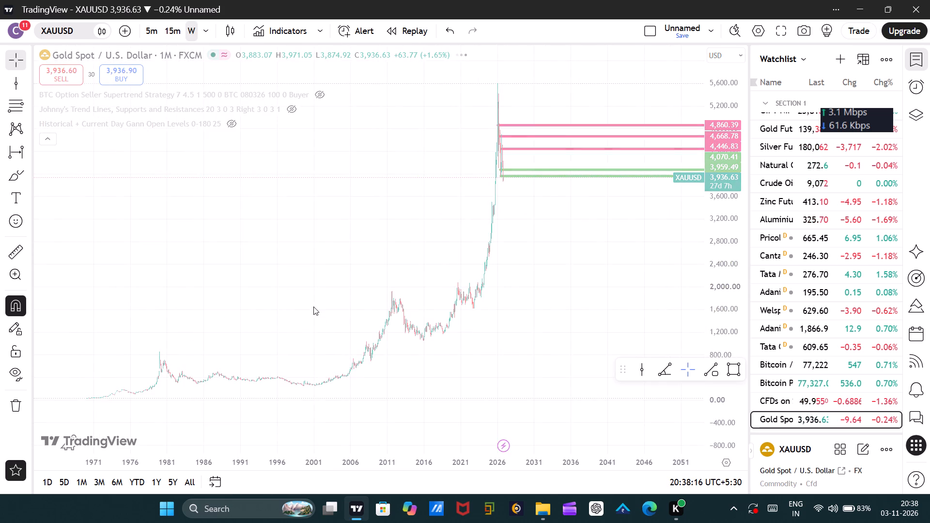
Draw a horizontal ray on the gold chart at about 1,950, starting from 23 March 2015.
scroll(323, 291, down, 2)
scroll(483, 334, down, 1)
scroll(525, 341, up, 3)
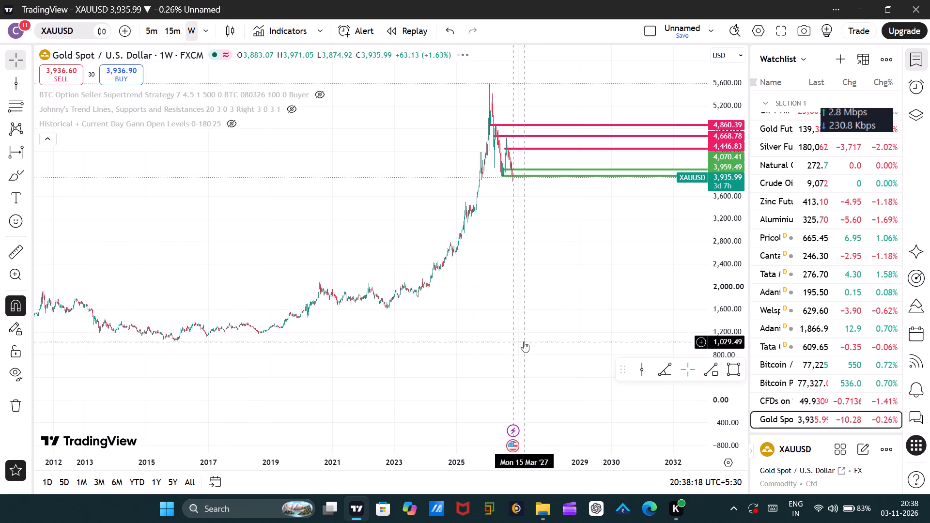
scroll(438, 336, down, 2)
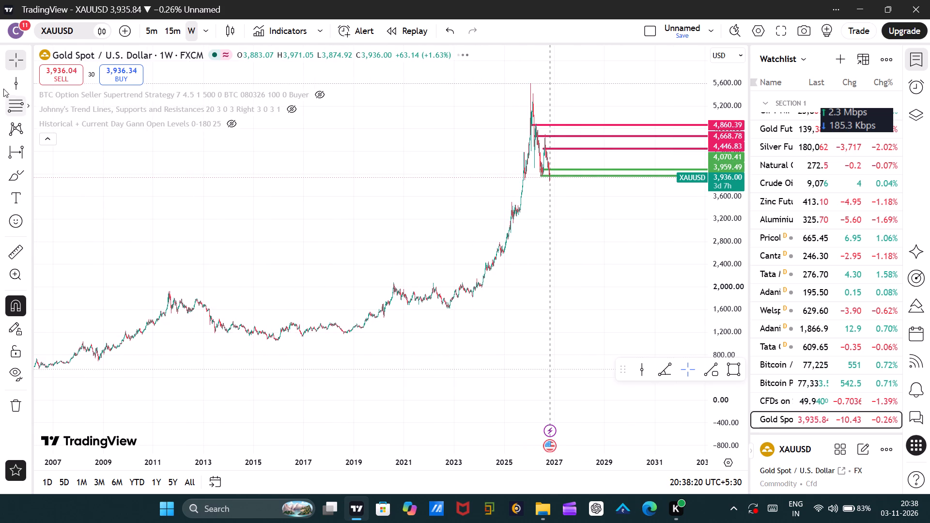
click(25, 147)
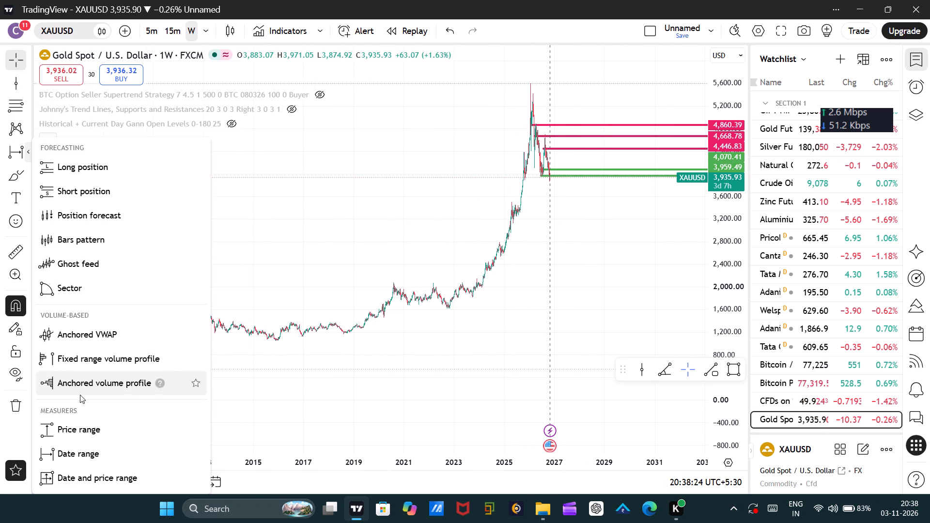
click(29, 85)
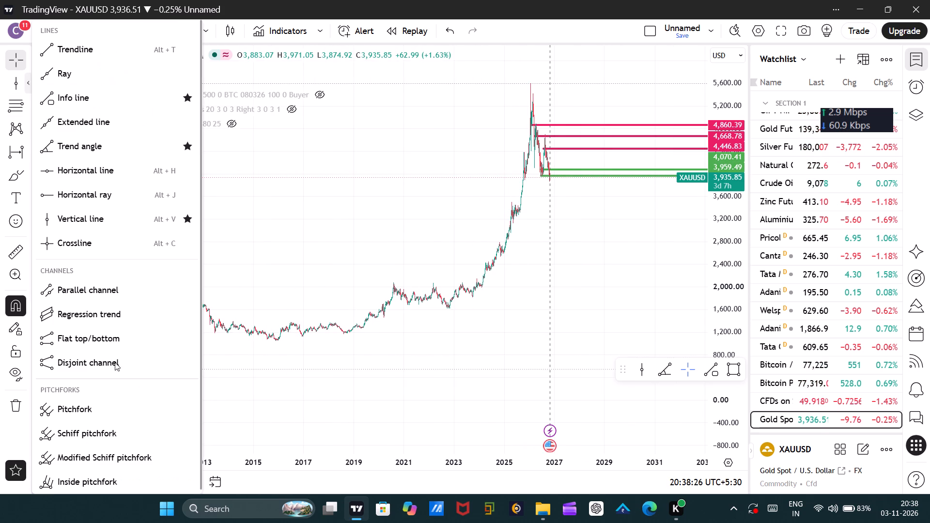
click(98, 199)
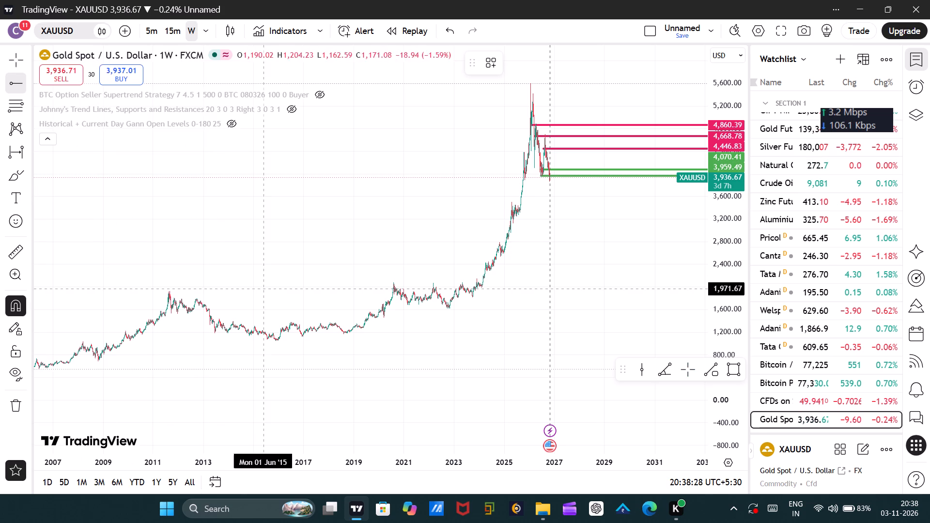
click(259, 290)
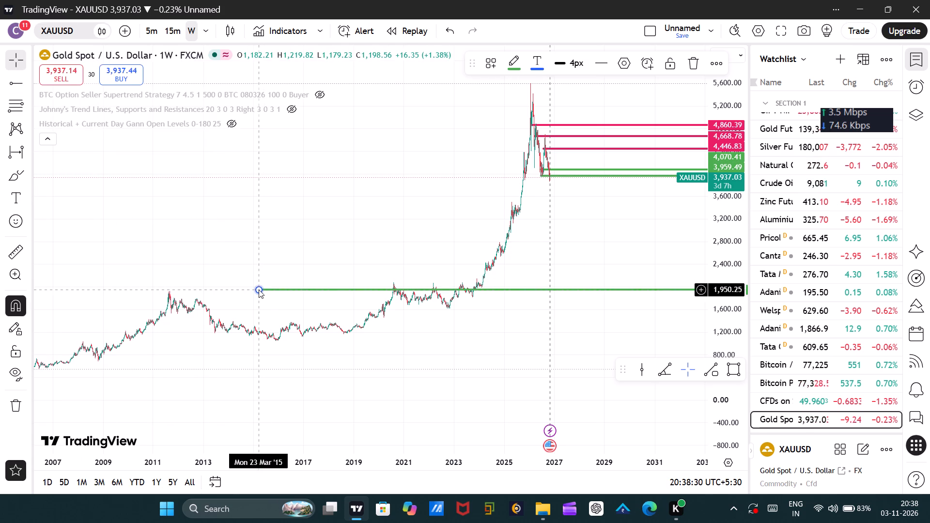
Move the green horizontal ray at 1,950 up to 3,492, level with gold's high of early 2025.
click(234, 356)
drag(181, 347, 227, 348)
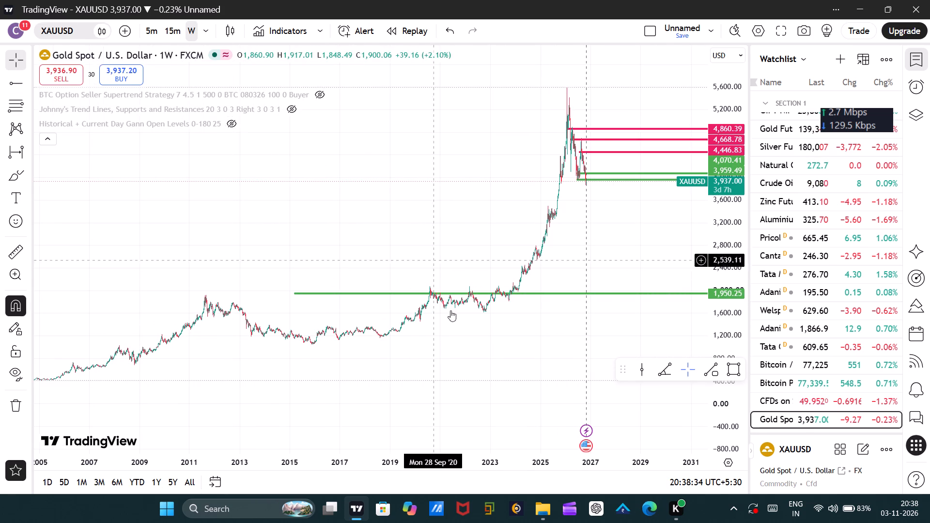
drag(501, 237, 385, 264)
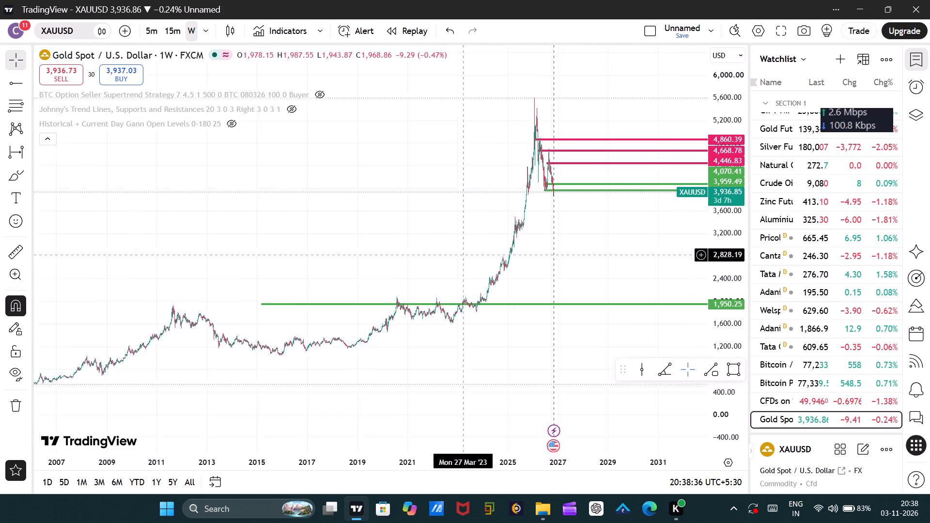
drag(385, 264, 334, 279)
scroll(405, 295, up, 6)
drag(250, 286, 532, 344)
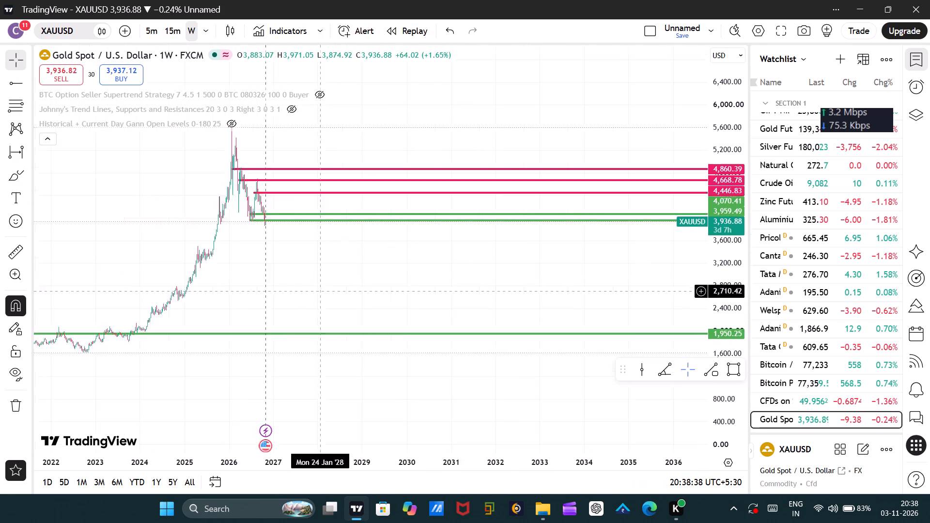
drag(532, 344, 585, 355)
drag(421, 398, 421, 382)
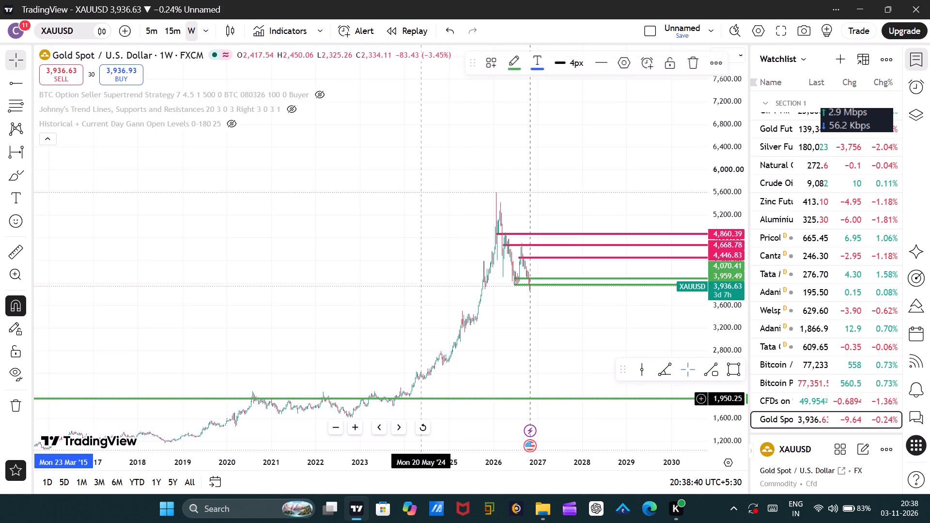
drag(421, 382, 430, 311)
click(426, 358)
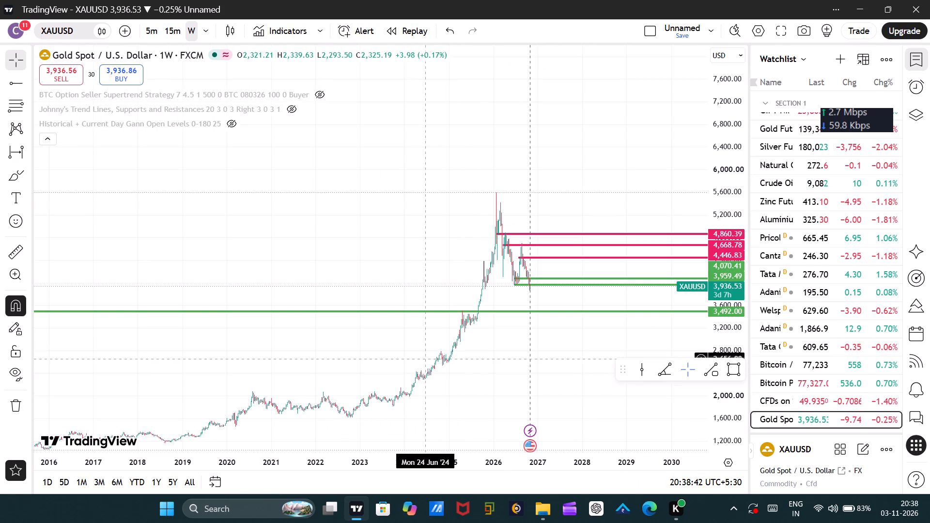
Measure the time span on the gold chart from the November 2024 low, 11 November 2024, to 22 June 2026.
scroll(429, 352, up, 8)
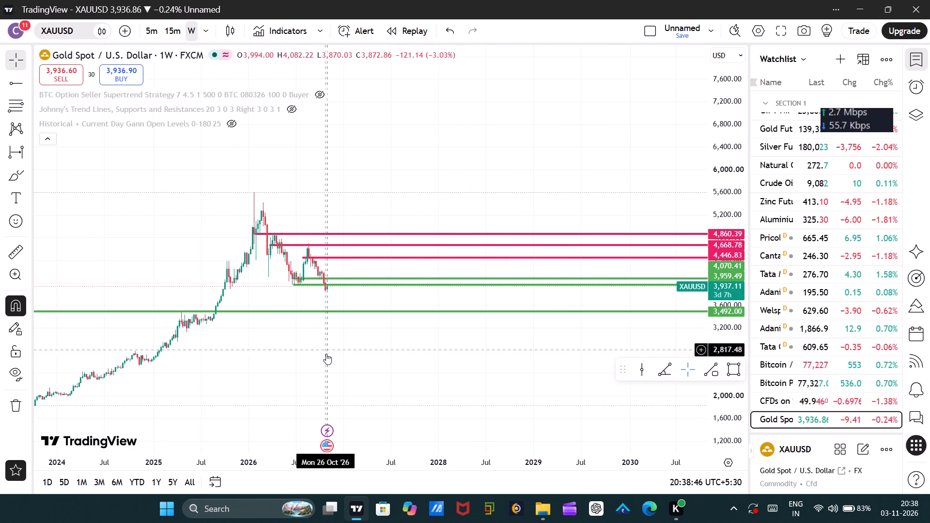
scroll(178, 216, down, 1)
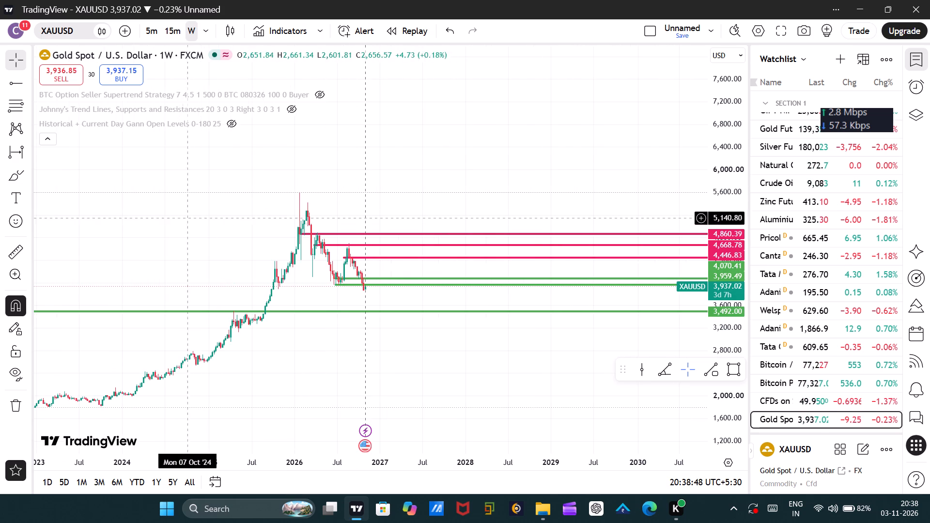
scroll(188, 257, down, 3)
scroll(220, 314, up, 4)
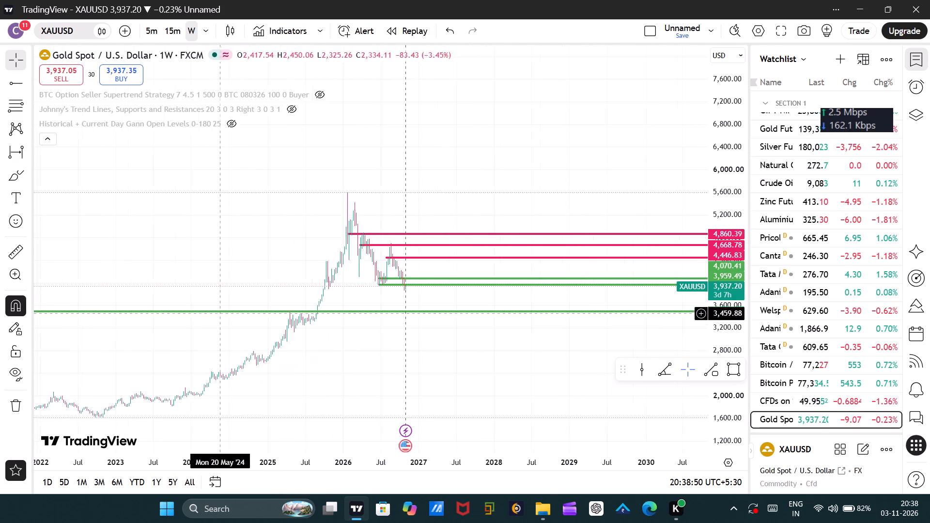
scroll(107, 287, up, 3)
drag(123, 368, 211, 343)
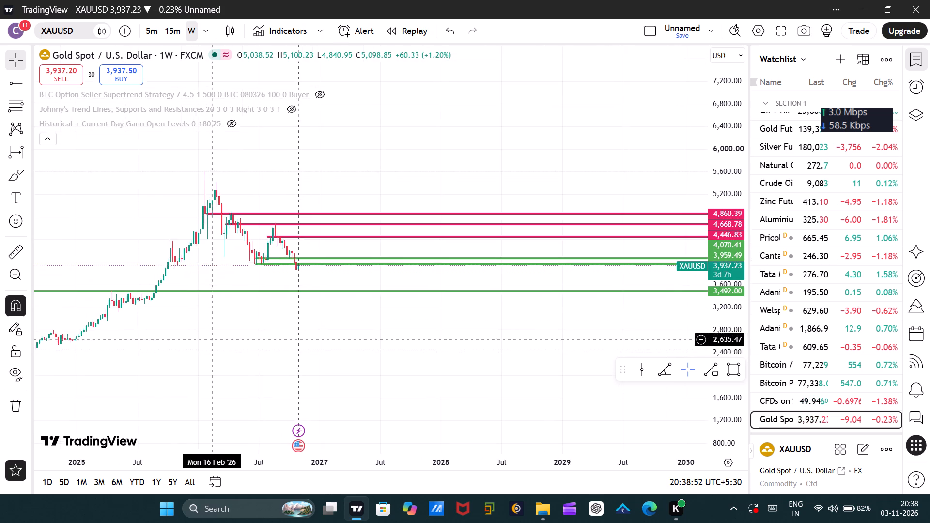
drag(148, 340, 383, 301)
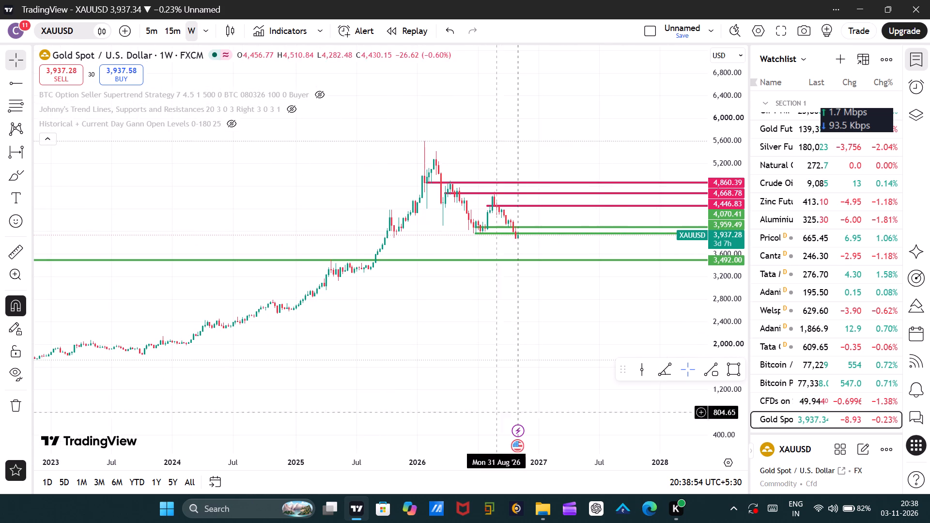
click(422, 432)
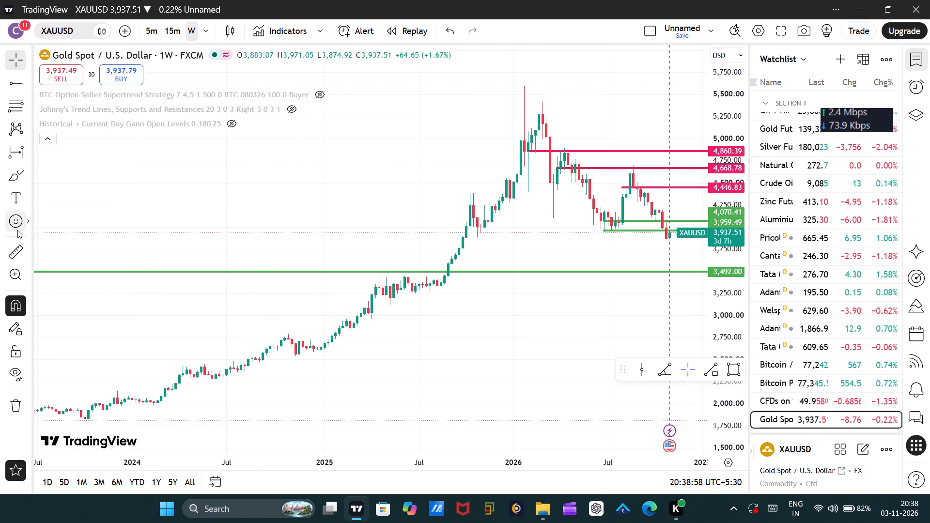
click(18, 251)
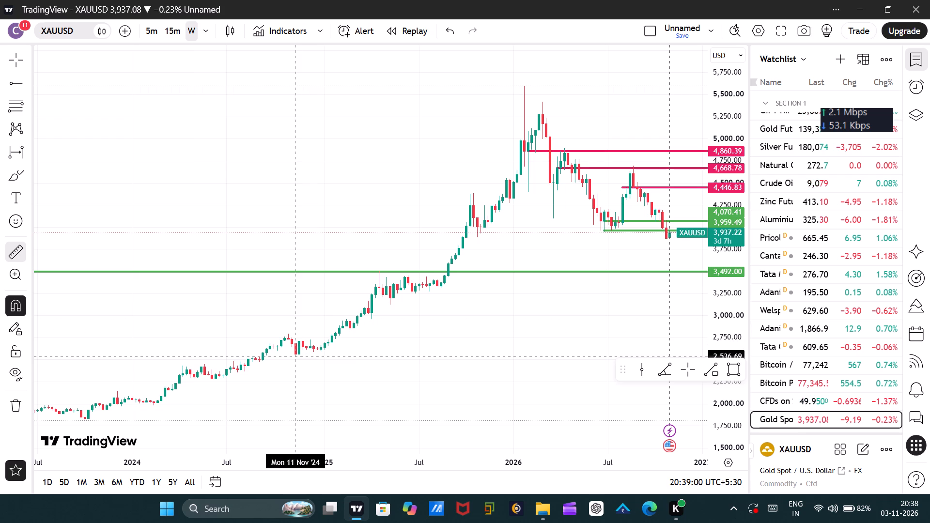
click(295, 375)
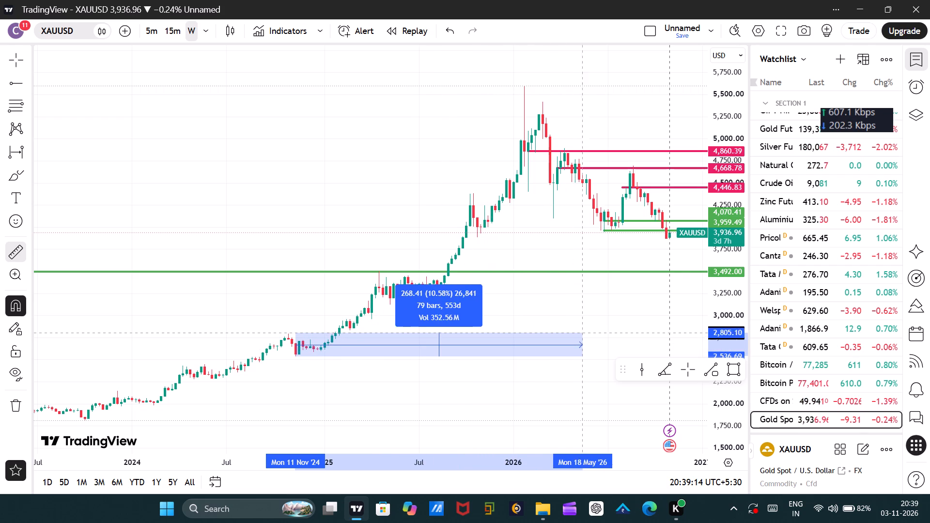
click(602, 332)
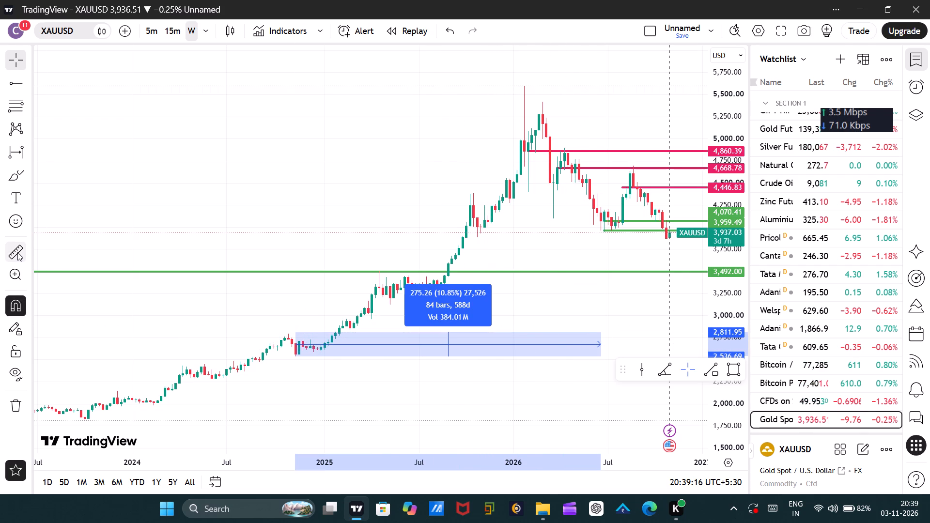
Measure backwards on the gold chart from the peak week of 26 January 2026 to 11 March 2019, and clear the measurement.
click(17, 252)
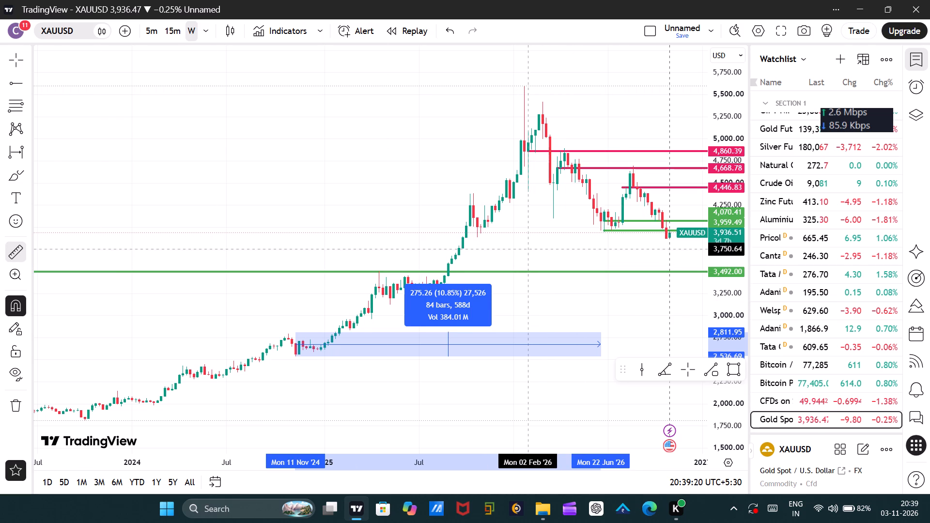
click(524, 253)
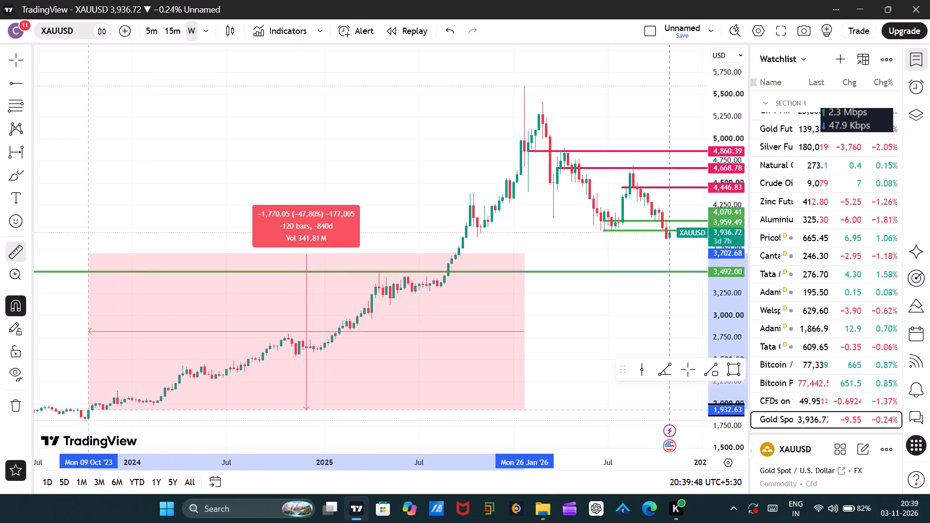
scroll(88, 398, down, 1)
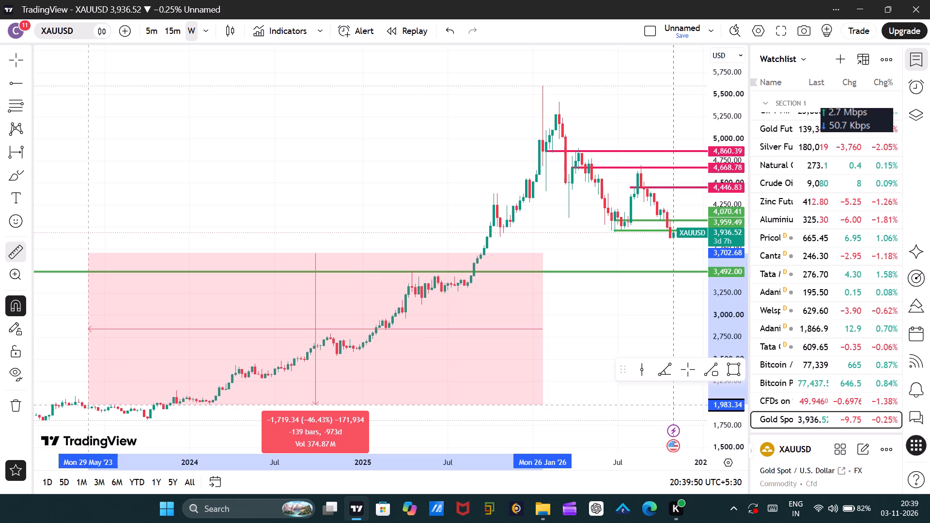
scroll(88, 398, down, 1)
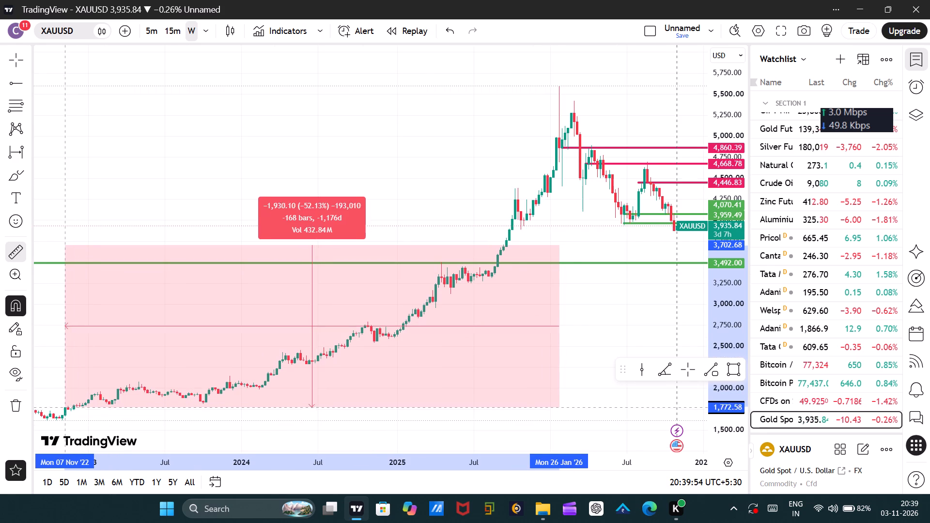
scroll(60, 405, down, 1)
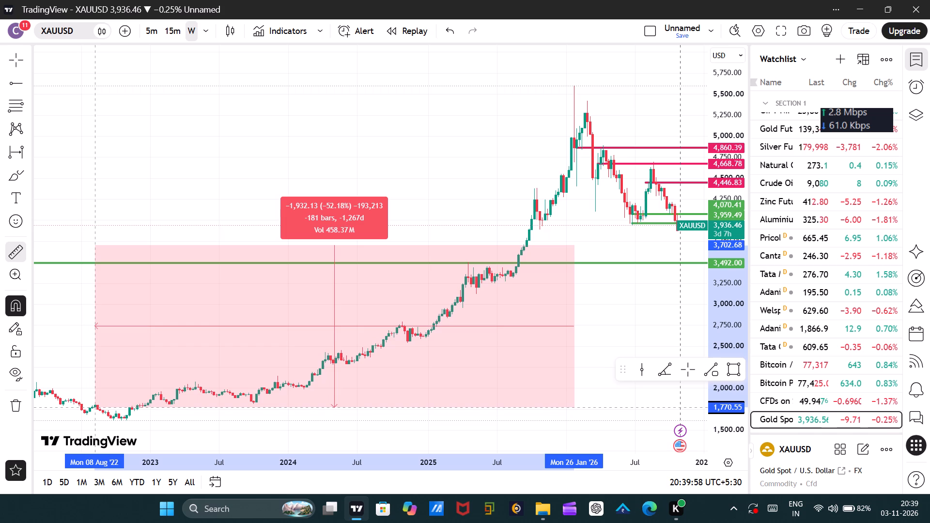
scroll(96, 427, down, 1)
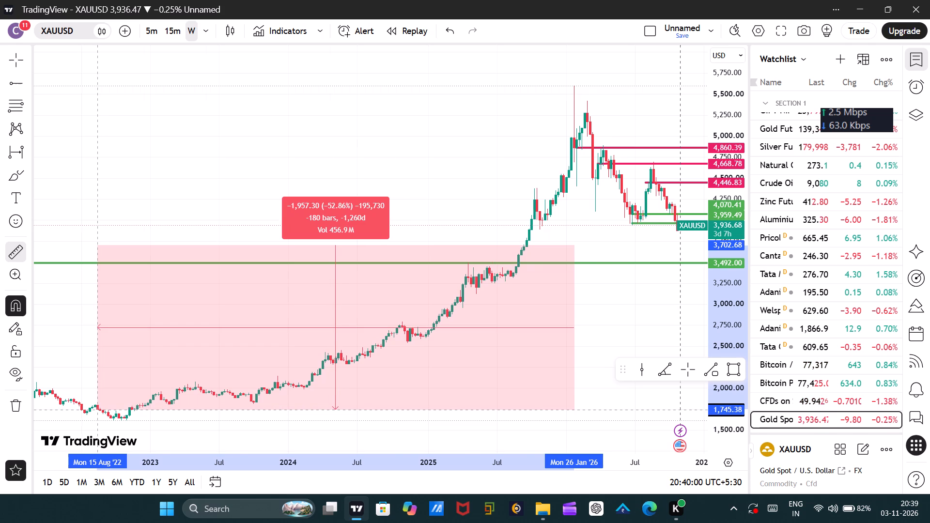
scroll(97, 427, down, 2)
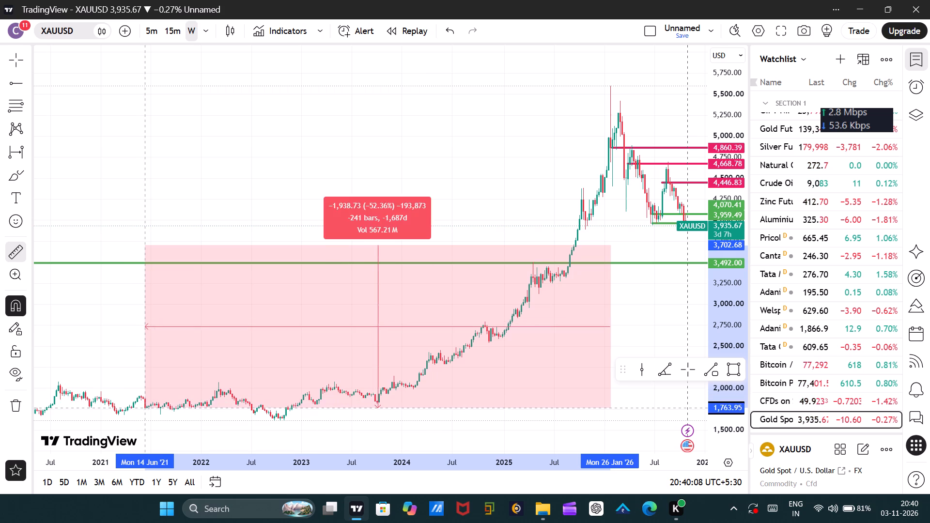
scroll(138, 415, down, 2)
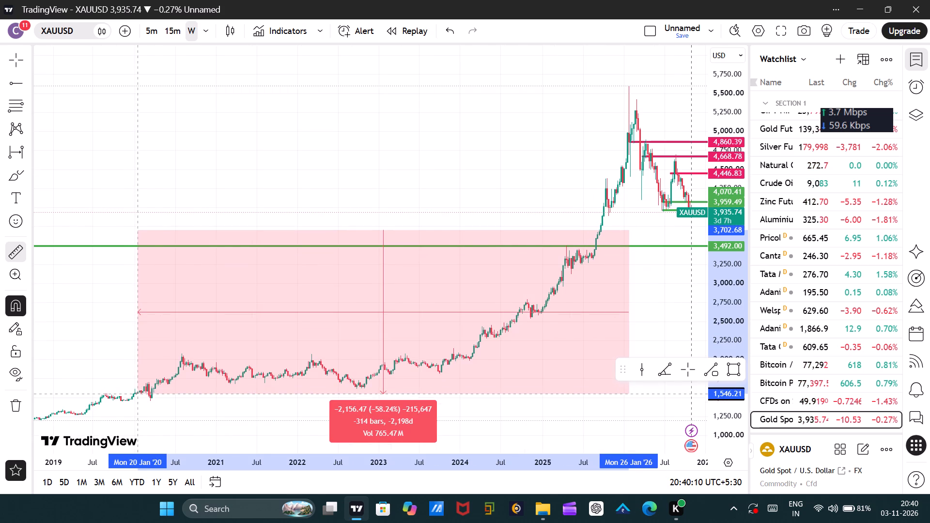
scroll(139, 406, down, 1)
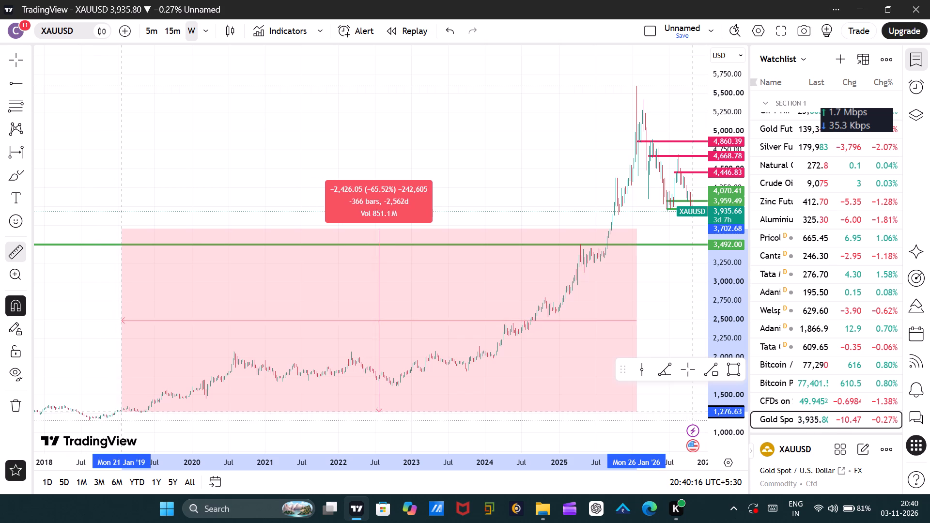
click(131, 410)
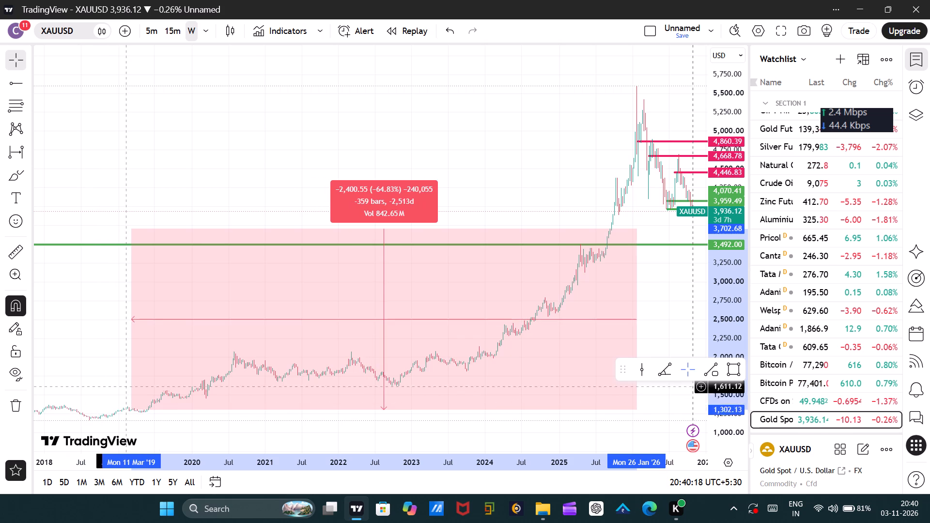
click(126, 386)
Measure the time span from gold's December 2015 low to about the end of May 2019, and clear the measurement.
drag(116, 387, 427, 334)
drag(269, 324, 382, 291)
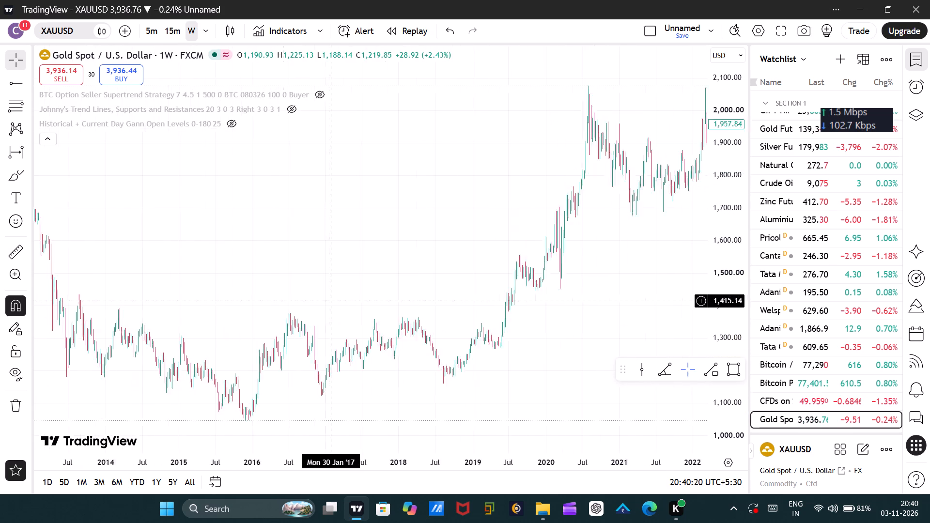
drag(382, 291, 393, 287)
scroll(363, 341, up, 4)
drag(231, 268, 390, 230)
scroll(389, 234, down, 2)
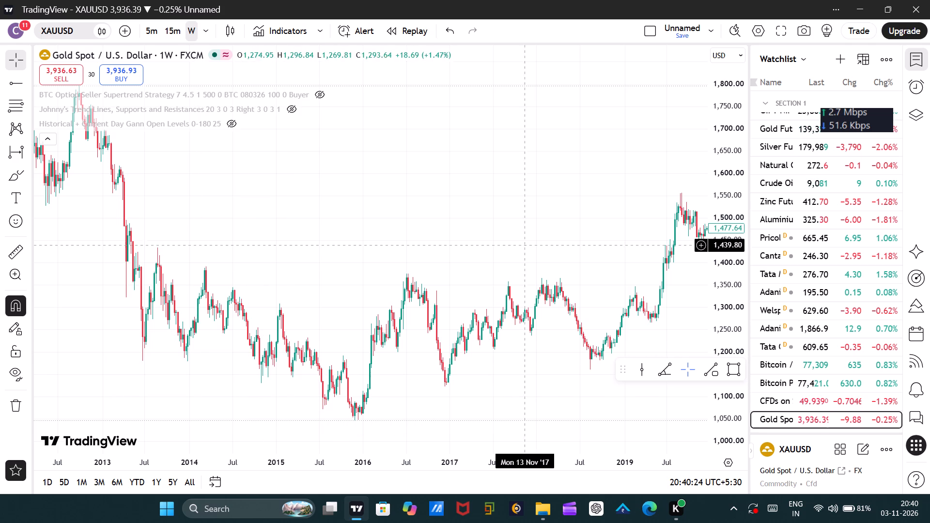
drag(558, 215, 556, 255)
drag(449, 348, 406, 209)
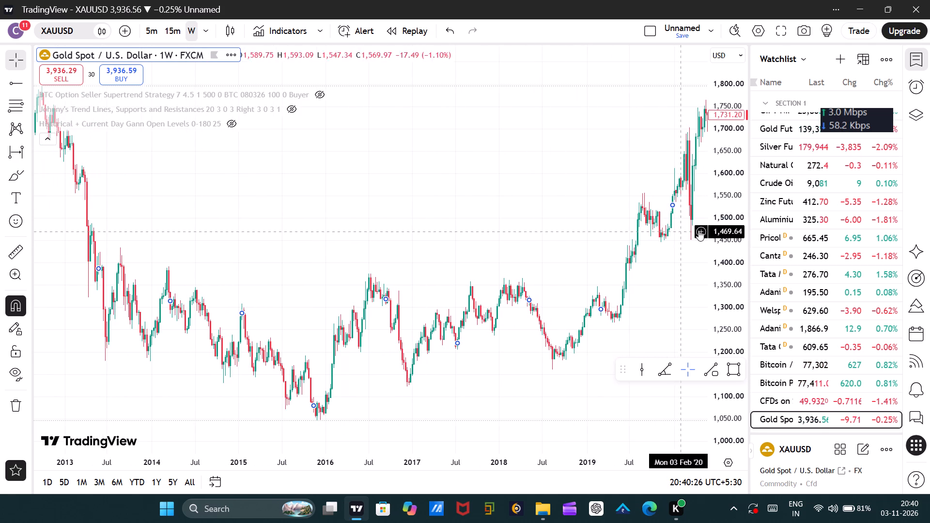
drag(732, 228, 736, 238)
drag(729, 219, 730, 243)
drag(372, 289, 346, 207)
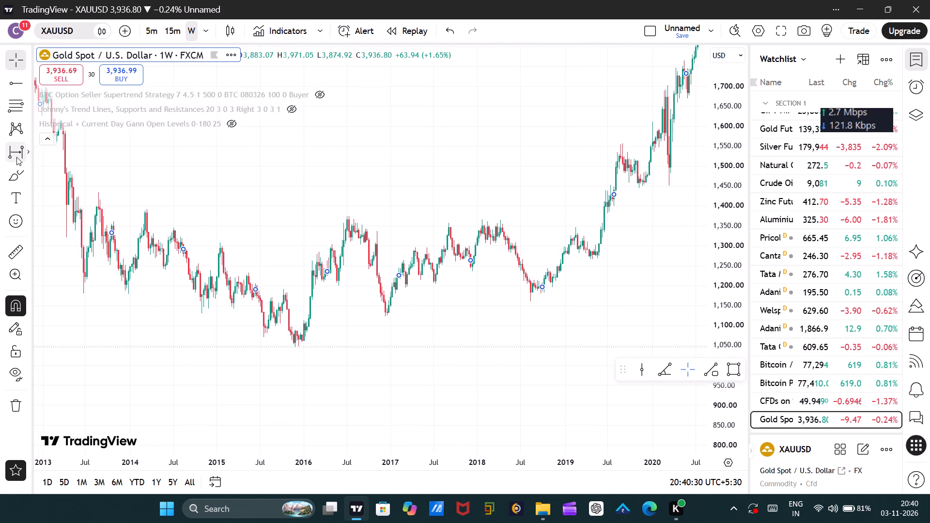
click(19, 250)
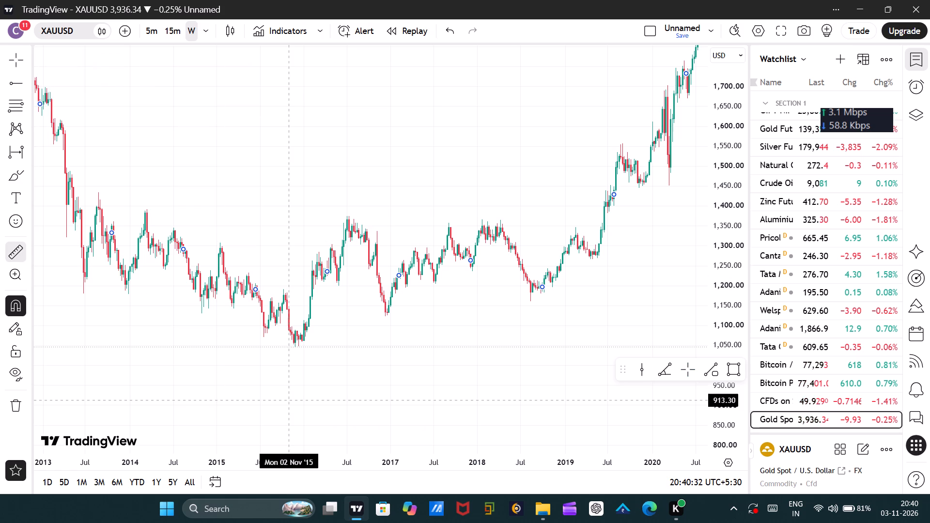
click(298, 374)
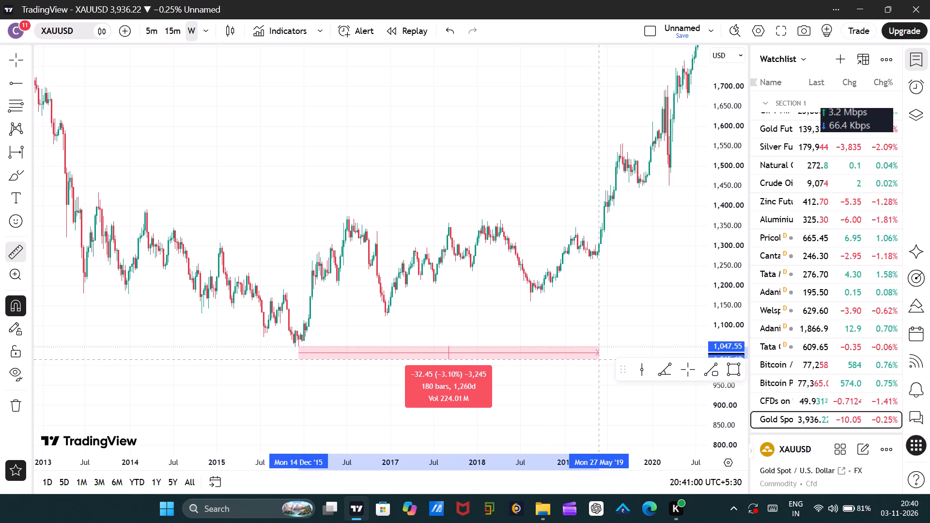
click(602, 358)
click(619, 318)
Measure the time span from gold's peak week of 26 January 2026 to 22 March 2027, and clear the measurement.
drag(598, 253, 204, 343)
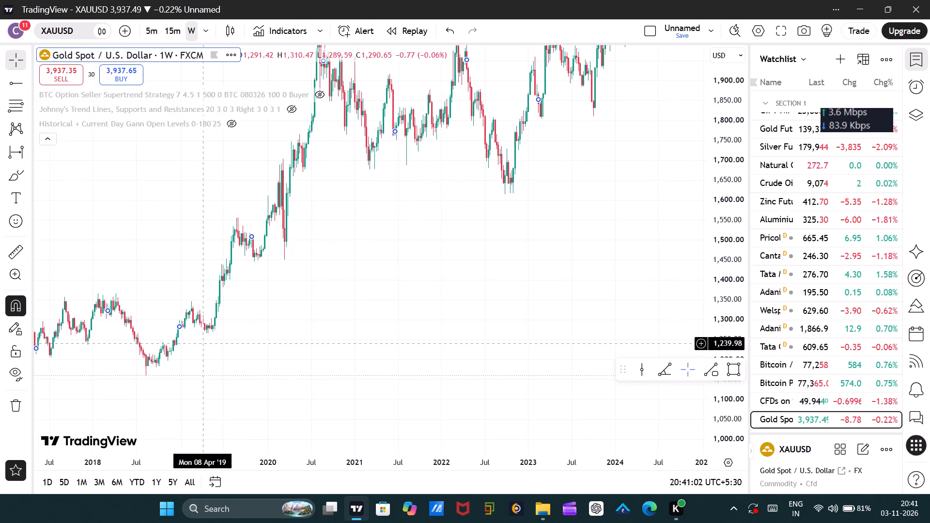
drag(446, 222, 282, 373)
drag(566, 240, 405, 414)
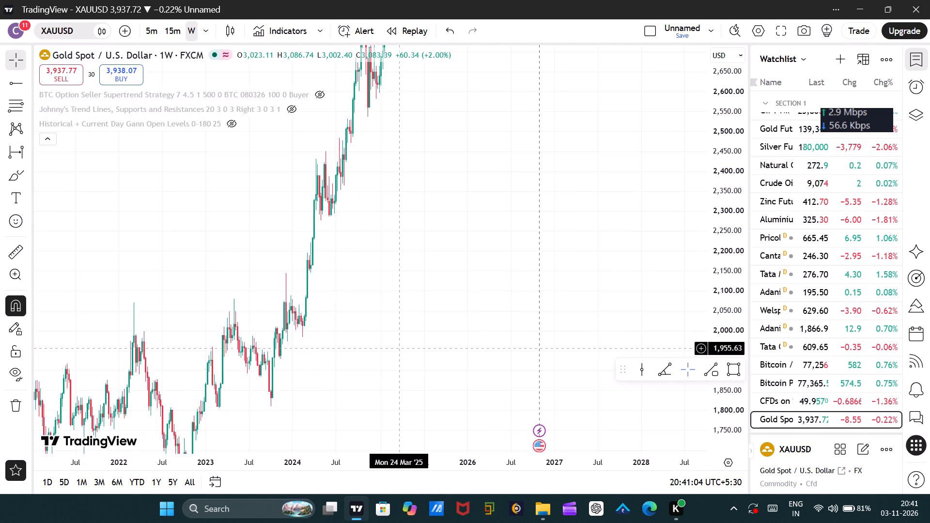
drag(410, 271, 325, 437)
drag(724, 150, 705, 219)
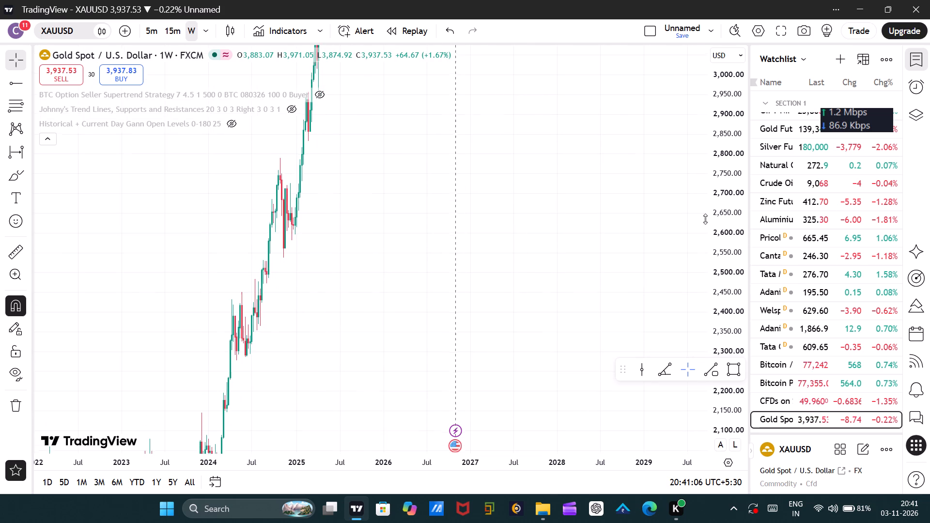
drag(705, 219, 629, 400)
drag(410, 285, 294, 407)
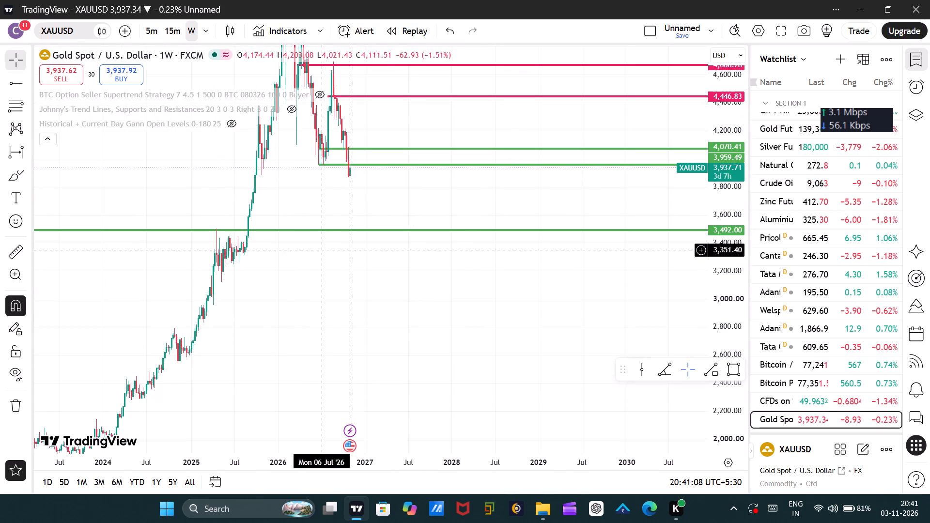
drag(306, 189, 283, 377)
scroll(124, 223, up, 1)
click(19, 250)
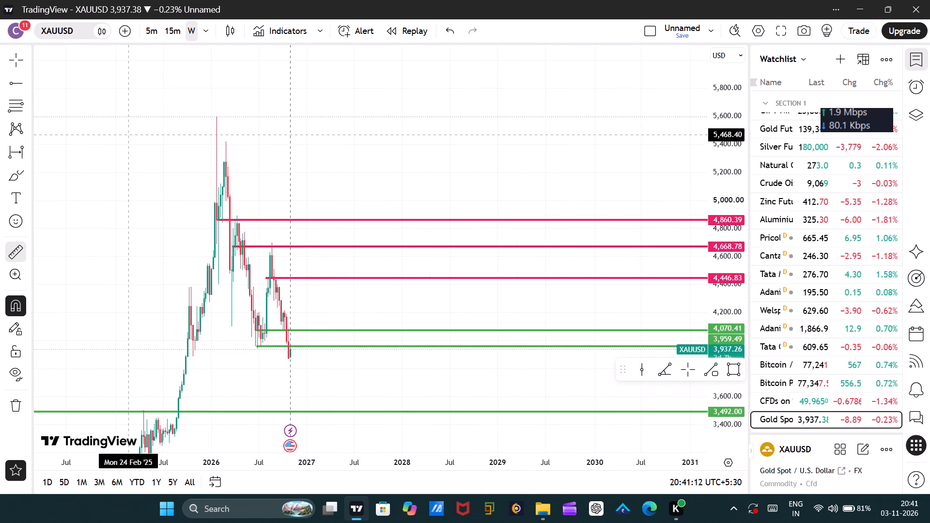
click(217, 107)
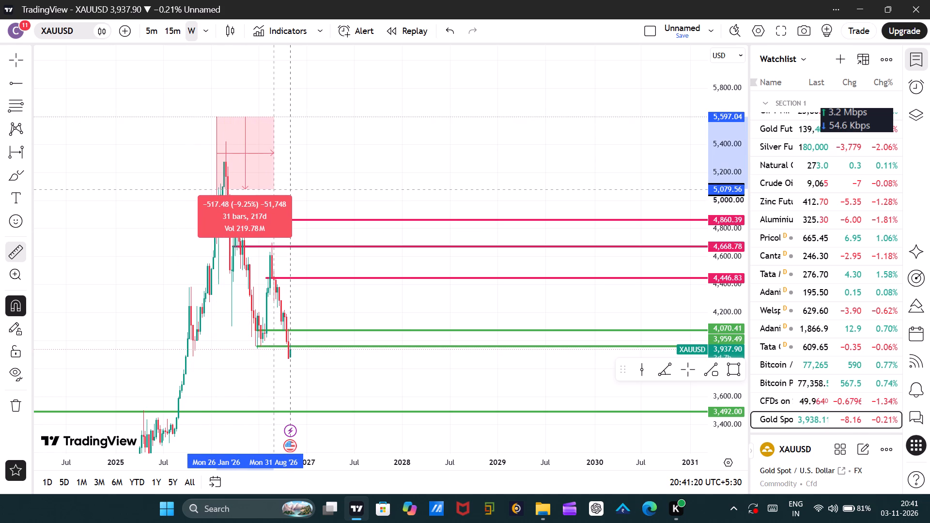
click(328, 194)
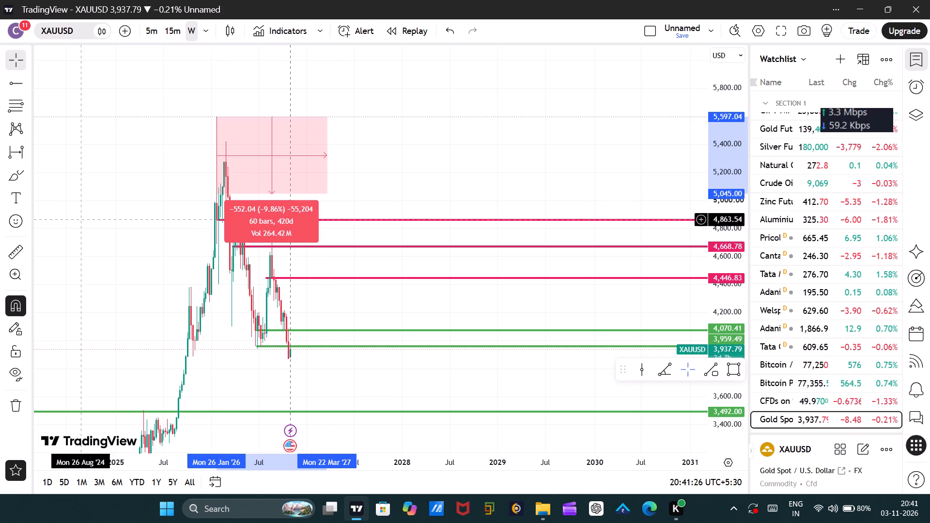
click(80, 216)
Draw a date range from gold's peak week of 26 January 2026 to 22 March 2027, spanning 60 bars (420 days).
click(15, 154)
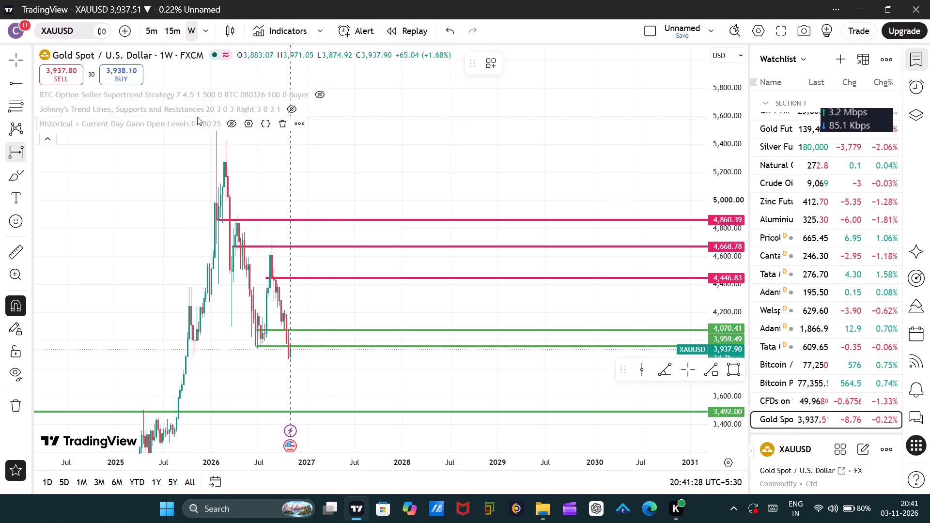
click(217, 138)
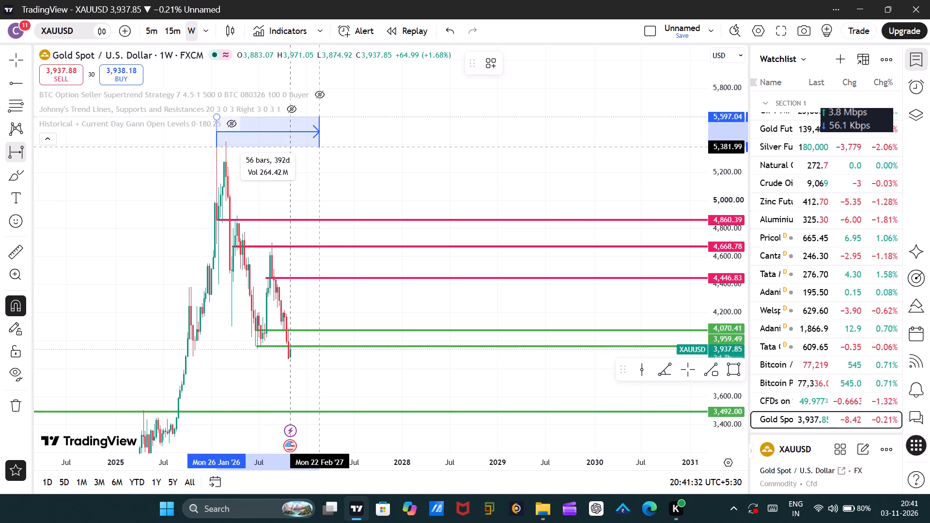
click(327, 149)
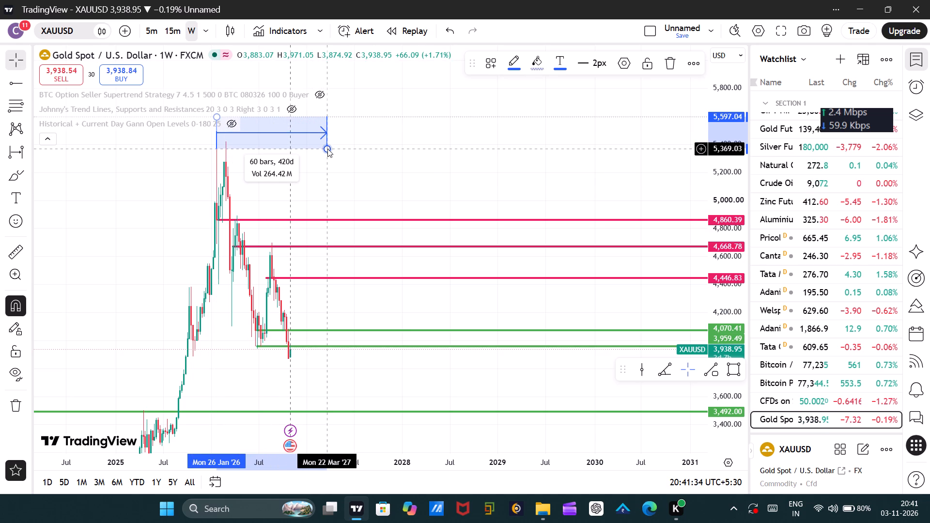
Place a vertical line at 22 March 2027, on the end of the 60-bar date range.
click(27, 84)
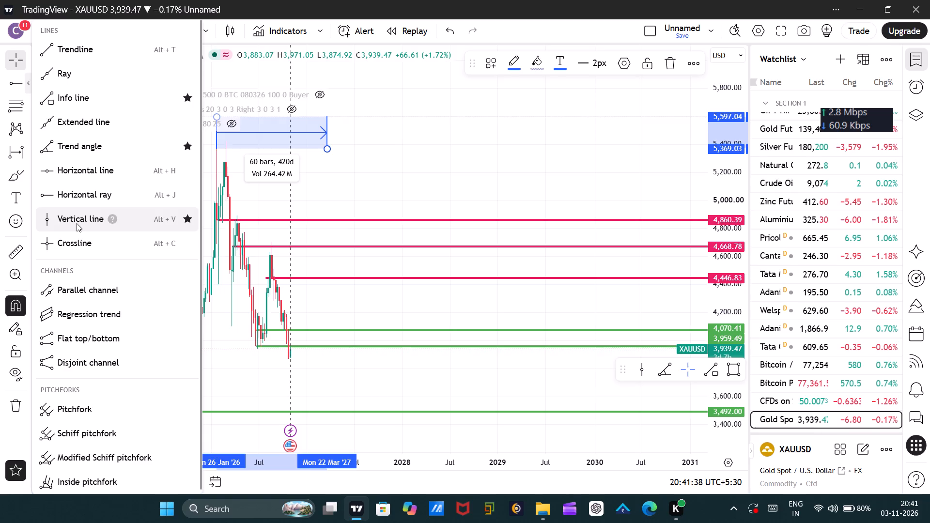
click(77, 222)
click(328, 212)
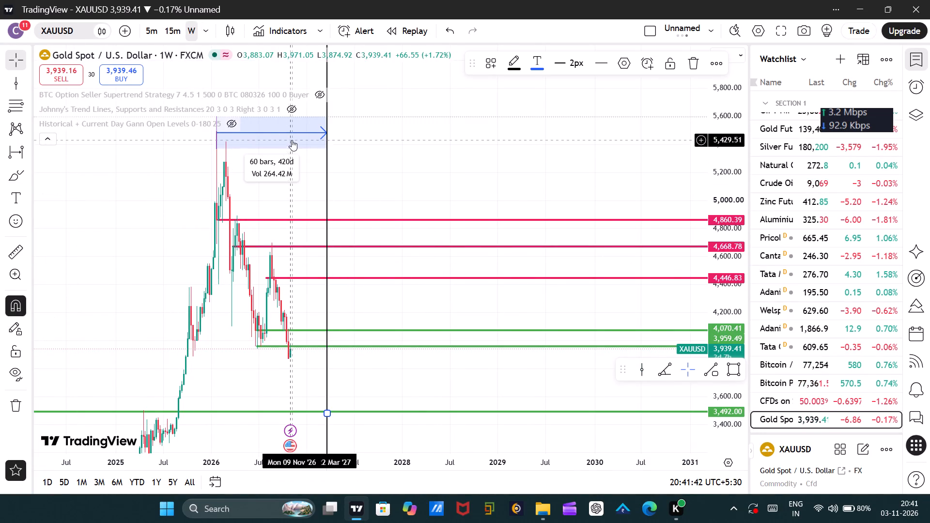
Draw a second date range from 26 January 2026 to 18 October 2027, spanning 90 bars (630 days), and lock it.
click(18, 154)
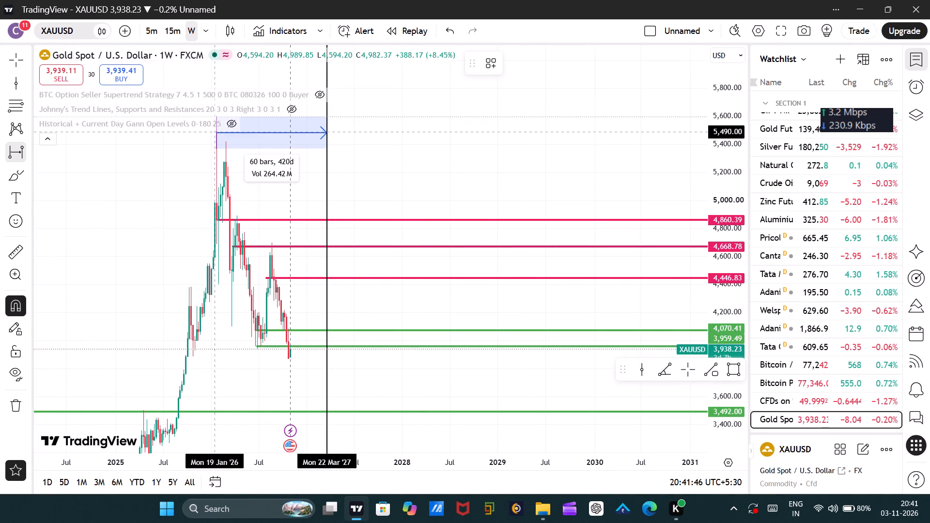
click(217, 131)
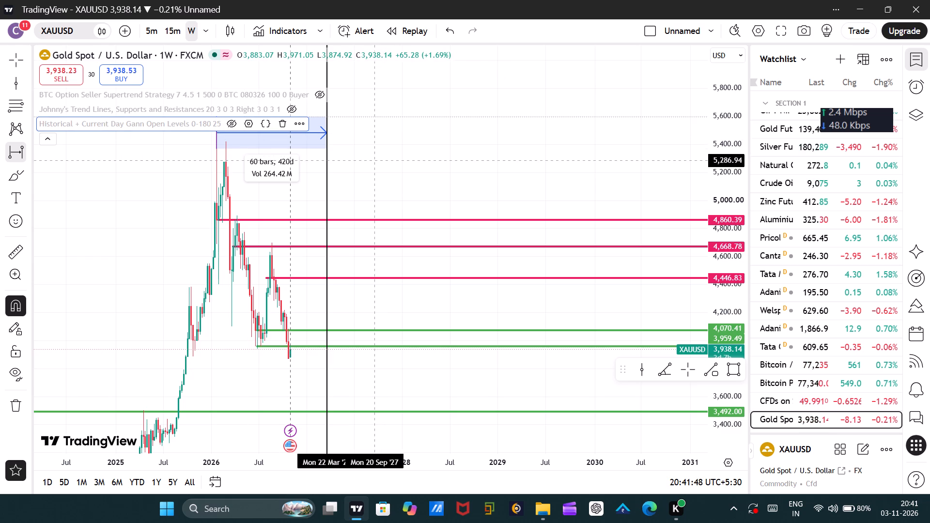
click(15, 149)
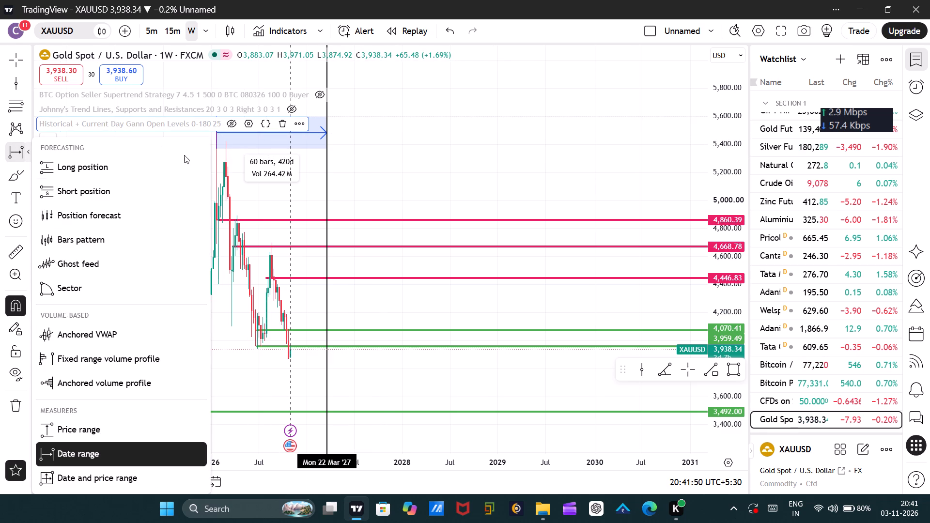
click(80, 456)
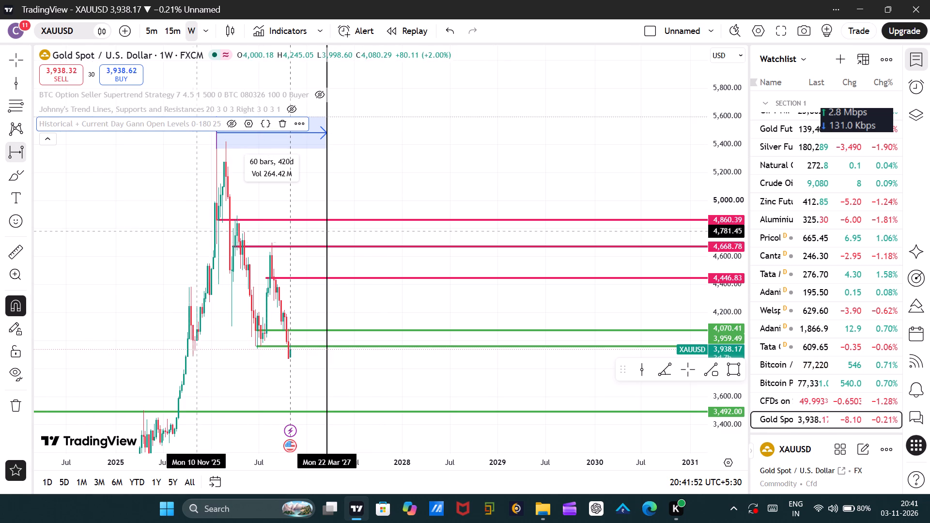
click(217, 159)
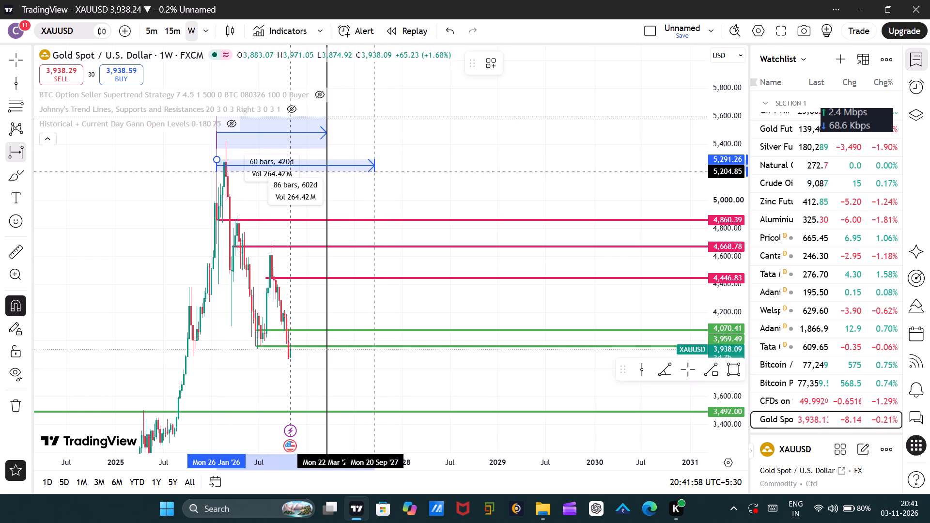
click(383, 171)
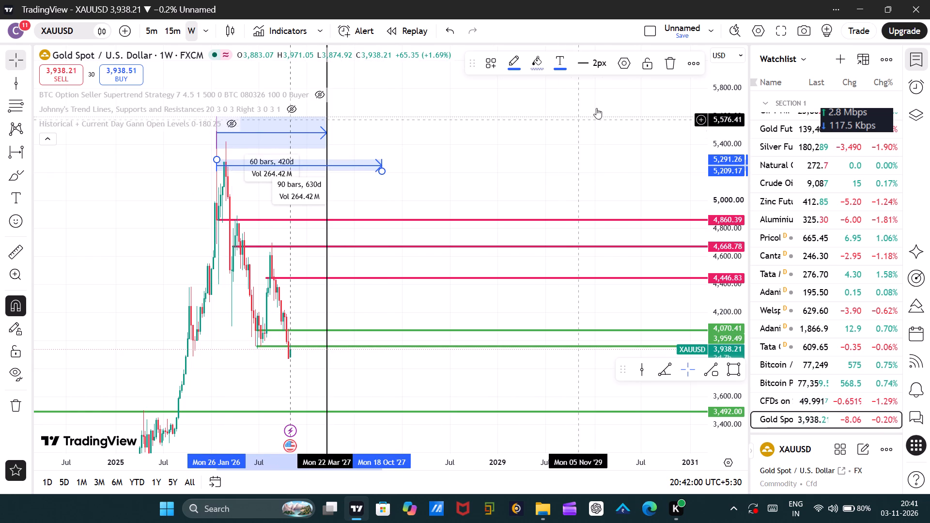
click(649, 69)
click(555, 151)
Draw a date range from gold's late-2022 low to 29 July 2024, spanning 91 bars (637 days), and dismiss the advertisement.
drag(434, 159, 437, 175)
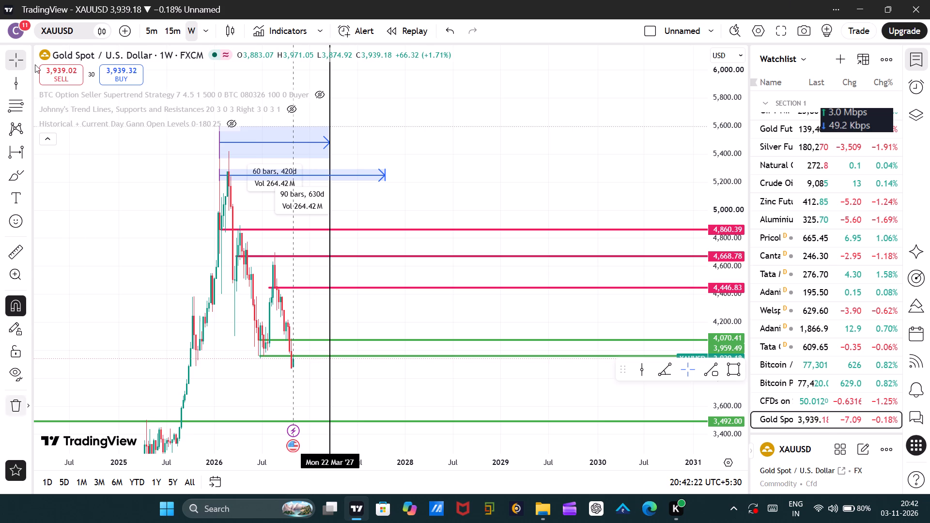
drag(717, 148, 750, 256)
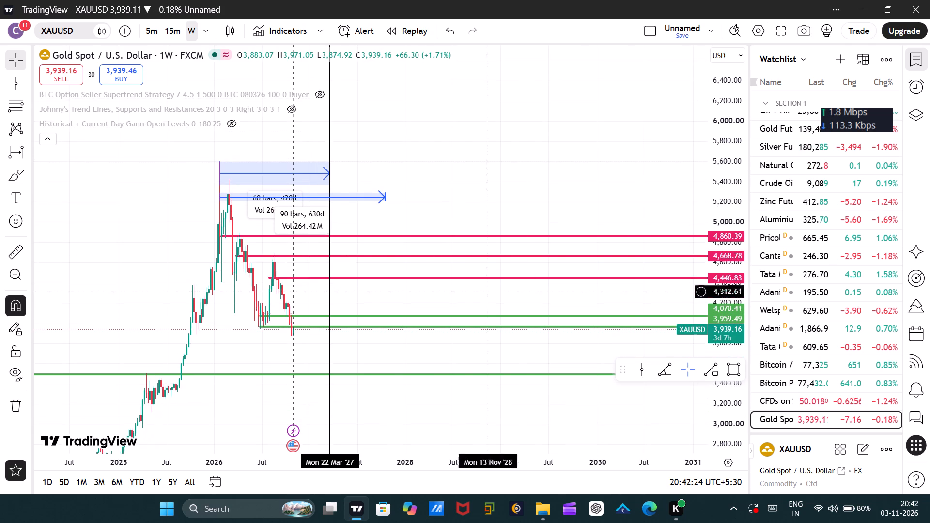
drag(233, 392, 310, 219)
drag(77, 356, 154, 340)
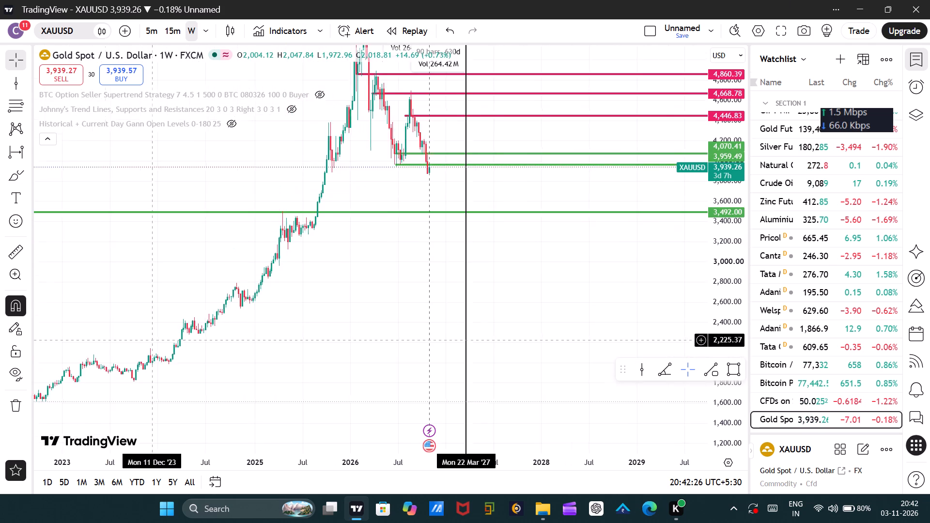
drag(154, 340, 155, 338)
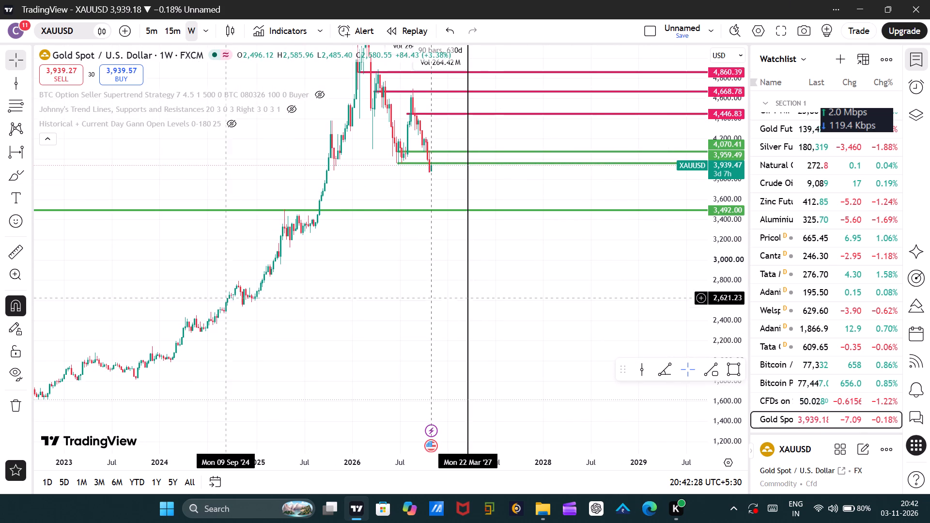
scroll(185, 328, down, 3)
drag(184, 341, 197, 210)
scroll(195, 287, up, 2)
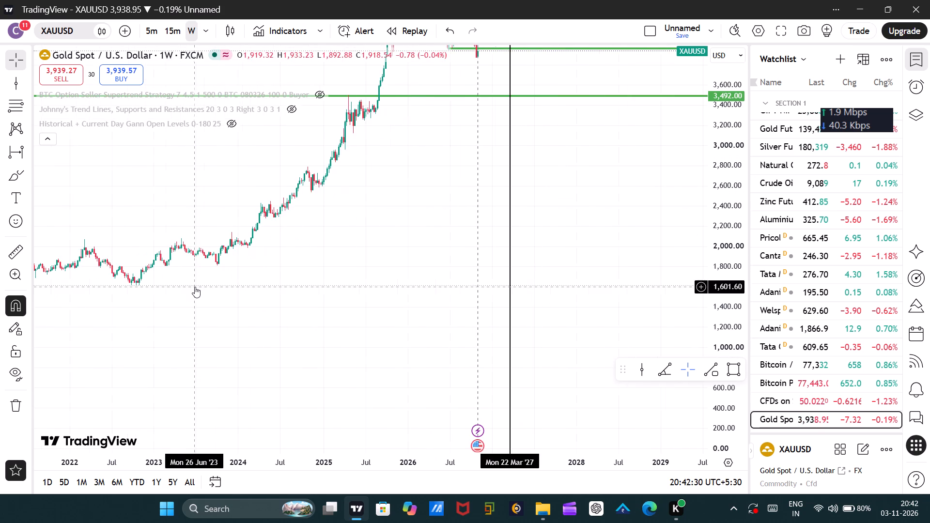
scroll(193, 293, down, 8)
scroll(375, 306, up, 5)
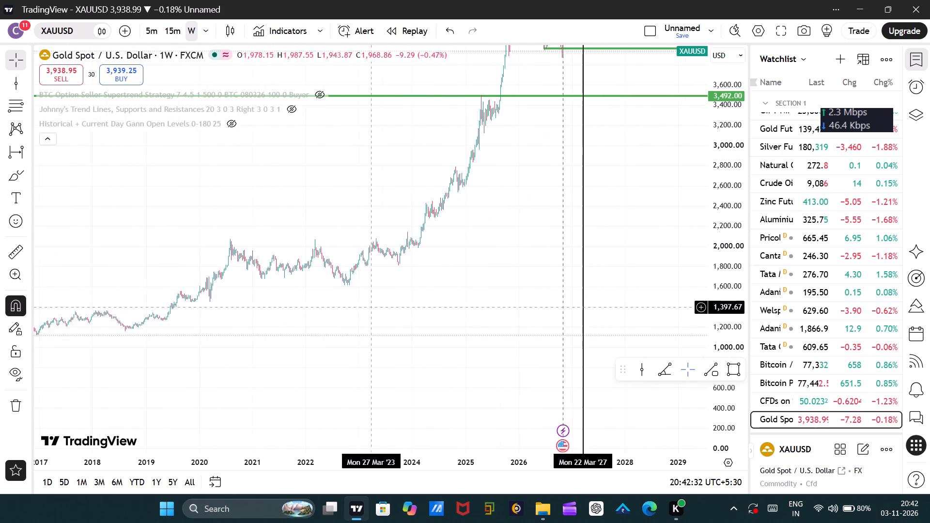
scroll(367, 307, up, 2)
drag(298, 297, 275, 349)
scroll(244, 328, up, 3)
drag(192, 324, 228, 341)
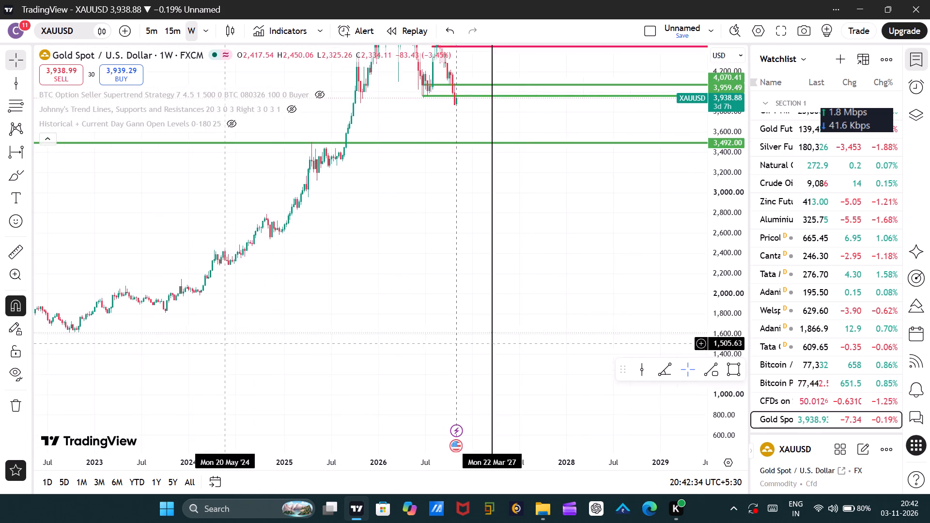
drag(228, 341, 249, 327)
click(13, 154)
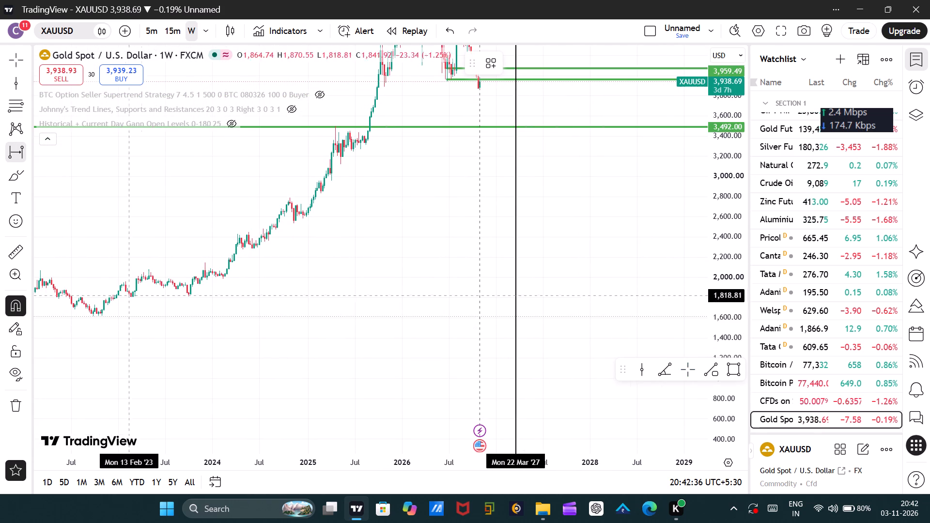
click(101, 326)
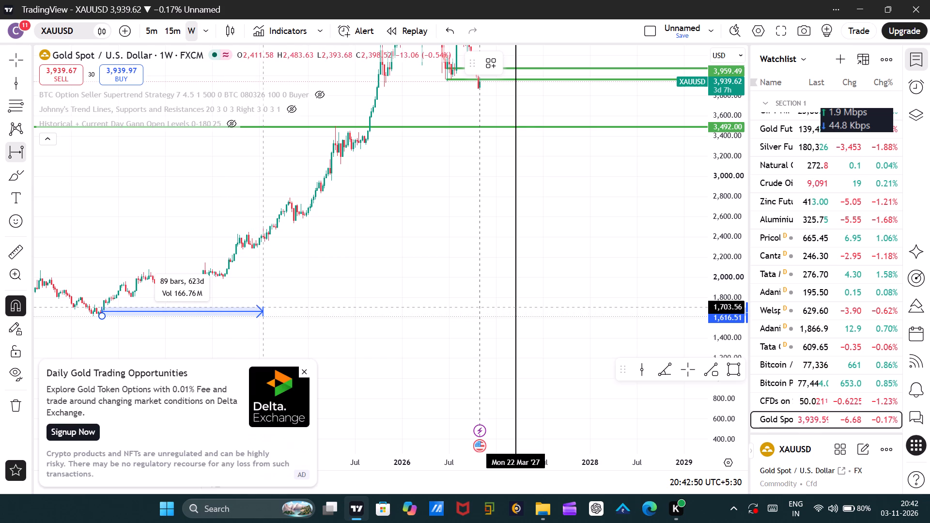
click(266, 286)
click(269, 280)
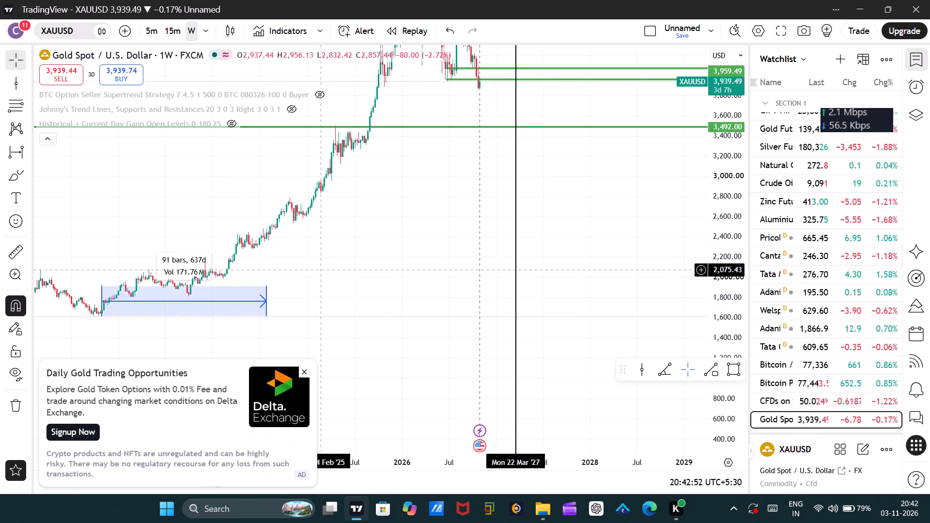
click(302, 366)
click(303, 369)
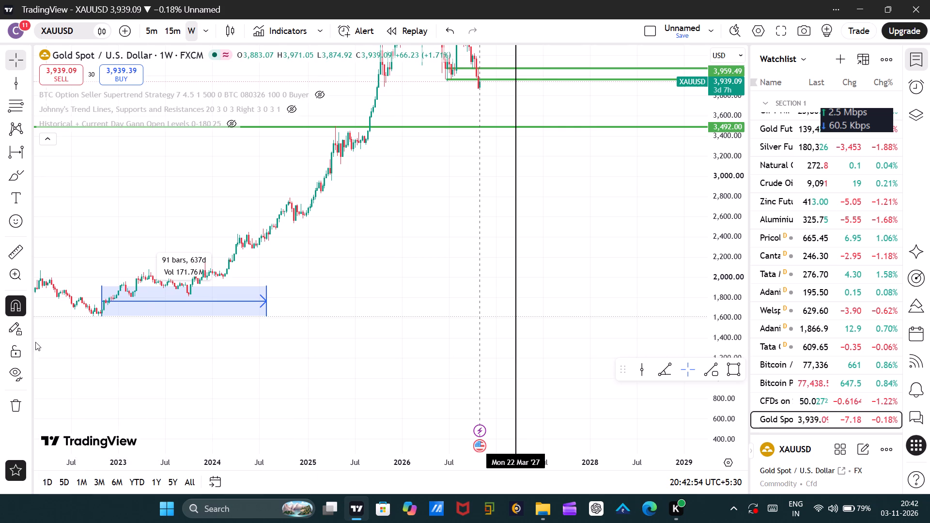
Adjust the latest date range to run from gold's low of 2 October 2023 to 29 April 2024, spanning 30 bars (210 days).
drag(103, 318, 126, 308)
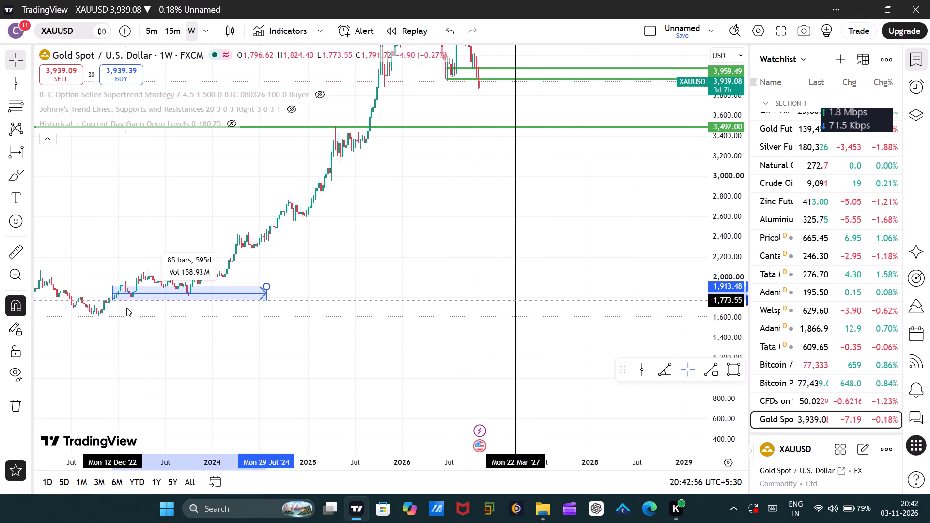
drag(126, 308, 134, 315)
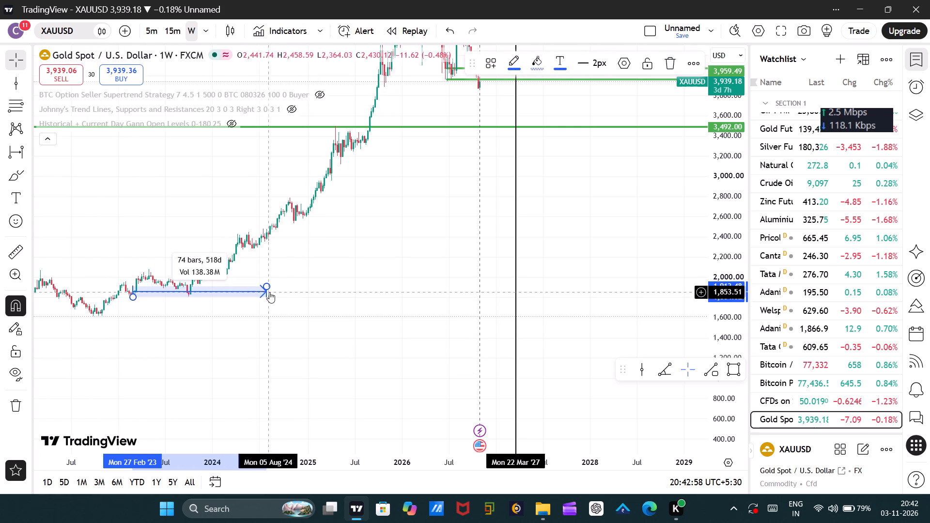
drag(130, 300, 192, 318)
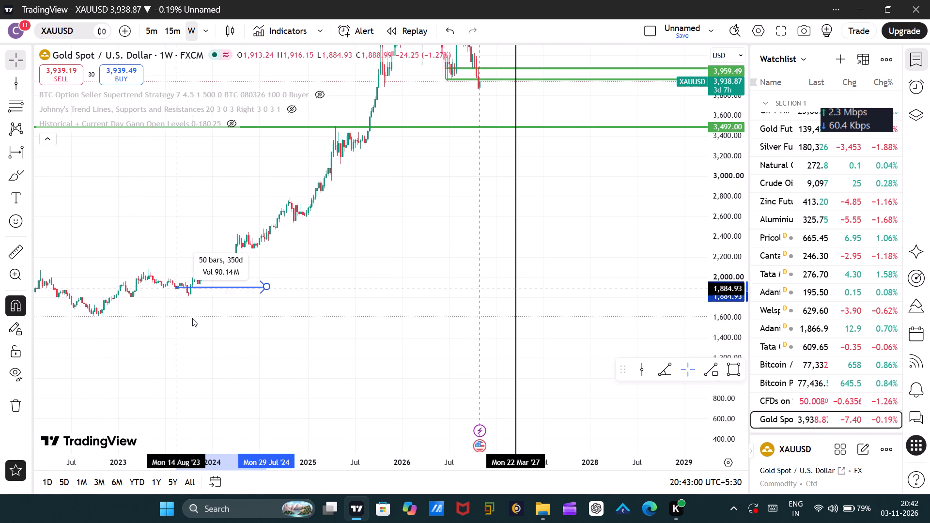
drag(192, 318, 190, 317)
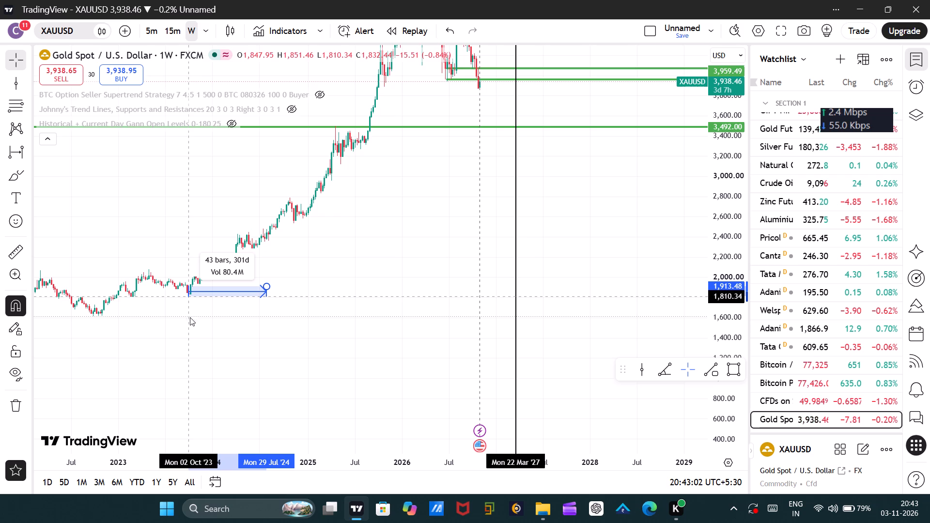
drag(190, 317, 188, 296)
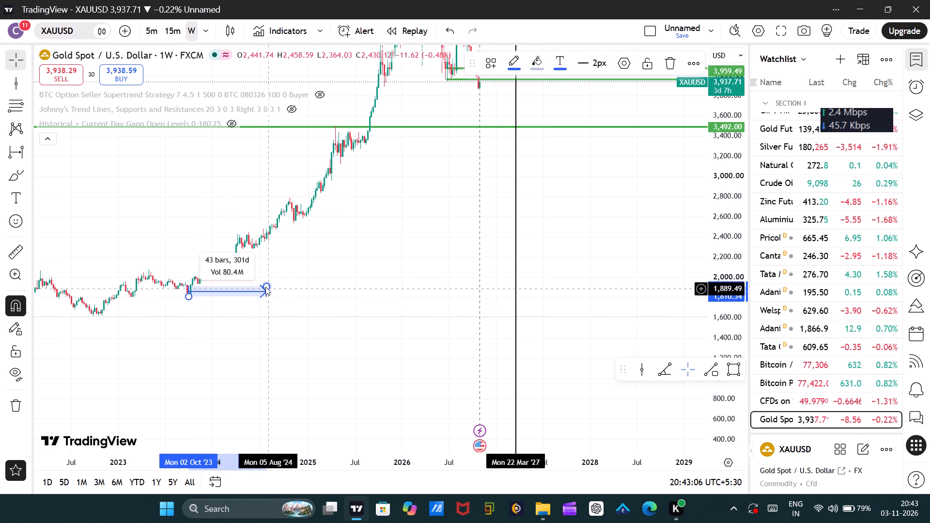
drag(265, 287, 243, 294)
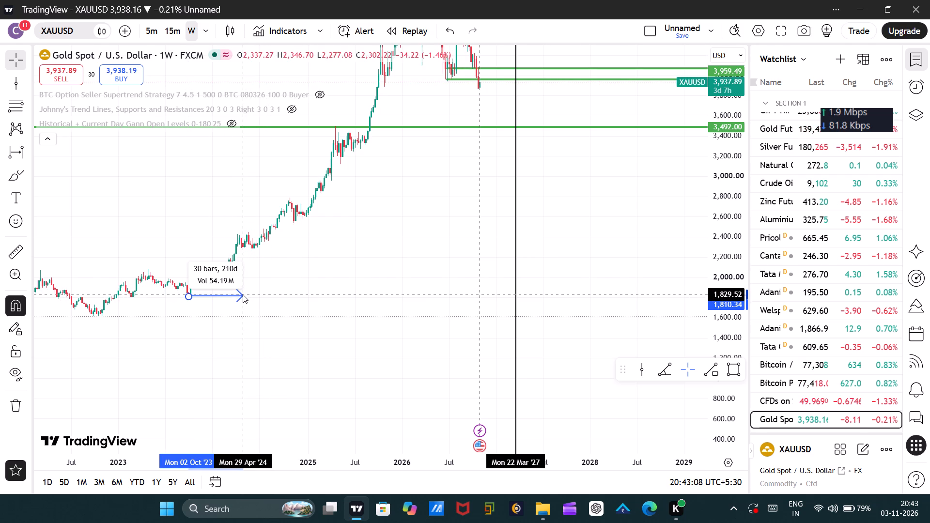
Extend the date range starting at gold's 2 October 2023 low to span 120 bars (840 days).
drag(243, 294, 256, 287)
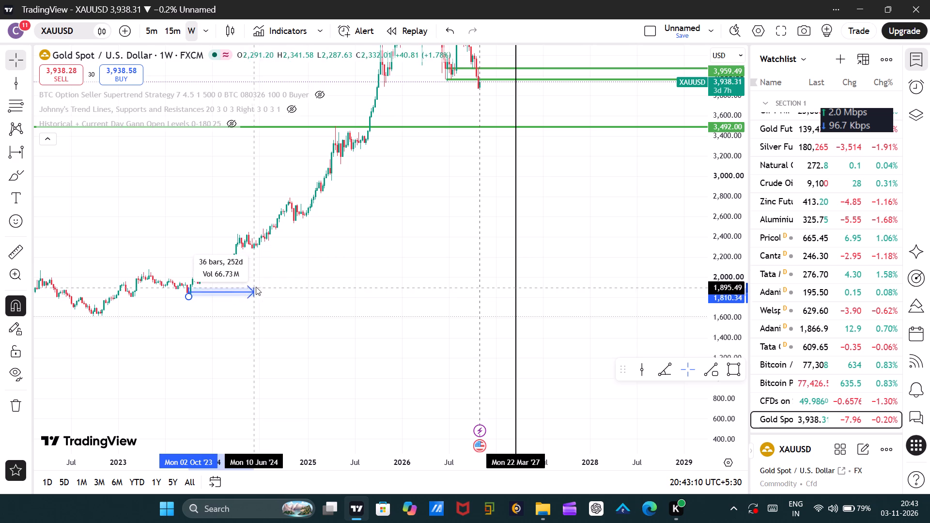
drag(256, 287, 291, 274)
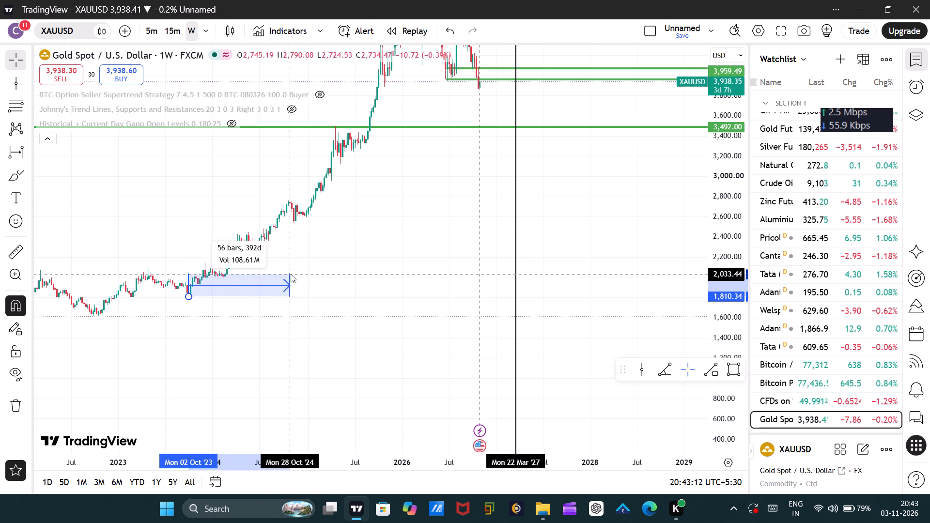
drag(291, 274, 308, 265)
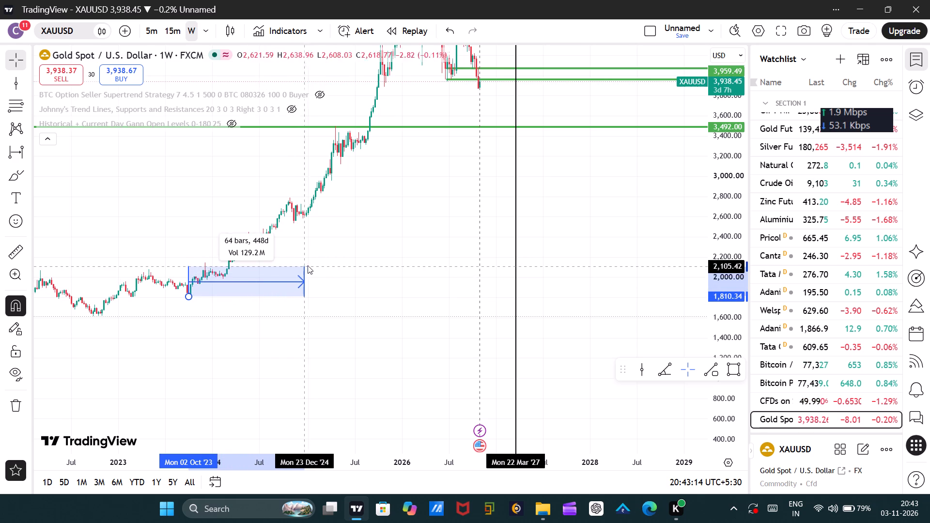
drag(308, 265, 343, 255)
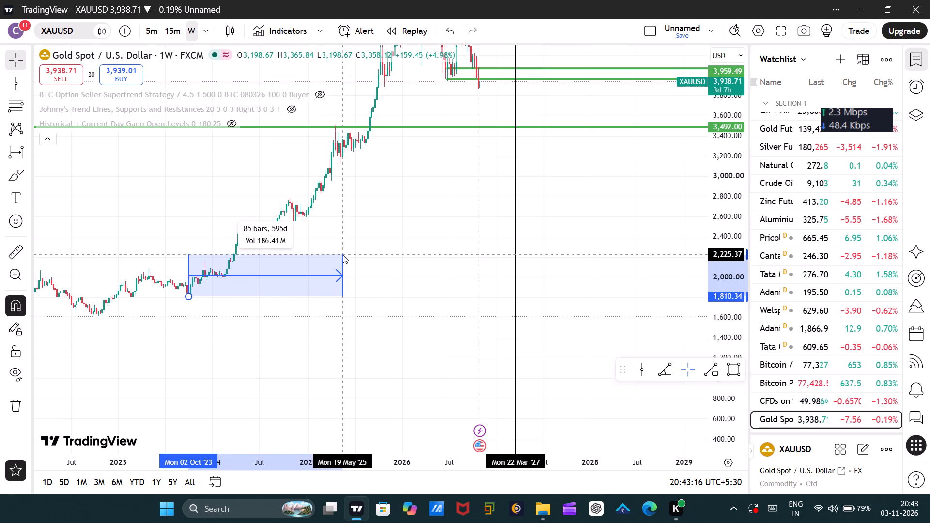
drag(343, 255, 356, 250)
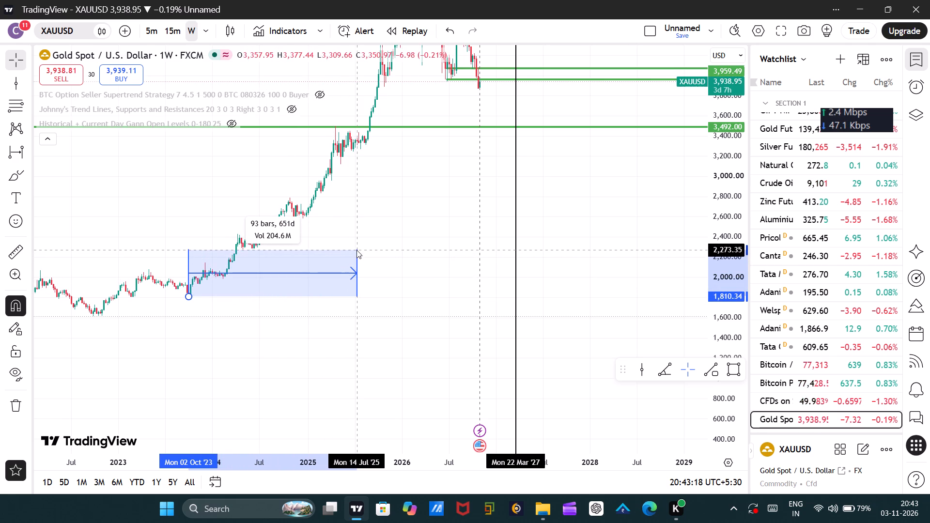
drag(356, 250, 382, 244)
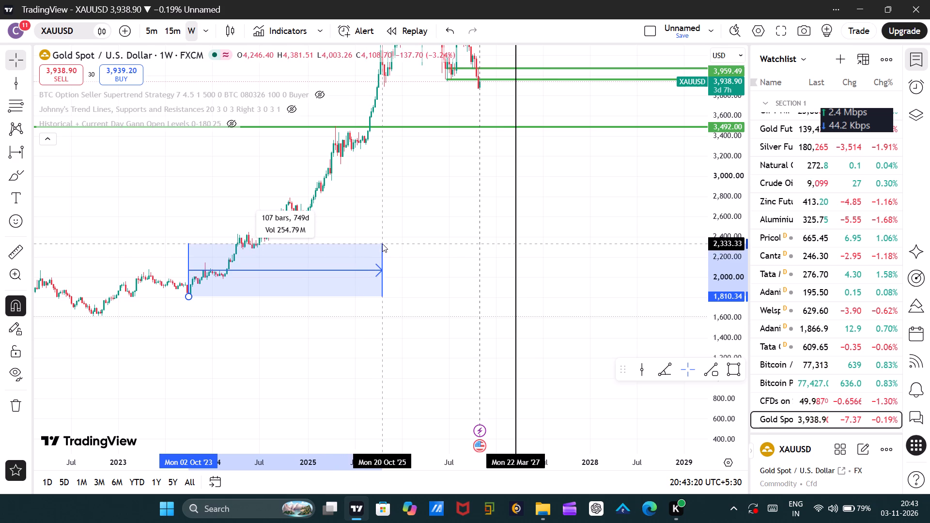
drag(382, 244, 395, 243)
drag(441, 203, 446, 288)
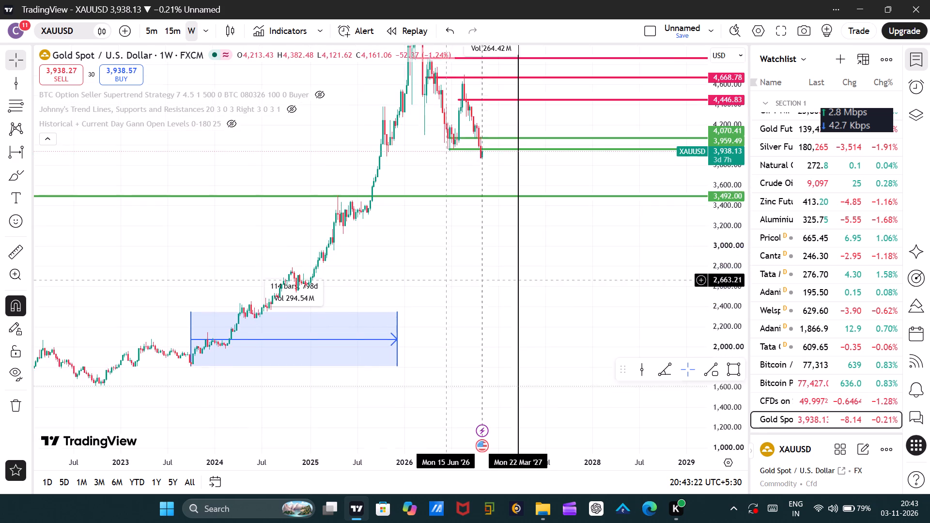
drag(446, 288, 442, 288)
drag(391, 319, 404, 315)
drag(454, 238, 465, 329)
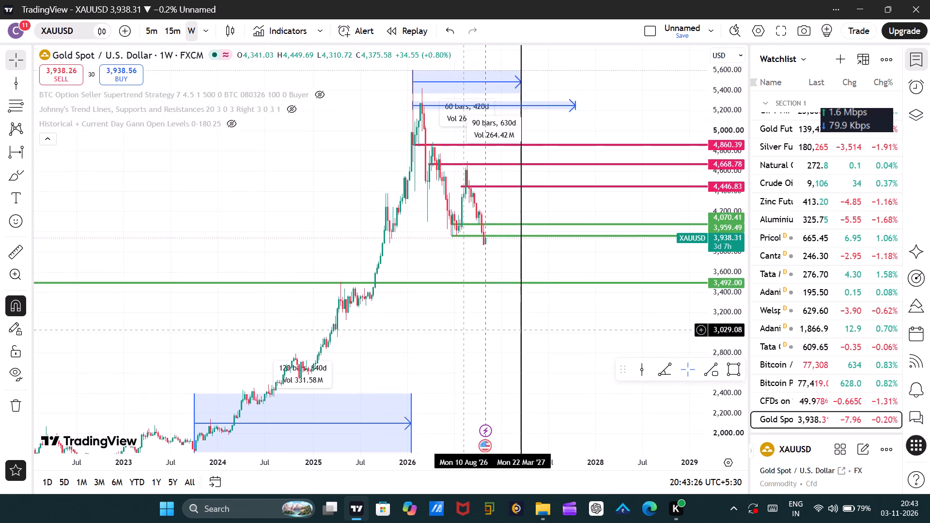
drag(465, 329, 412, 407)
Extend the date range from gold's October 2023 low to 15 March 2027, spanning 180 bars (1,260 days), and lock it.
drag(721, 233, 716, 324)
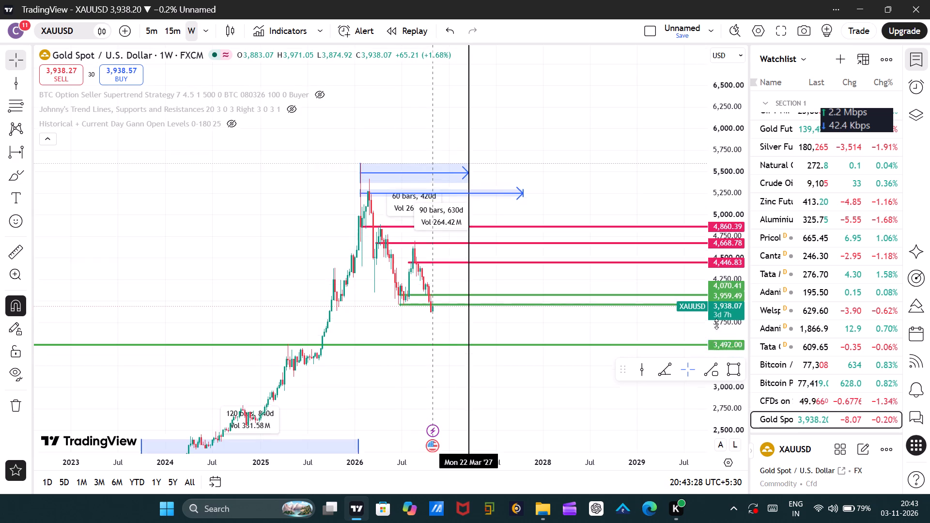
drag(716, 324, 716, 324)
drag(359, 406, 363, 404)
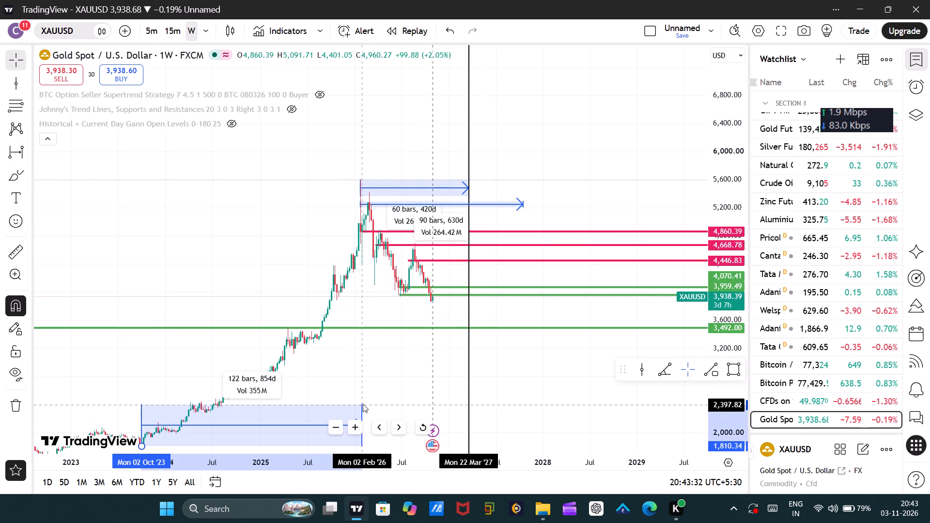
drag(363, 404, 383, 394)
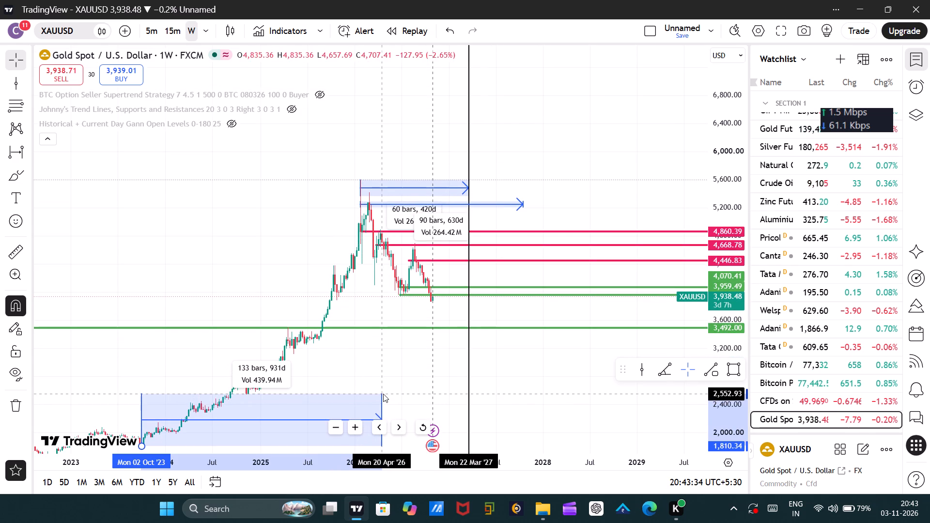
drag(383, 394, 385, 394)
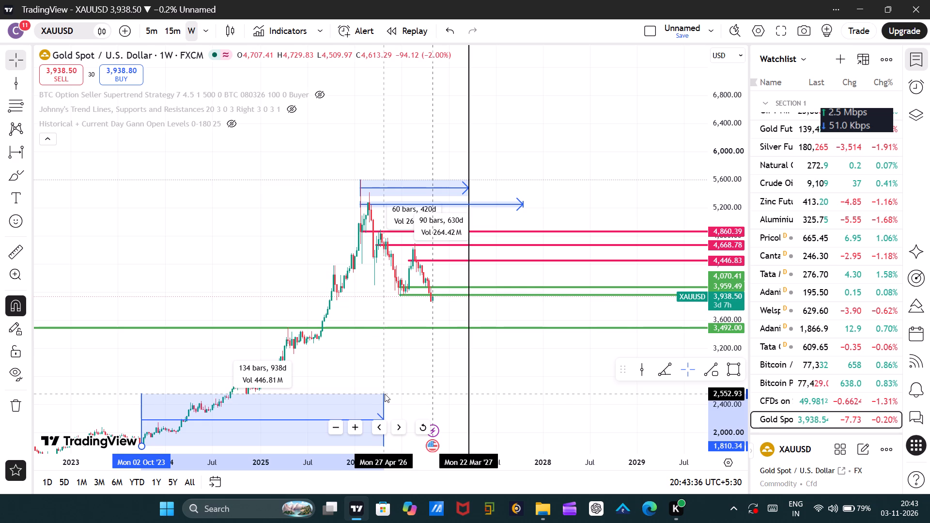
drag(385, 394, 397, 392)
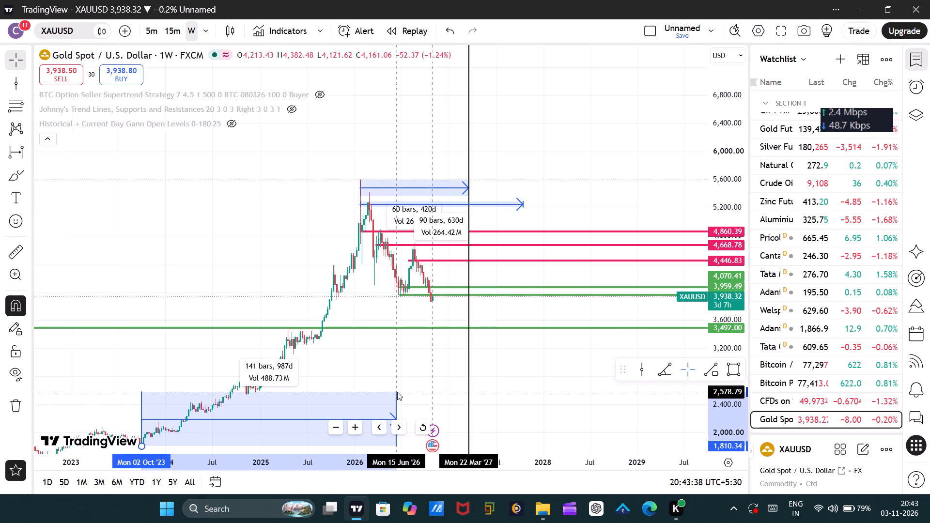
drag(397, 392, 401, 390)
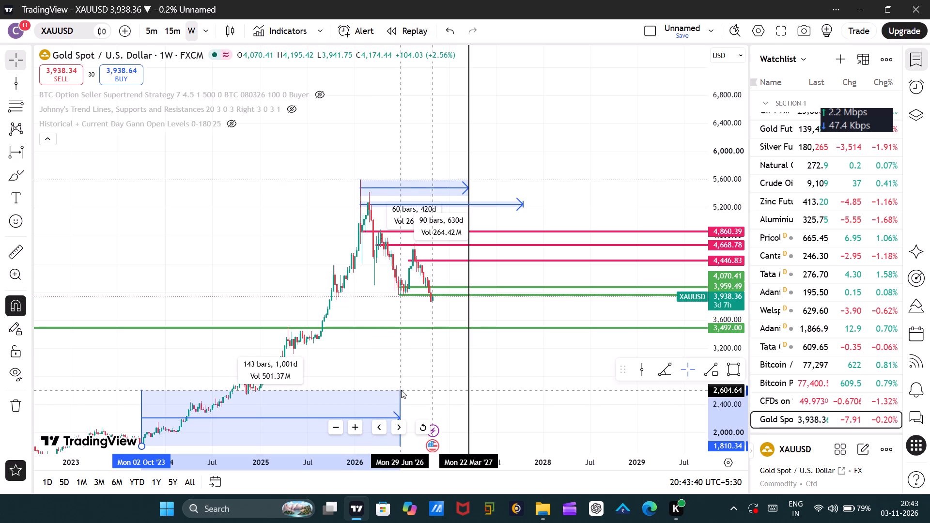
drag(401, 390, 410, 389)
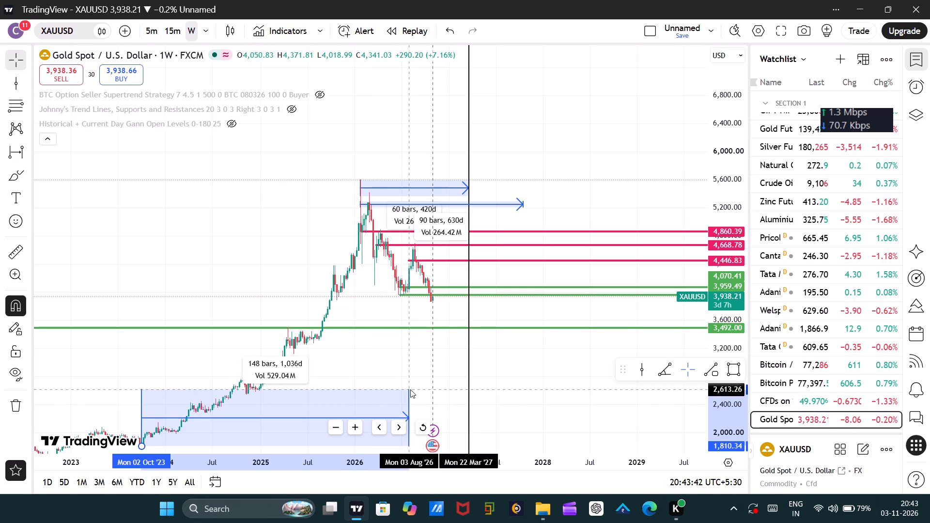
drag(410, 389, 429, 392)
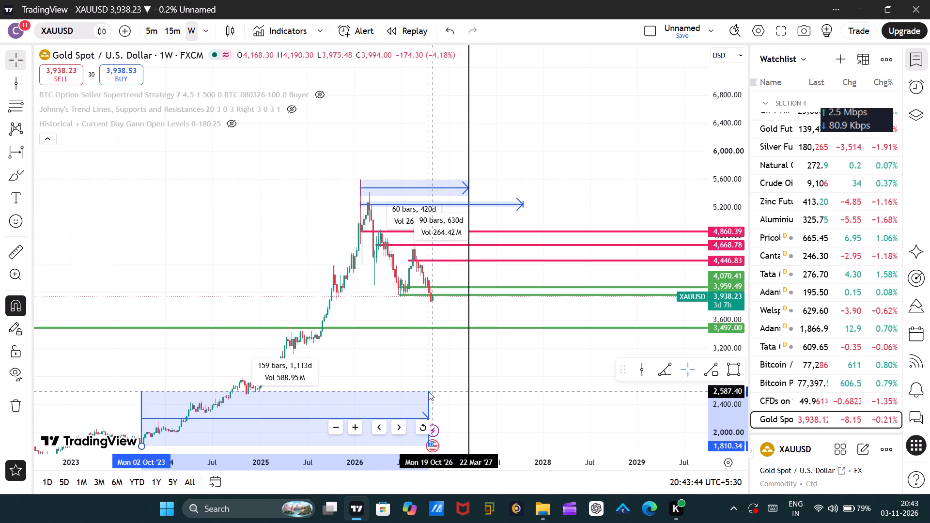
drag(429, 392, 449, 389)
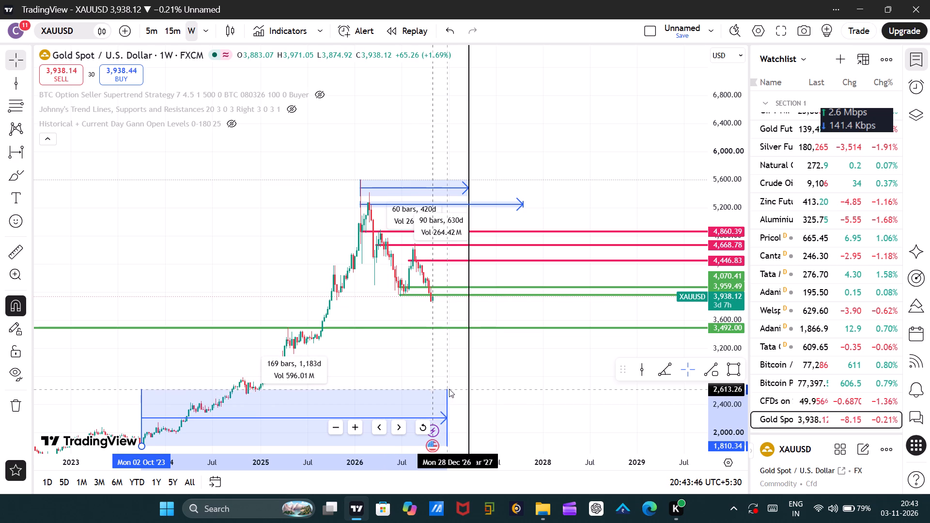
drag(449, 389, 464, 388)
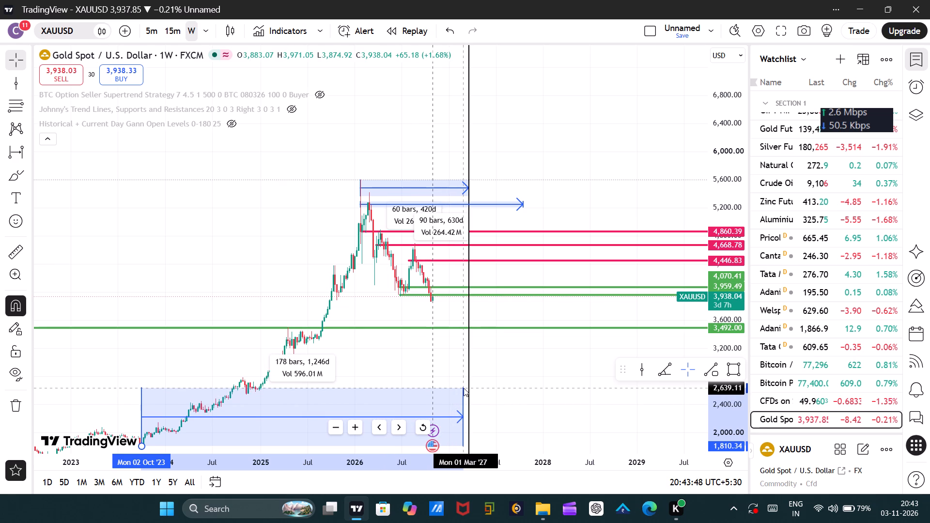
drag(464, 388, 466, 389)
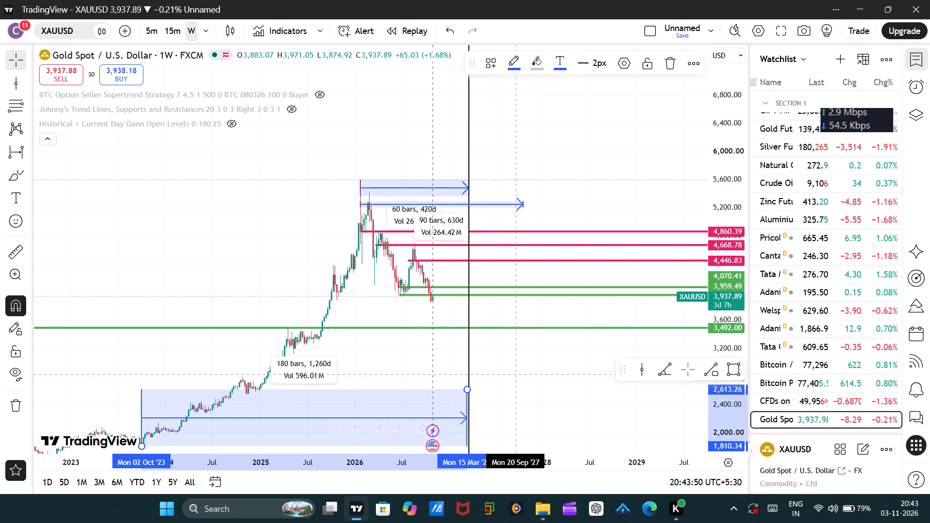
drag(645, 65, 644, 69)
click(638, 142)
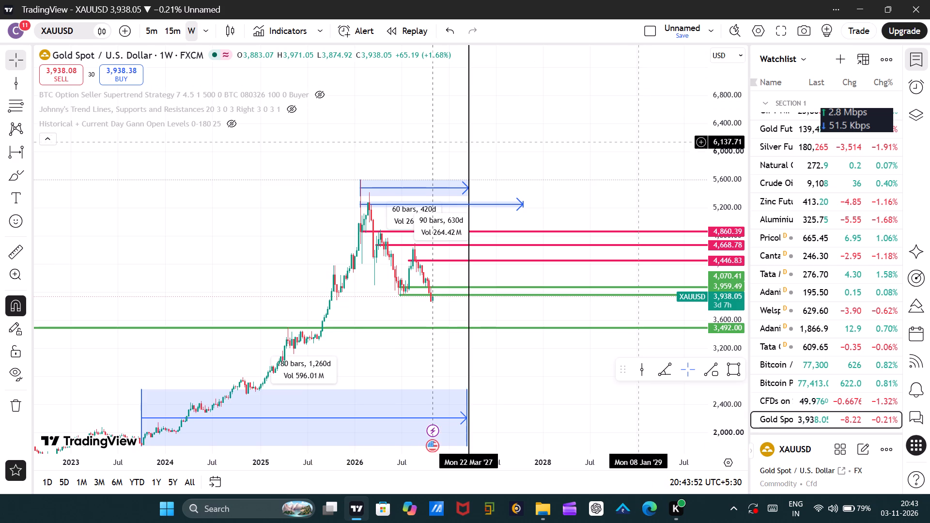
Compare the ends of the 180-bar and 60-bar date ranges with the 22 March 2027 vertical line on gold's weekly chart.
scroll(591, 195, down, 1)
drag(550, 387, 525, 309)
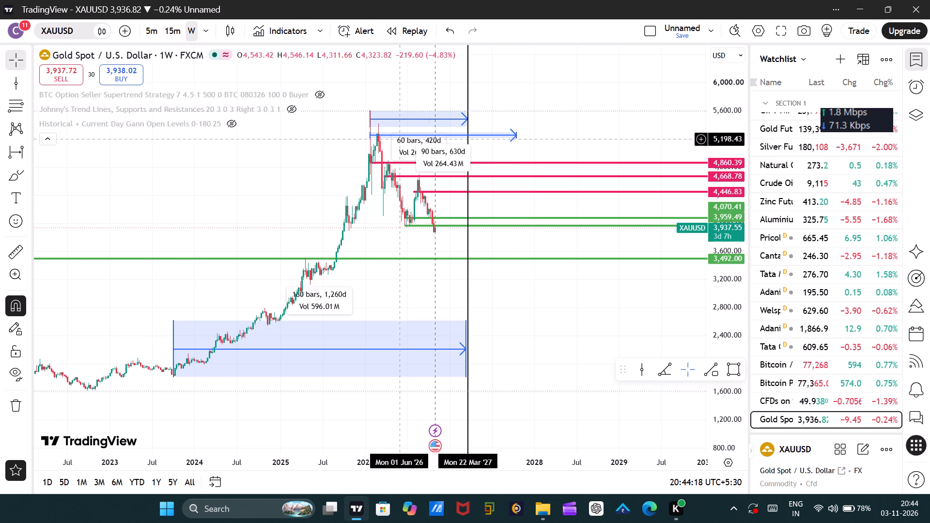
scroll(341, 226, up, 4)
scroll(451, 299, up, 2)
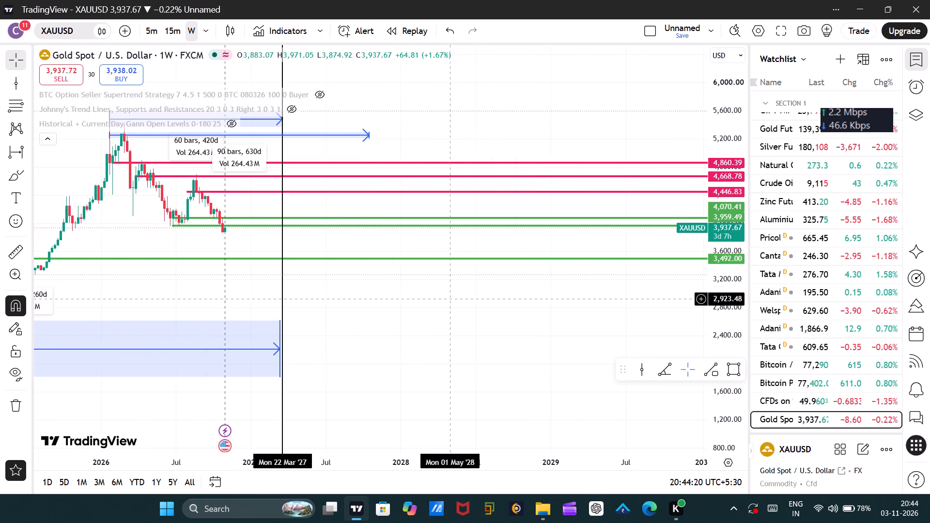
scroll(440, 299, down, 4)
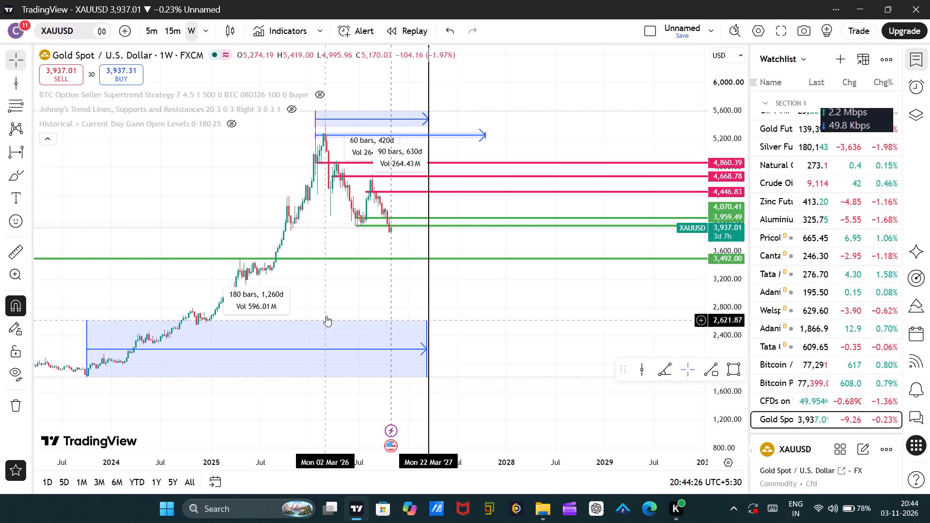
scroll(868, 412, down, 3)
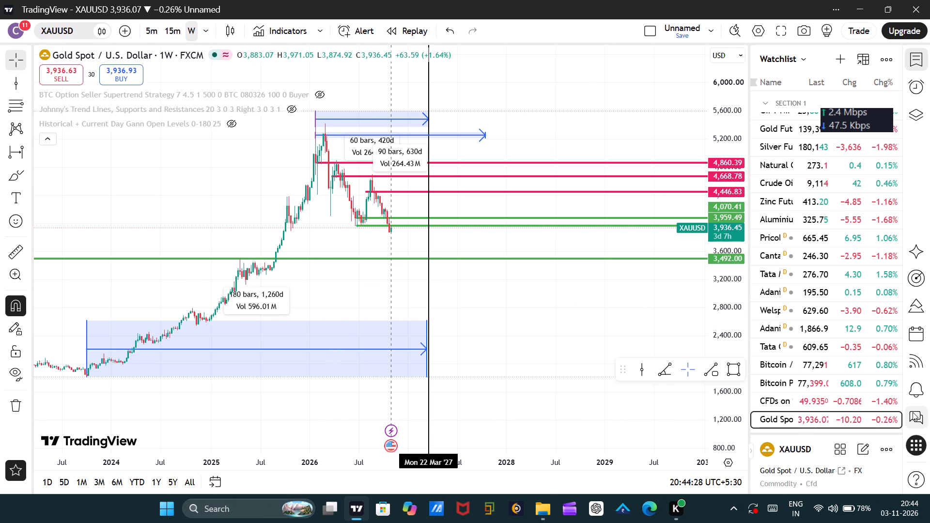
Open the Tata Chemicals chart from the watchlist.
scroll(804, 407, down, 3)
click(776, 389)
click(774, 367)
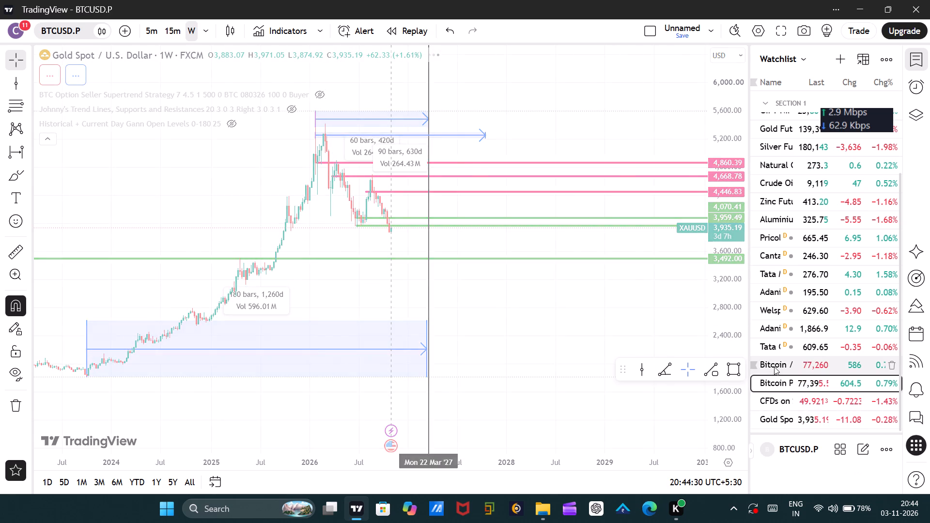
click(771, 355)
click(771, 347)
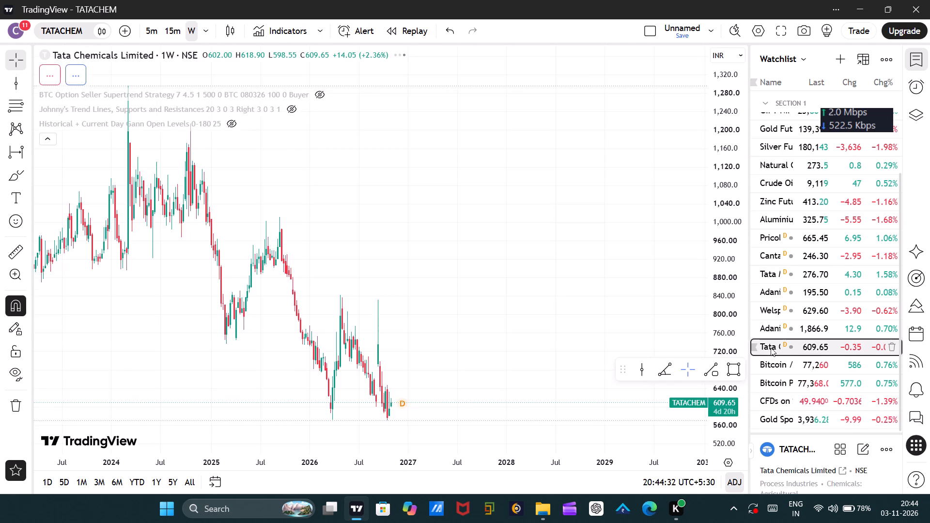
Switch the Tata Chemicals chart to the 1-day timeframe.
scroll(423, 332, down, 5)
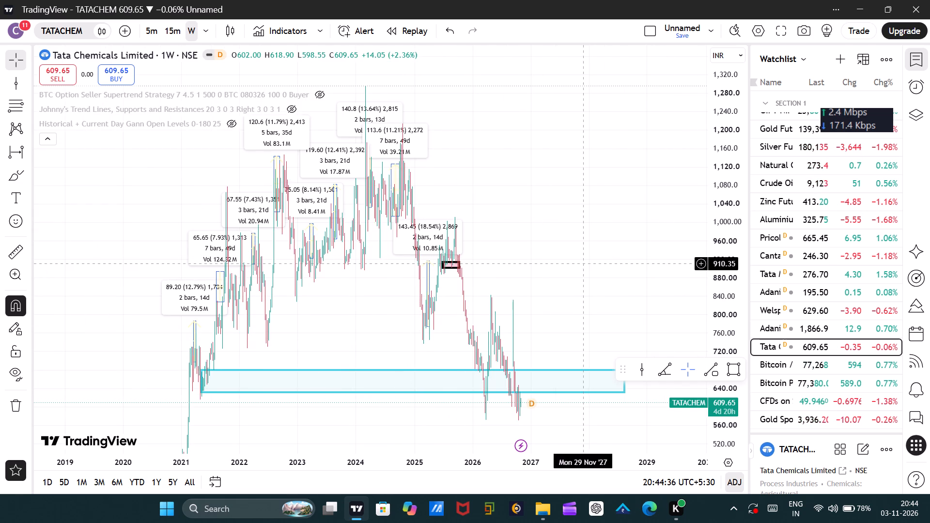
scroll(427, 276, up, 3)
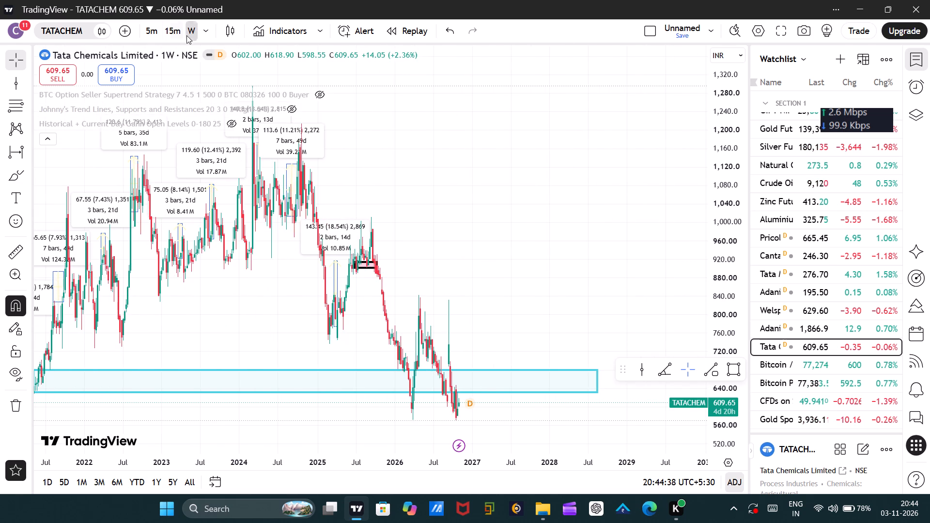
click(202, 37)
scroll(220, 228, down, 4)
click(225, 359)
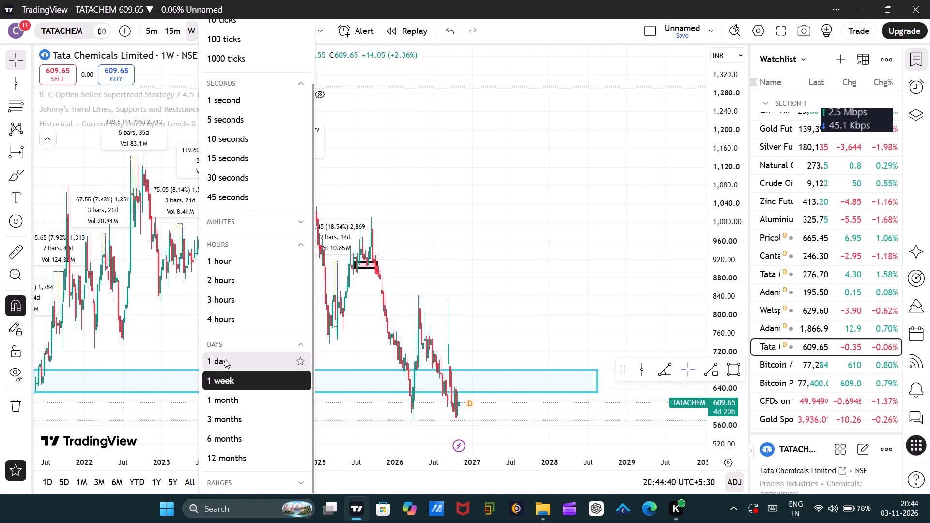
Examine Tata Chemicals' daily price swings from 2024 to 2026 around the existing range measurements and support zone.
scroll(238, 283, up, 5)
scroll(212, 296, down, 10)
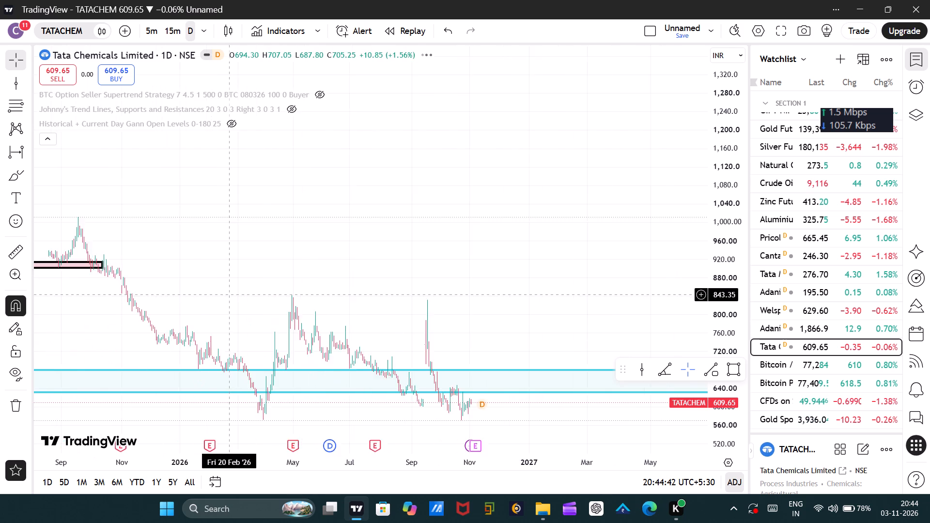
scroll(230, 294, down, 1)
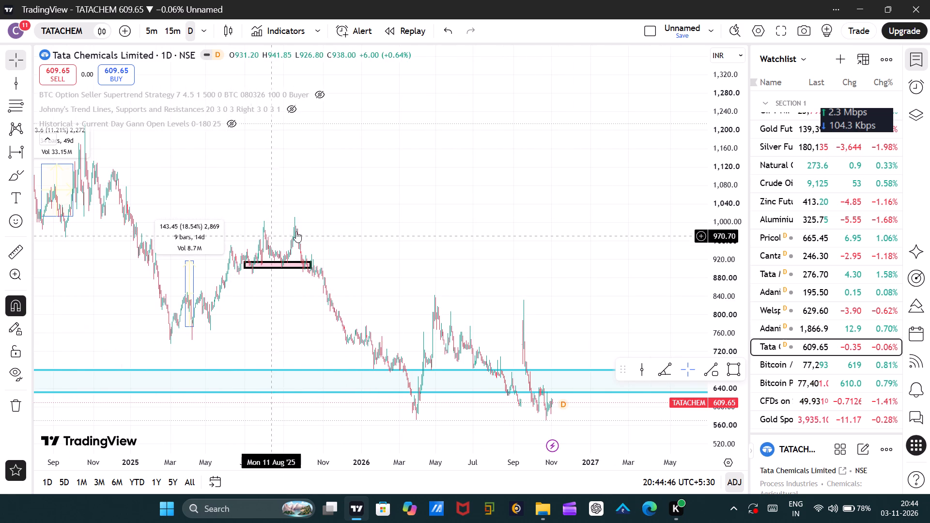
scroll(329, 254, up, 3)
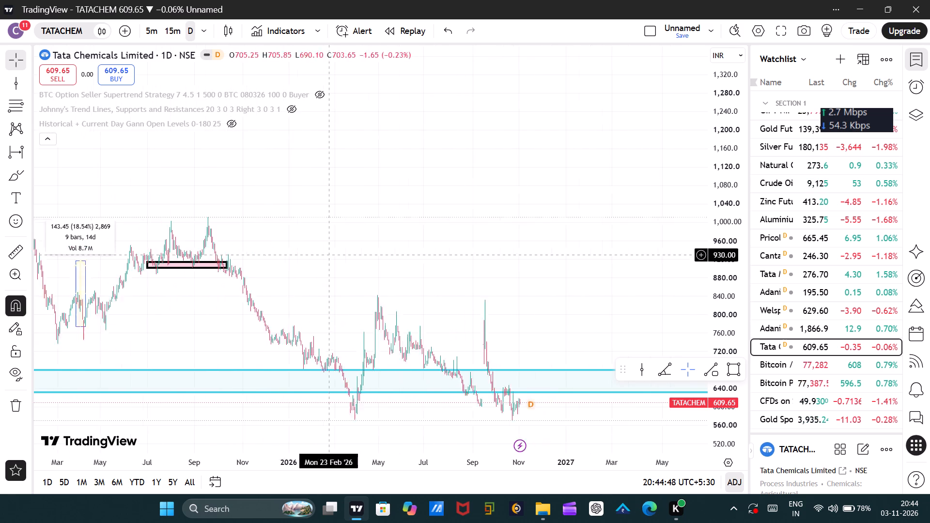
scroll(329, 254, down, 6)
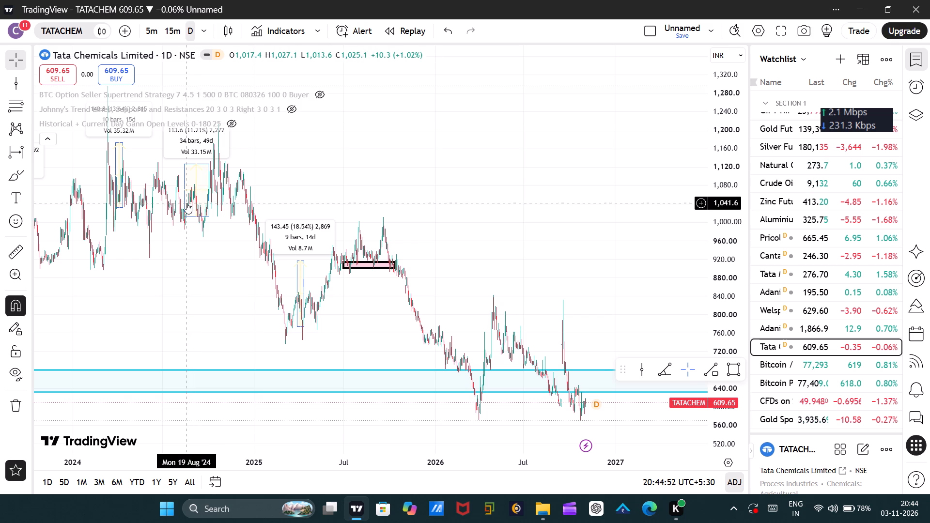
scroll(403, 231, up, 4)
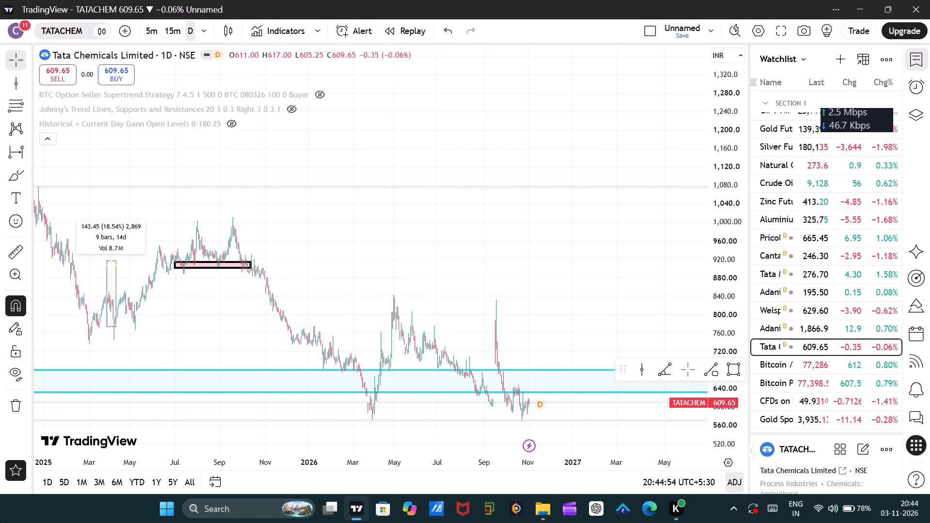
scroll(38, 0, up, 1)
scroll(186, 210, up, 3)
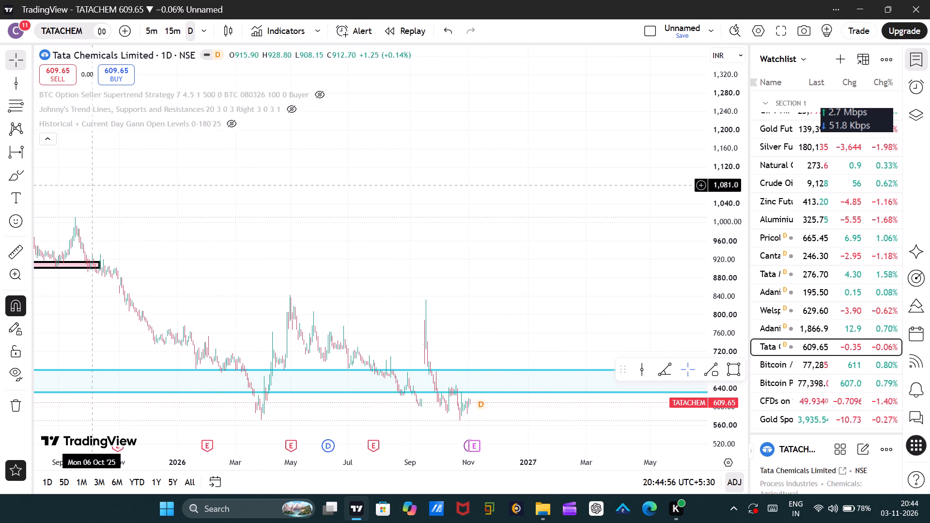
Examine Tata Chemicals' daily price swings from 2023 to 2026 against the existing date-and-price range measurements.
drag(148, 208, 538, 220)
drag(293, 197, 434, 217)
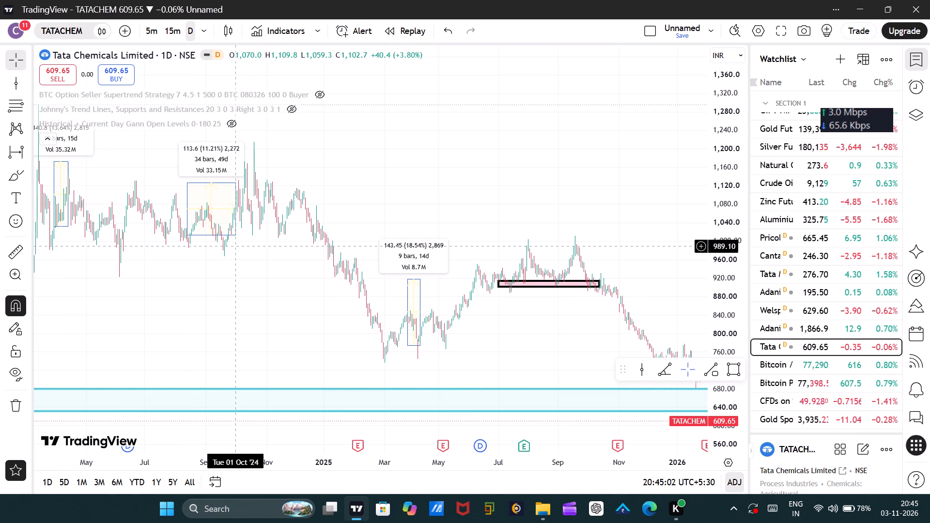
drag(213, 261, 354, 273)
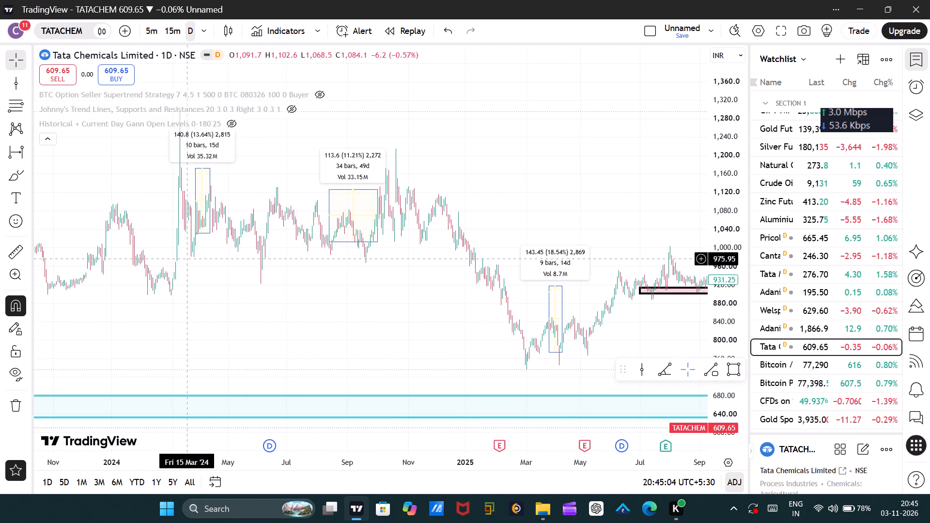
drag(138, 273, 426, 286)
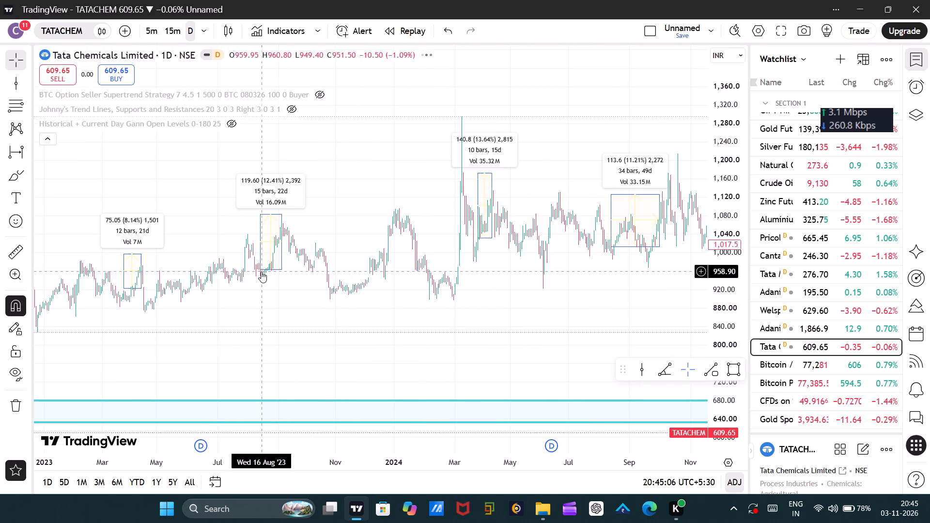
drag(416, 285, 81, 292)
drag(380, 293, 311, 298)
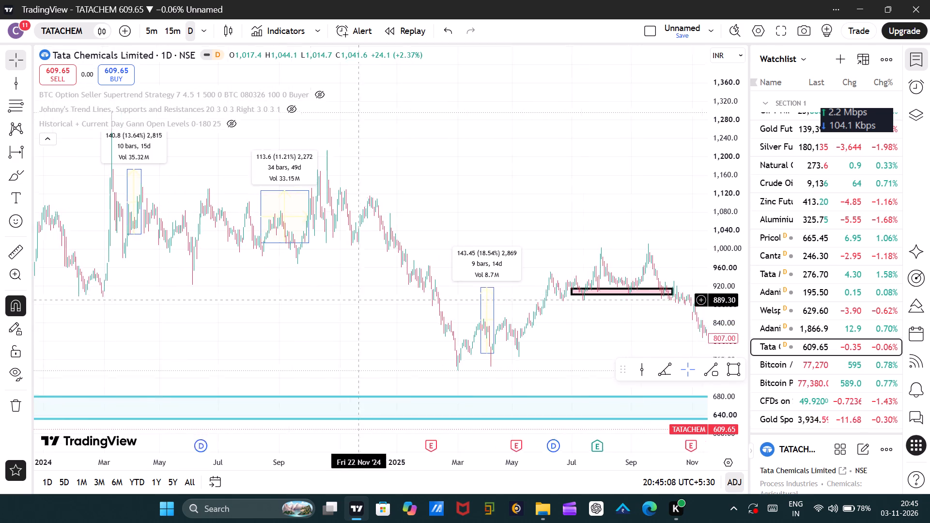
drag(311, 298, 128, 283)
drag(526, 294, 337, 273)
drag(480, 282, 373, 271)
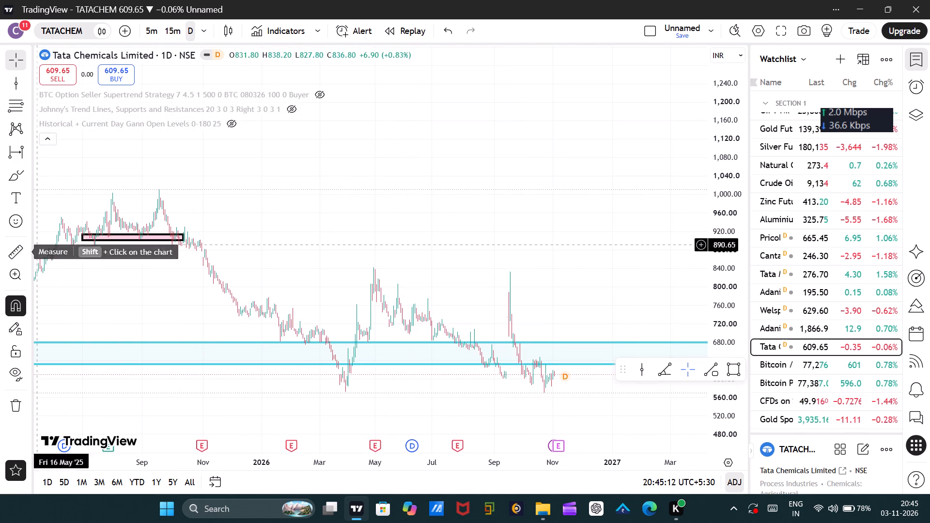
Add a date-and-price range of about 23 bars on Tata Chemicals from 922.85 on 13 August 2025 to the 17 September 2025 high.
scroll(180, 244, up, 3)
drag(161, 214, 400, 230)
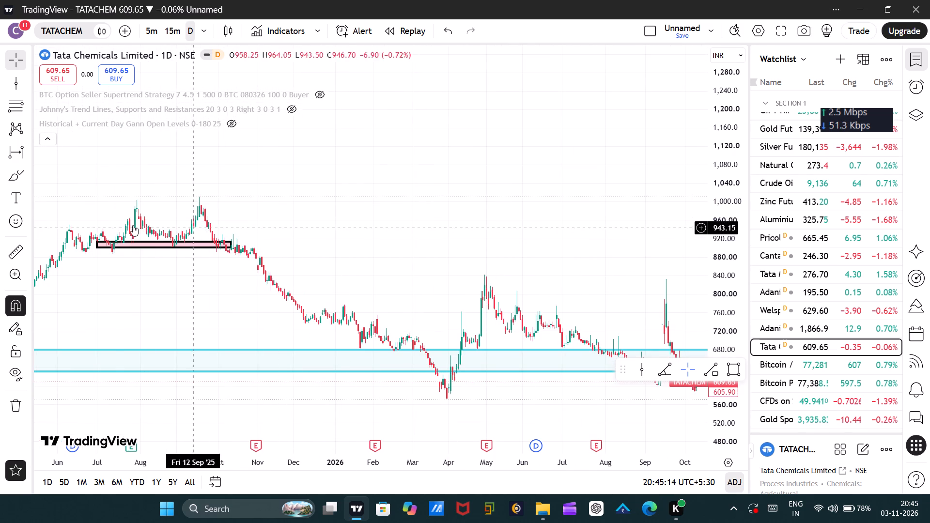
click(27, 150)
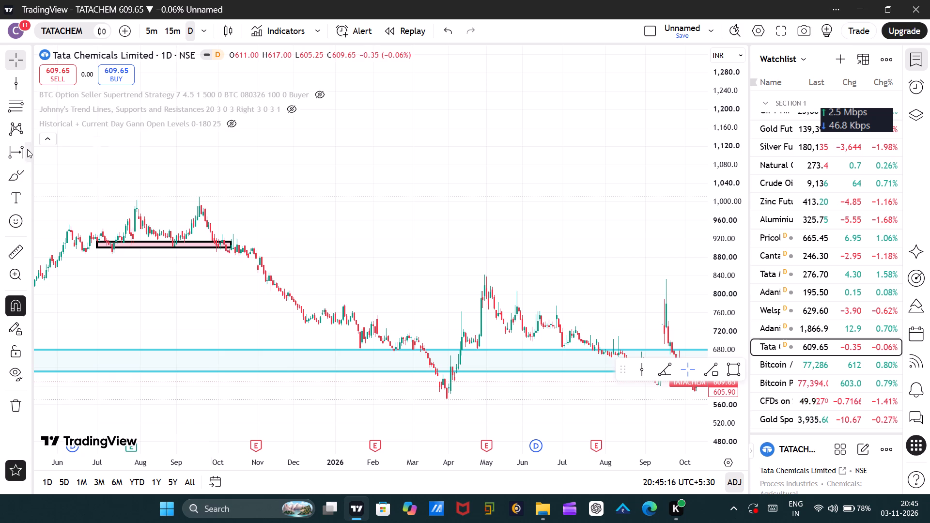
click(72, 477)
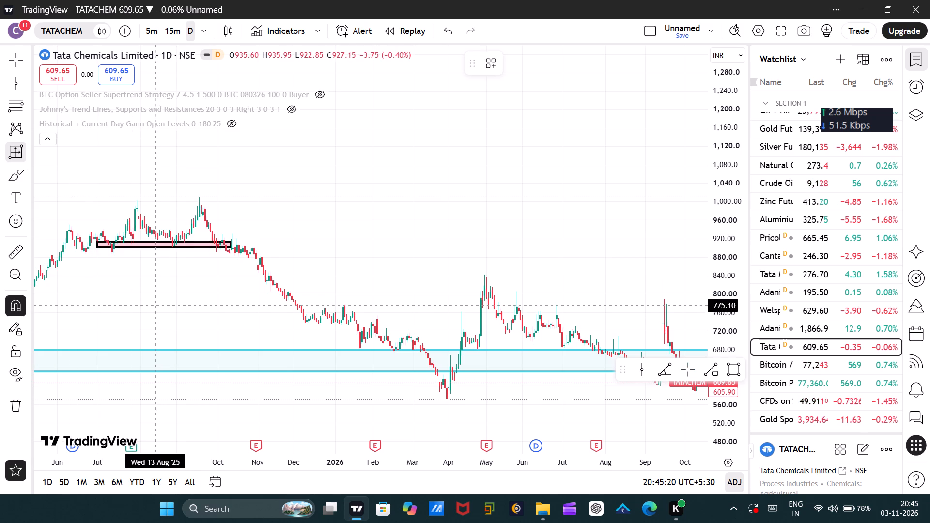
click(155, 249)
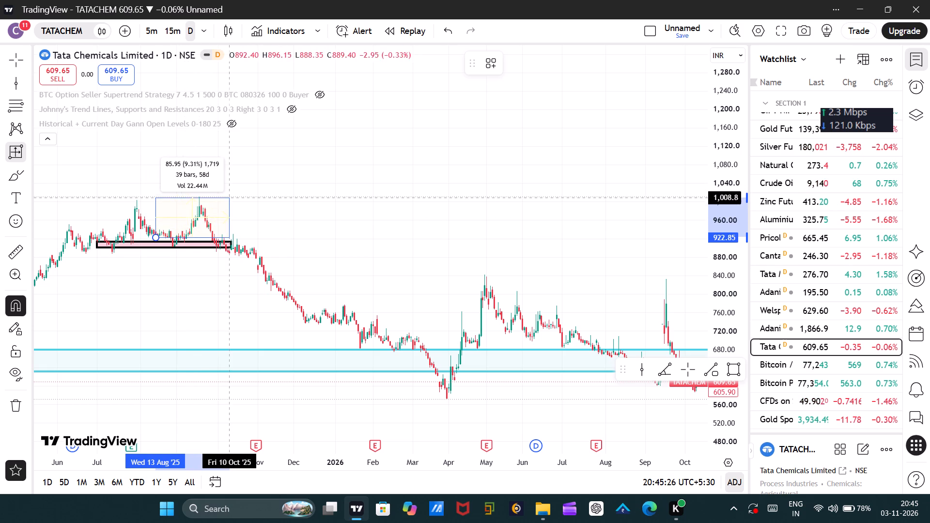
click(200, 191)
click(211, 245)
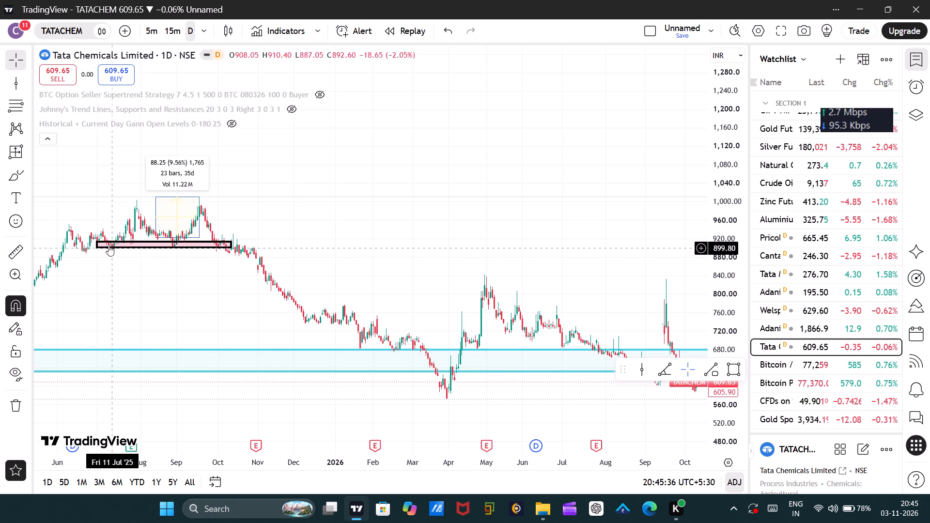
Unlock and delete the black-bordered rectangle spanning July to October 2025.
click(96, 243)
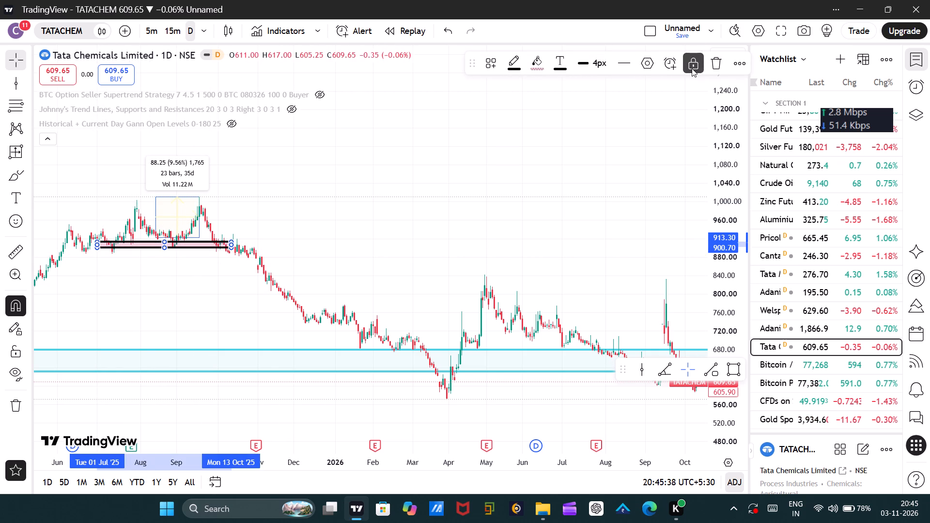
click(692, 68)
click(714, 61)
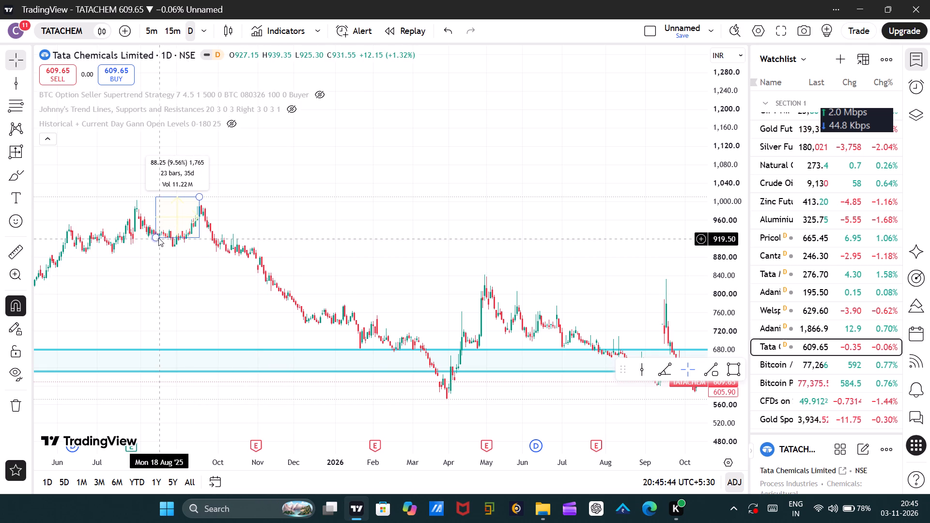
Add a date-and-price range of about 21 bars from 617.10 on 27 March 2026 to the 30 April 2026 high at 841.90, and lock it.
drag(396, 276, 306, 279)
drag(470, 267, 374, 252)
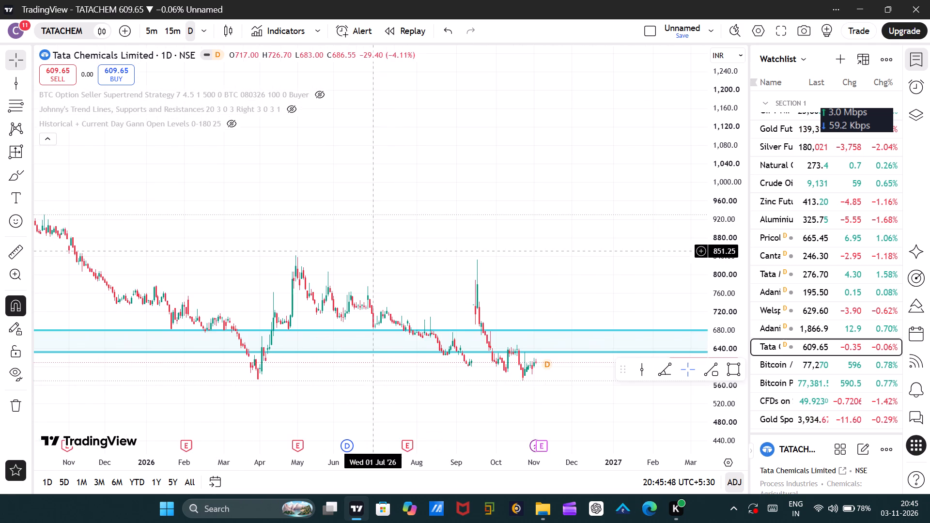
drag(489, 257, 430, 254)
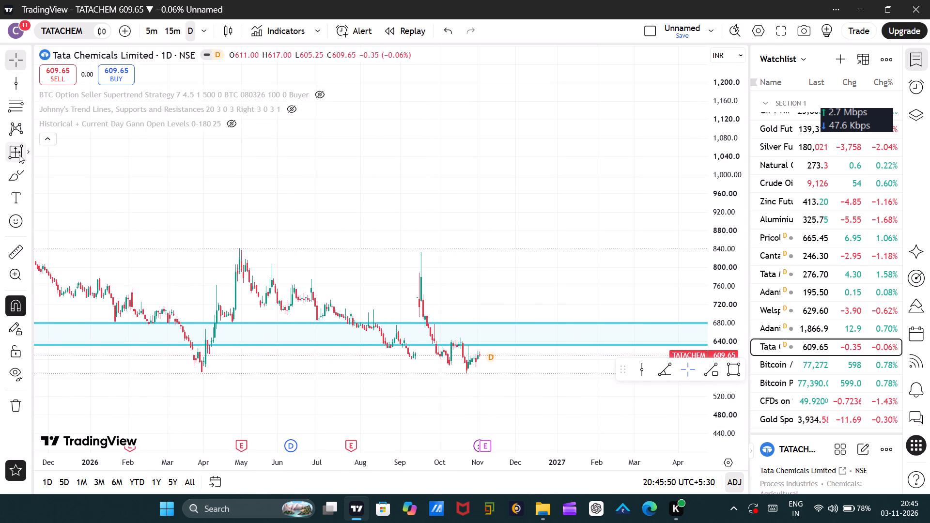
click(19, 154)
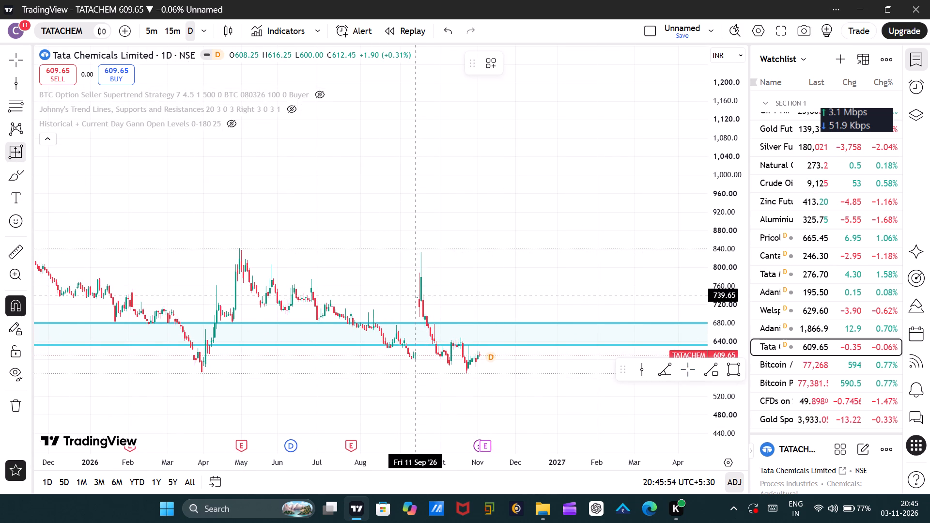
scroll(418, 300, up, 3)
scroll(371, 307, up, 3)
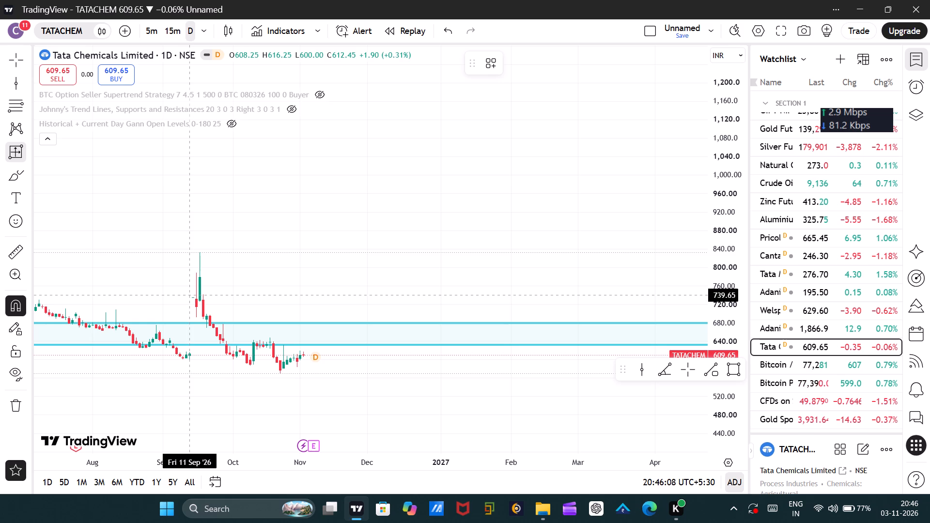
scroll(181, 280, down, 15)
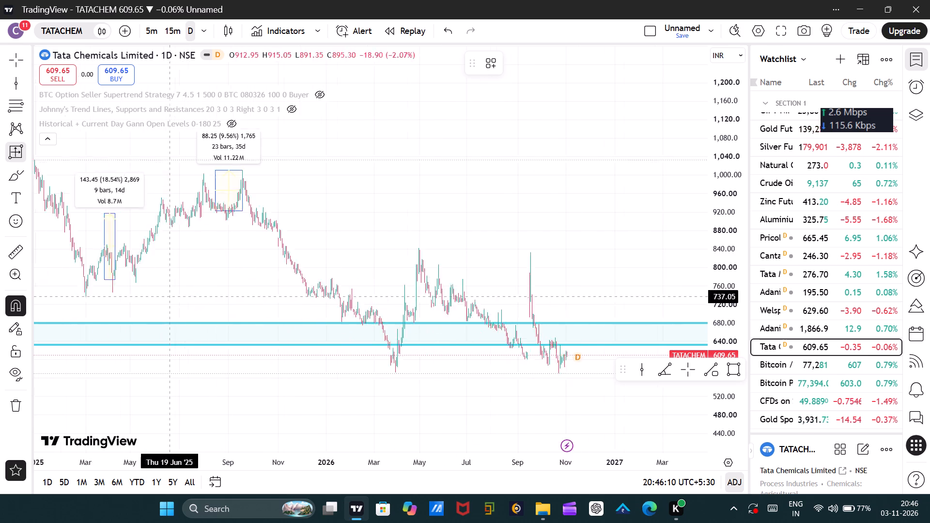
scroll(170, 298, down, 2)
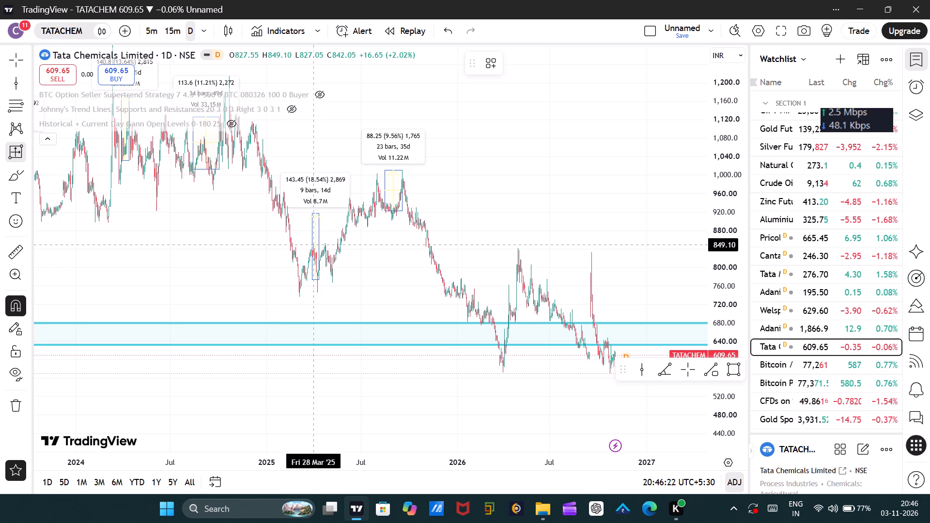
scroll(568, 249, up, 3)
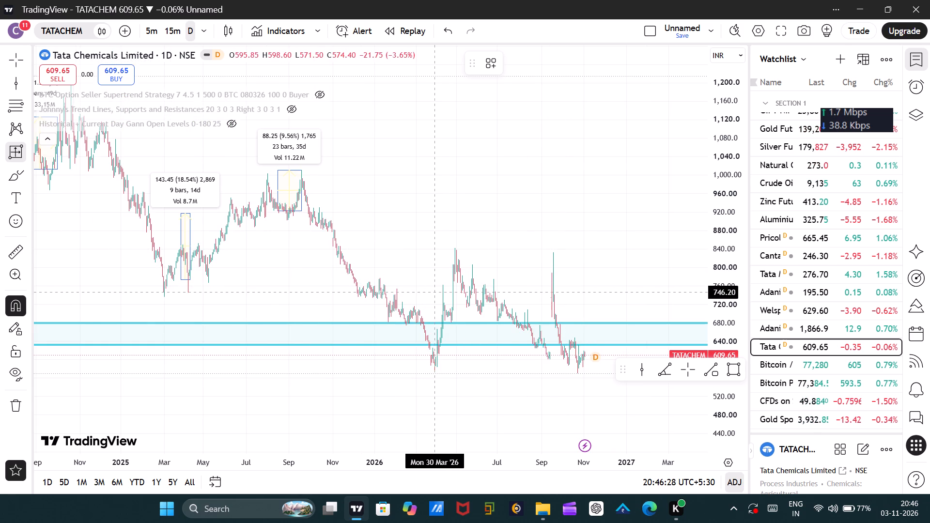
scroll(431, 322, up, 3)
scroll(343, 334, up, 2)
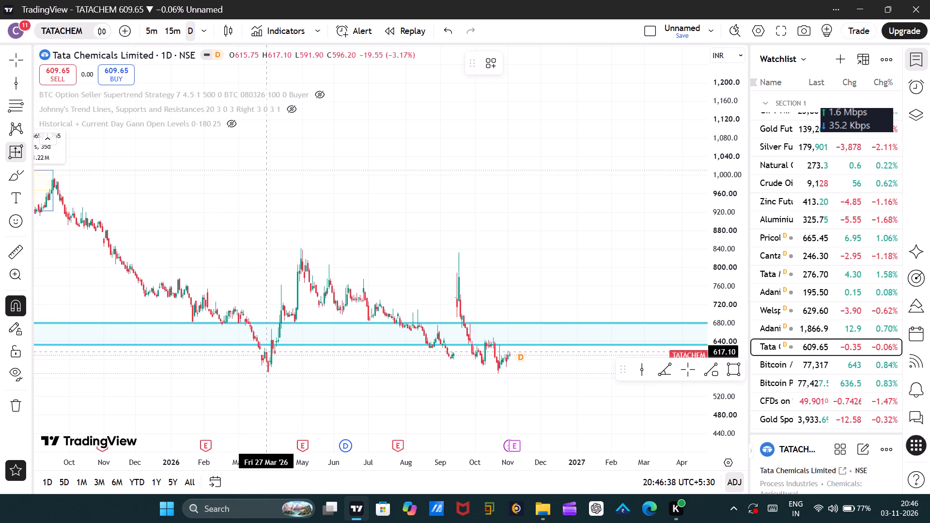
click(266, 333)
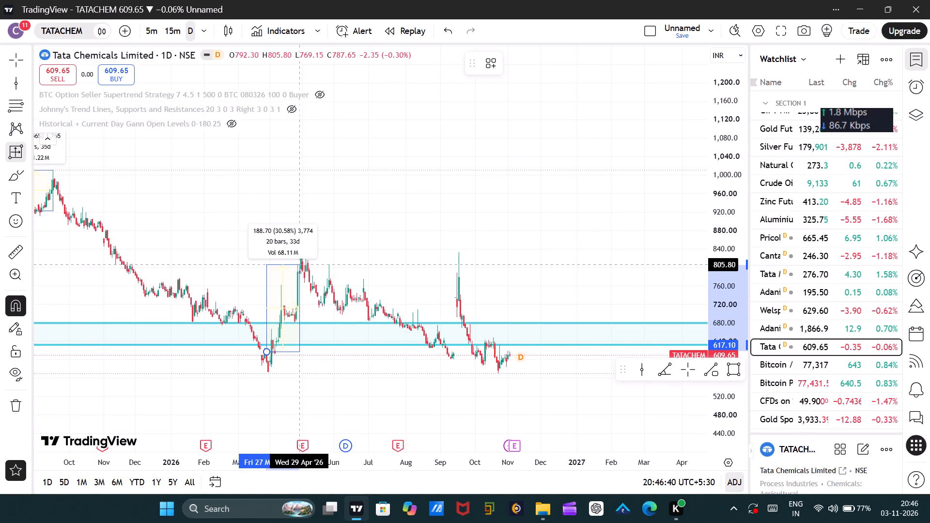
click(301, 243)
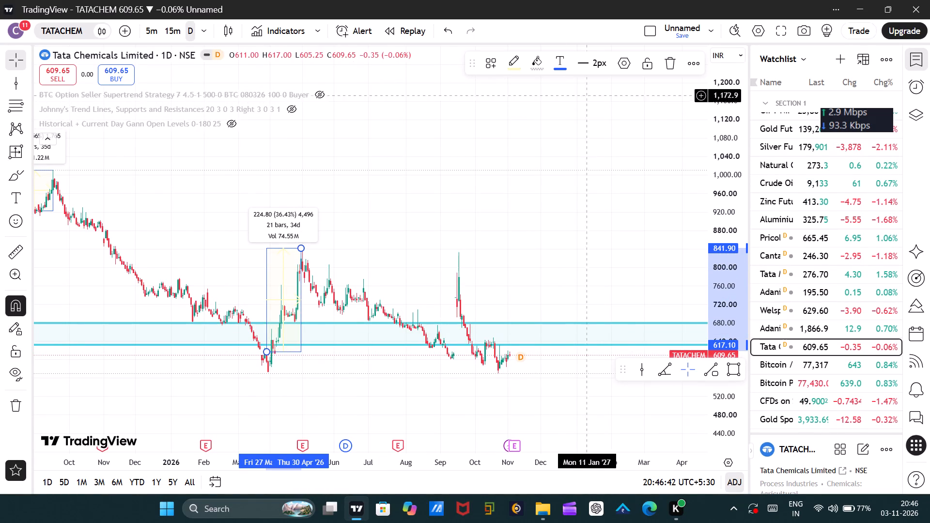
click(647, 64)
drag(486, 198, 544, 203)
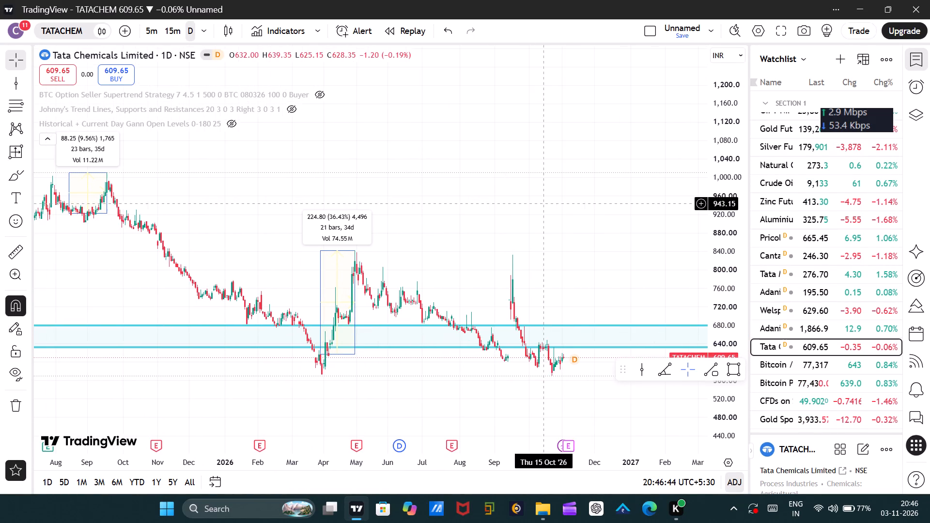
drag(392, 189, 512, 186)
Open the Adani Ports chart from the watchlist and examine its daily price history back to 2018.
click(768, 337)
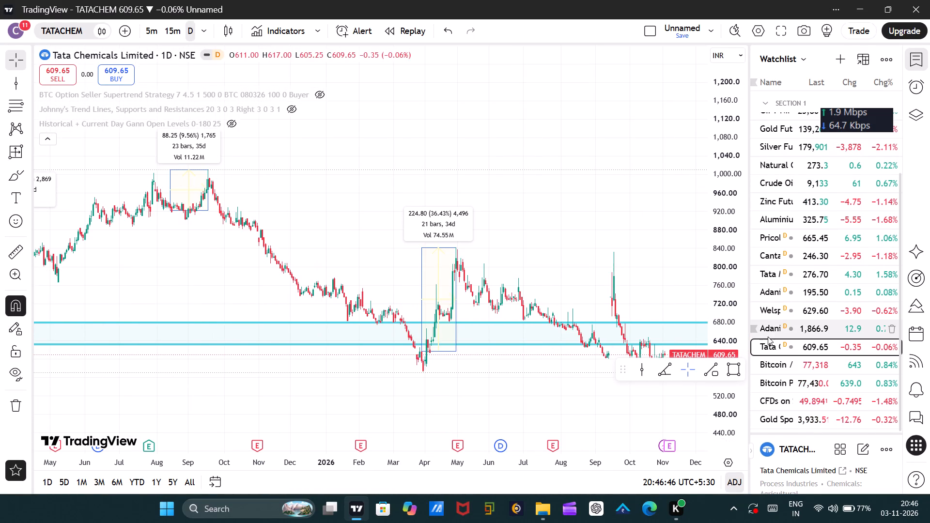
drag(573, 284, 514, 277)
scroll(490, 258, down, 11)
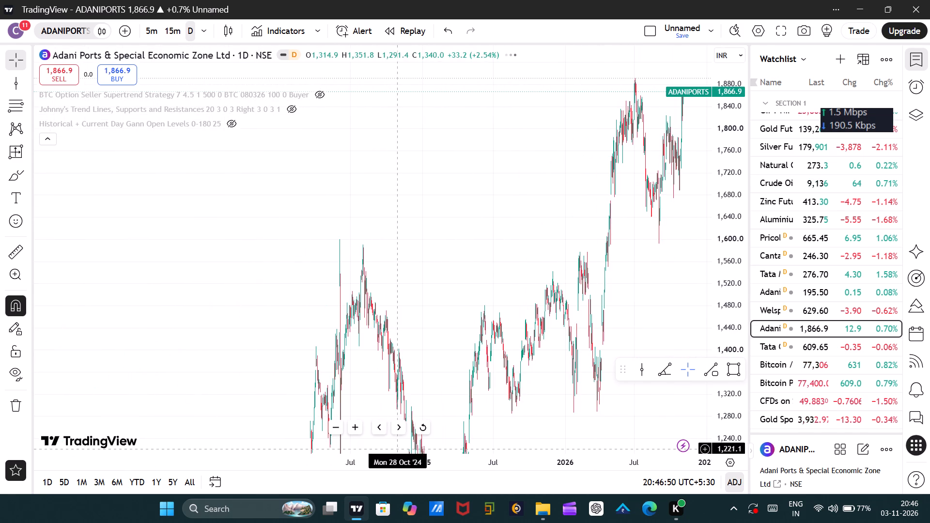
click(421, 428)
drag(468, 320, 394, 303)
scroll(387, 293, down, 4)
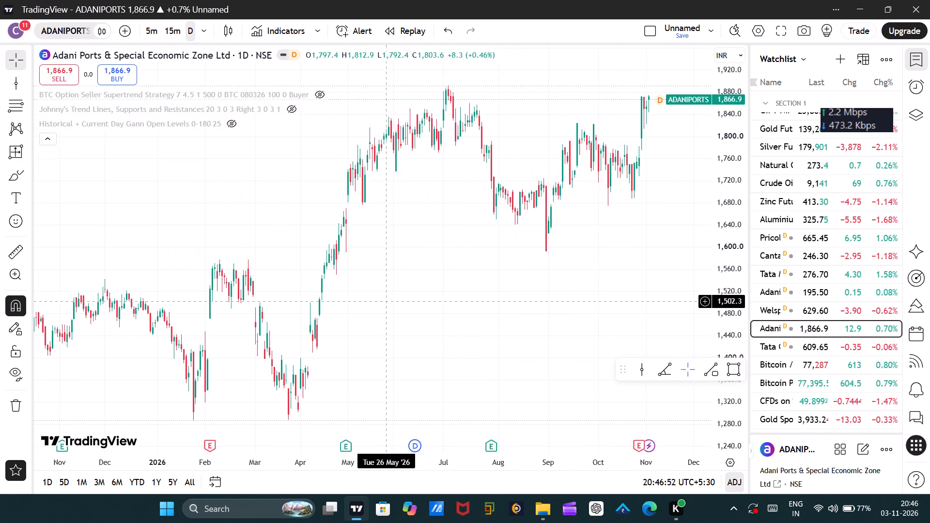
scroll(405, 301, down, 12)
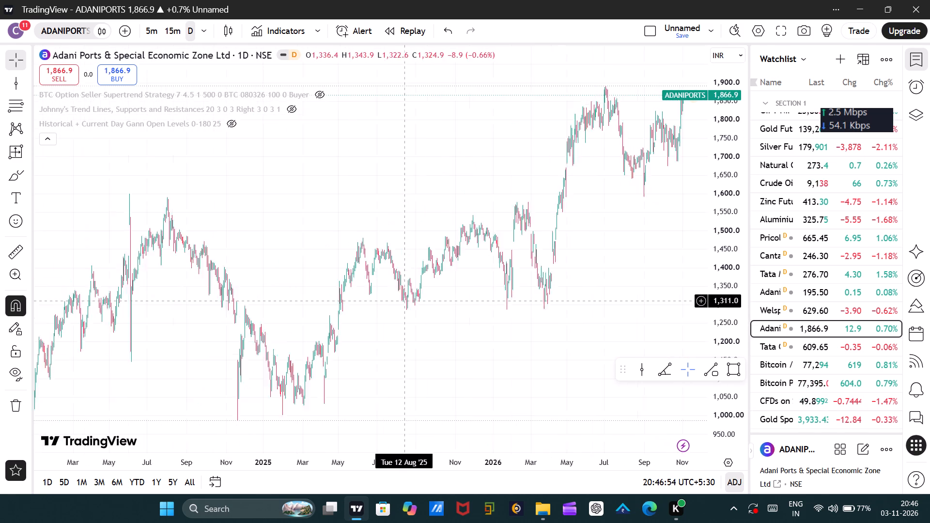
scroll(404, 291, down, 20)
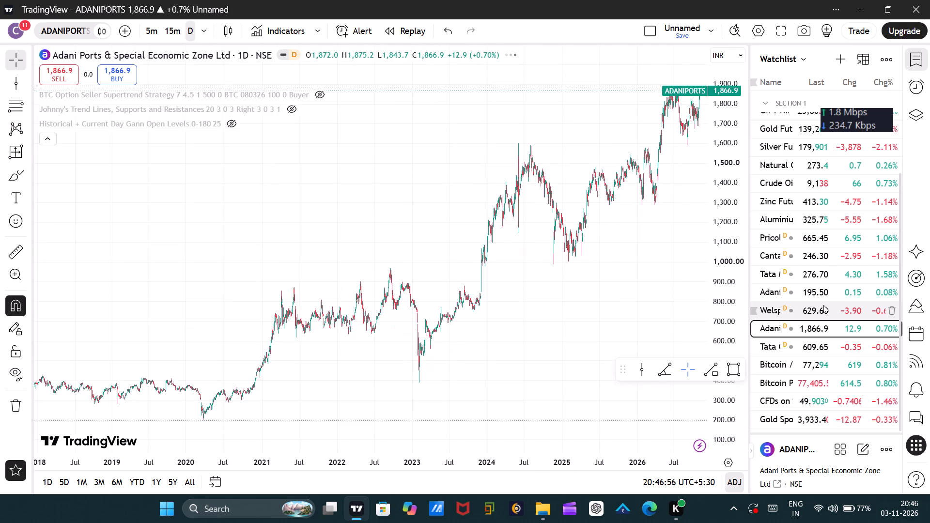
Open the Welspun Enterprises chart and examine its existing date-and-price range measurements from 2016 onward.
click(796, 313)
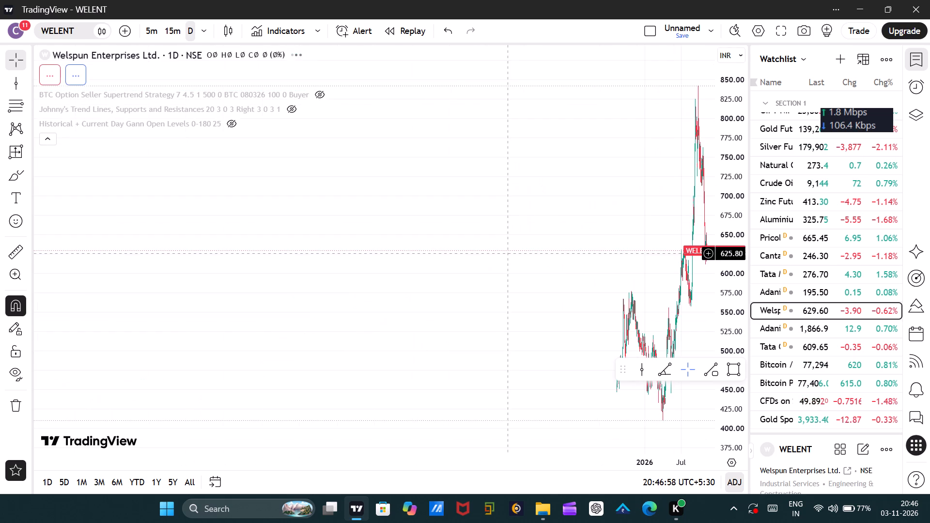
drag(556, 252, 340, 271)
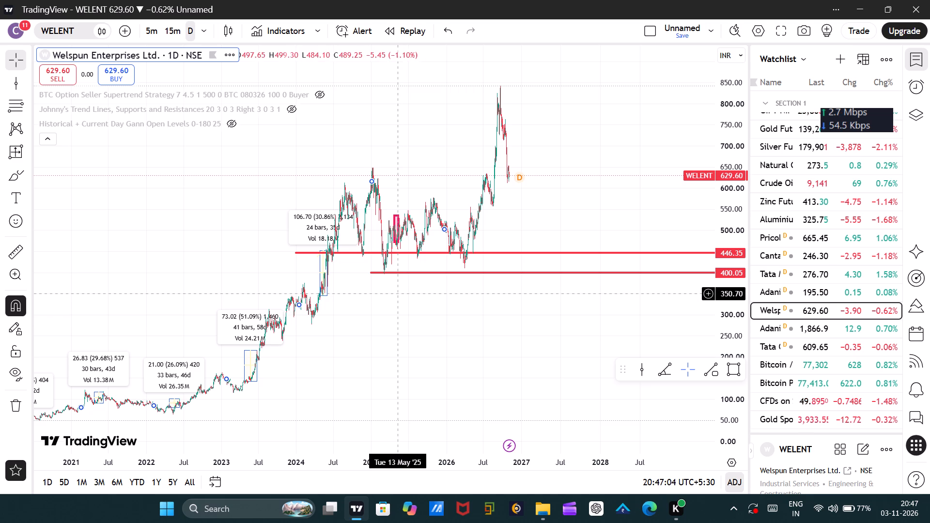
drag(226, 369, 362, 347)
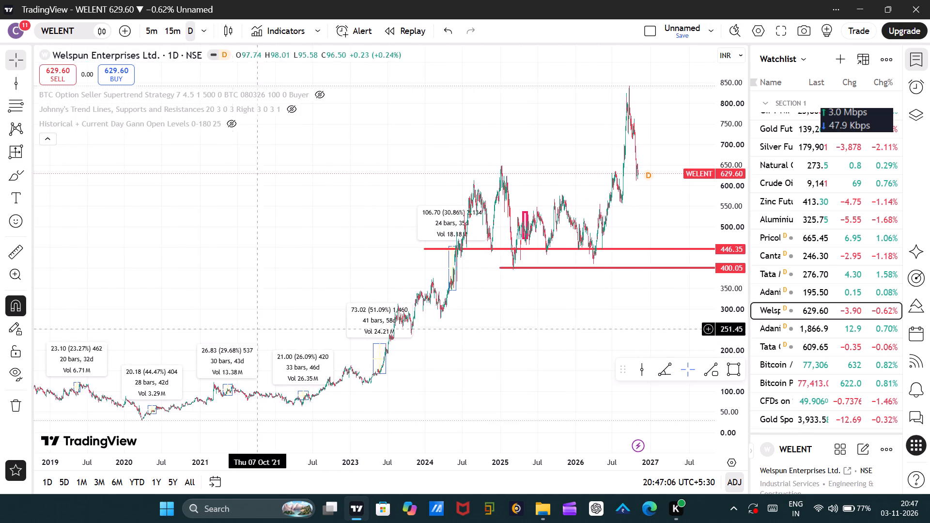
drag(232, 325, 447, 302)
drag(261, 285, 361, 265)
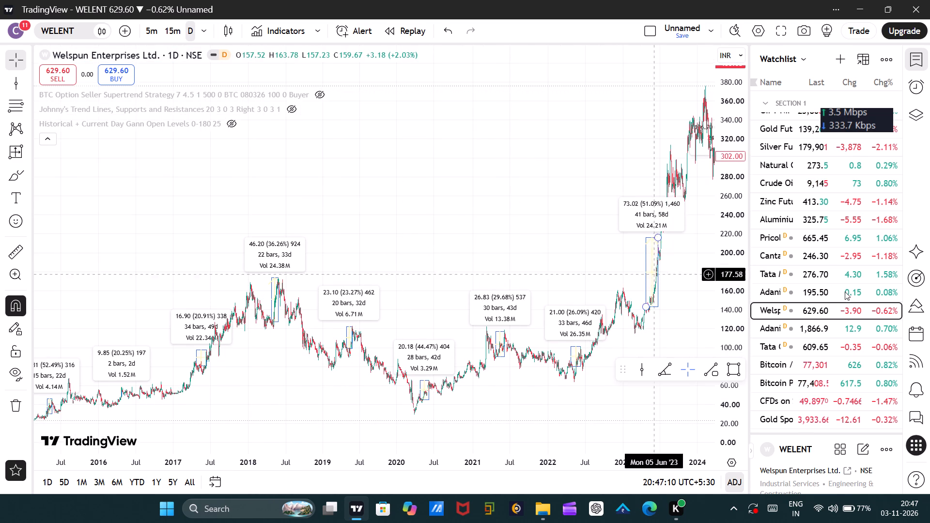
Open the Cantabil Retail chart from the watchlist and examine its existing zones, notes and date ranges back to 2024.
click(786, 292)
click(785, 258)
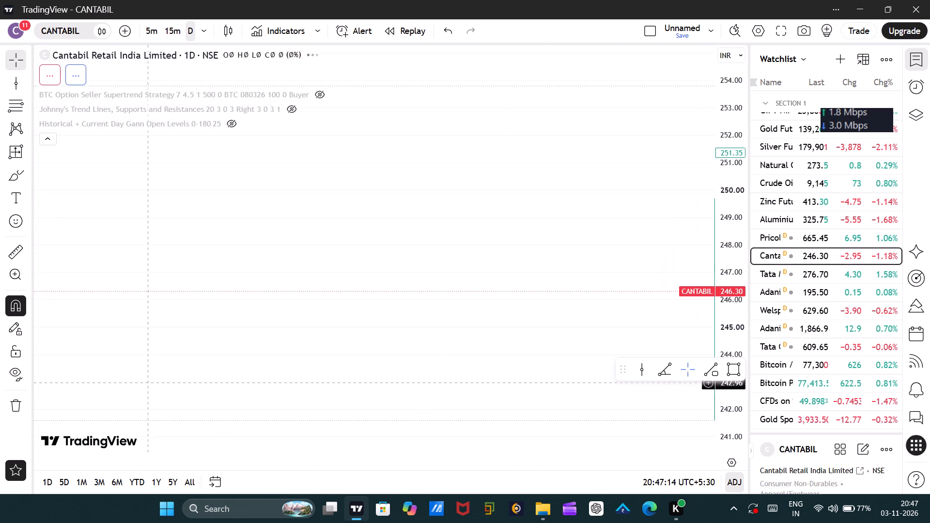
click(424, 425)
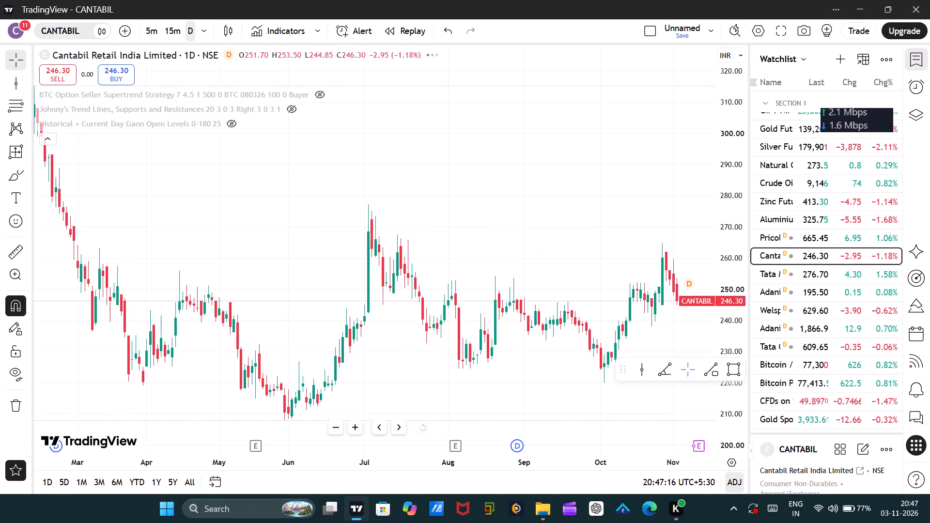
scroll(452, 346, down, 11)
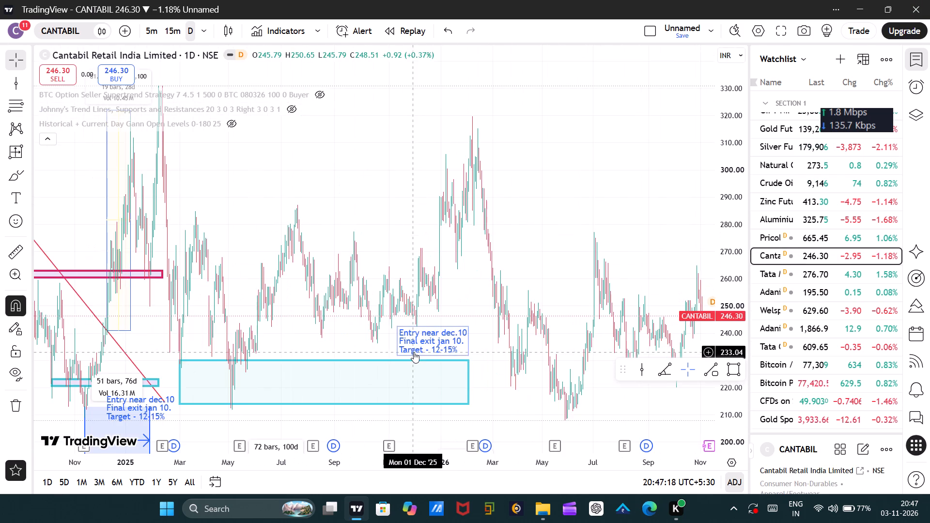
scroll(479, 334, down, 4)
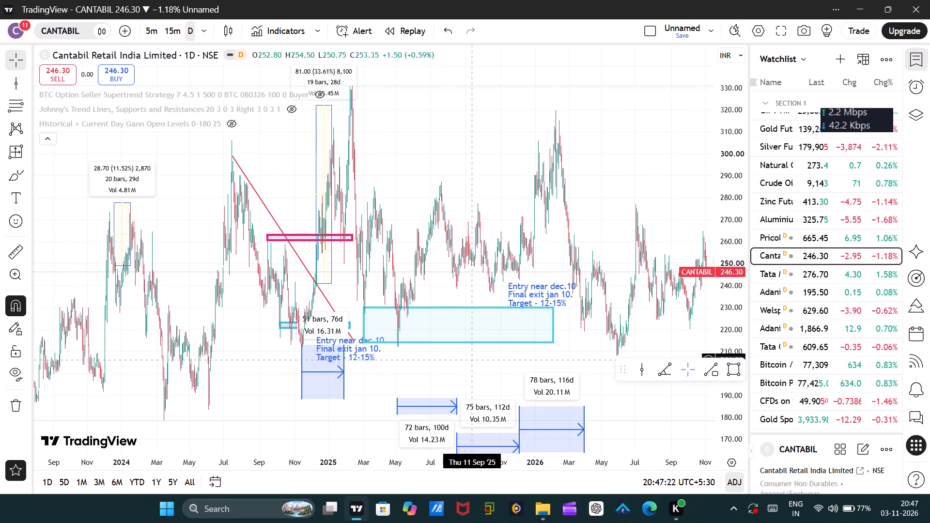
drag(452, 373, 376, 276)
drag(716, 211, 713, 238)
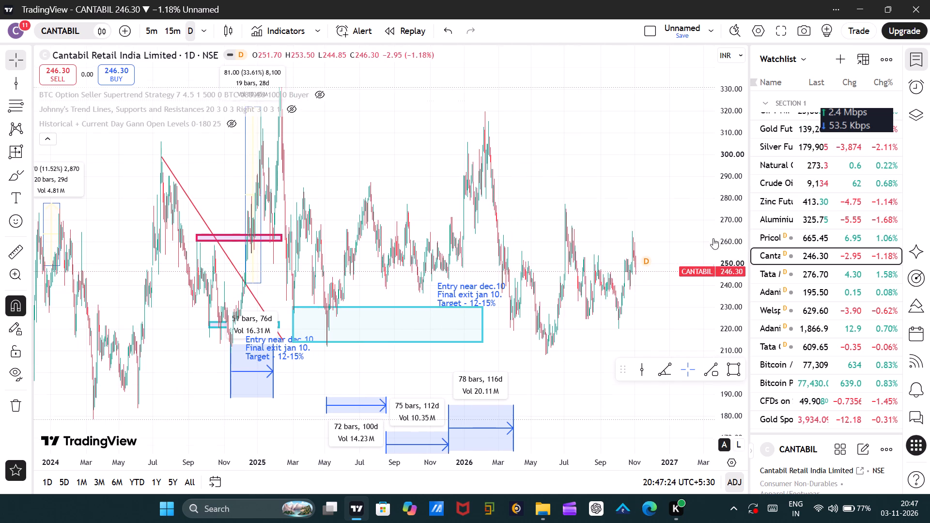
drag(713, 238, 711, 246)
drag(598, 297, 544, 185)
scroll(296, 317, up, 2)
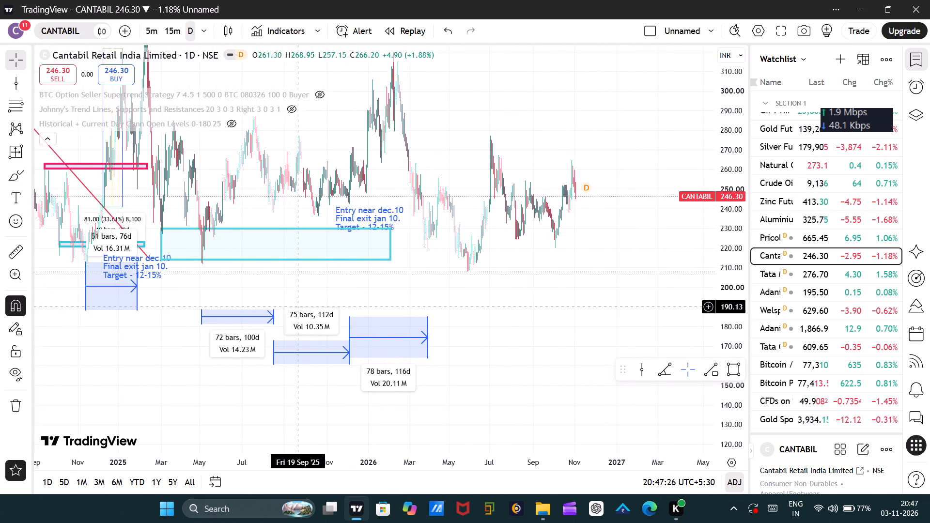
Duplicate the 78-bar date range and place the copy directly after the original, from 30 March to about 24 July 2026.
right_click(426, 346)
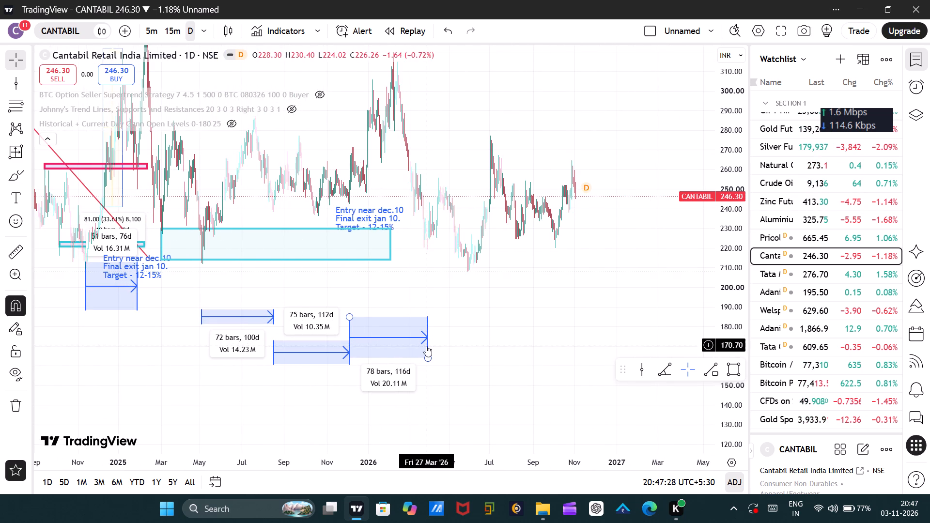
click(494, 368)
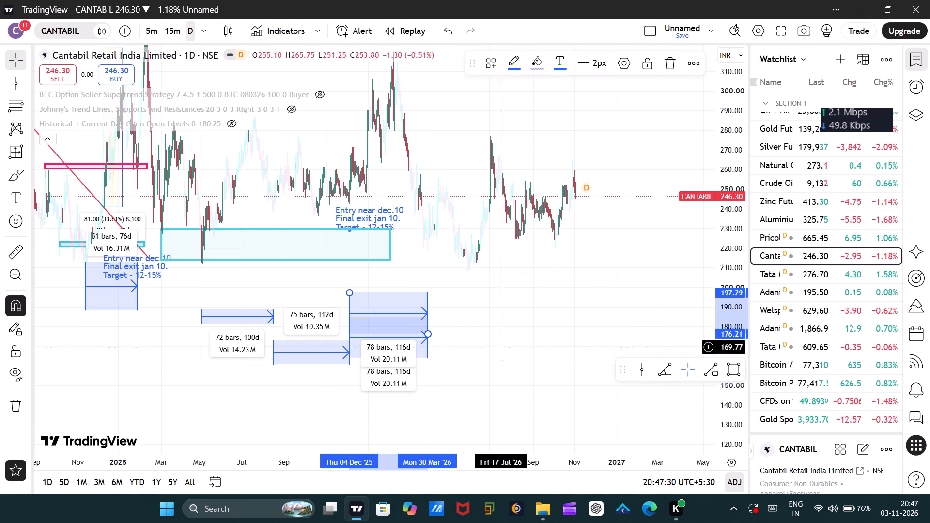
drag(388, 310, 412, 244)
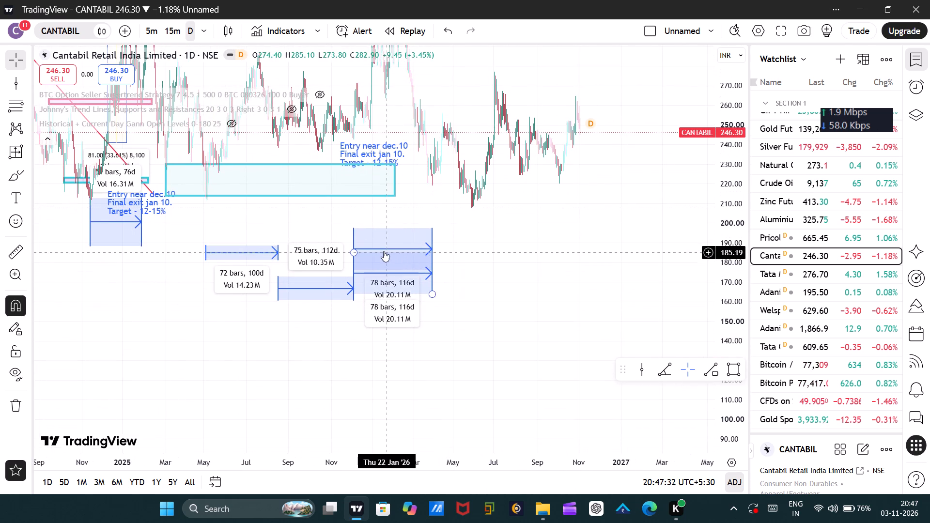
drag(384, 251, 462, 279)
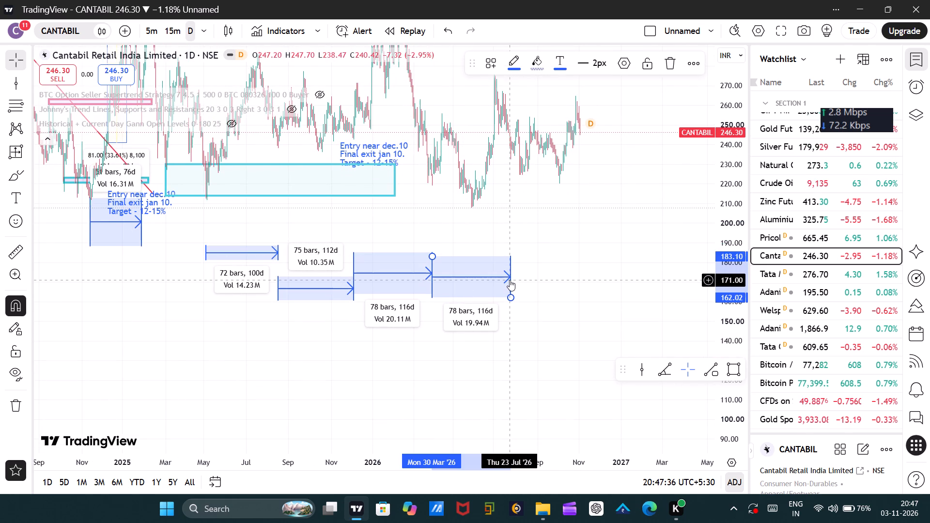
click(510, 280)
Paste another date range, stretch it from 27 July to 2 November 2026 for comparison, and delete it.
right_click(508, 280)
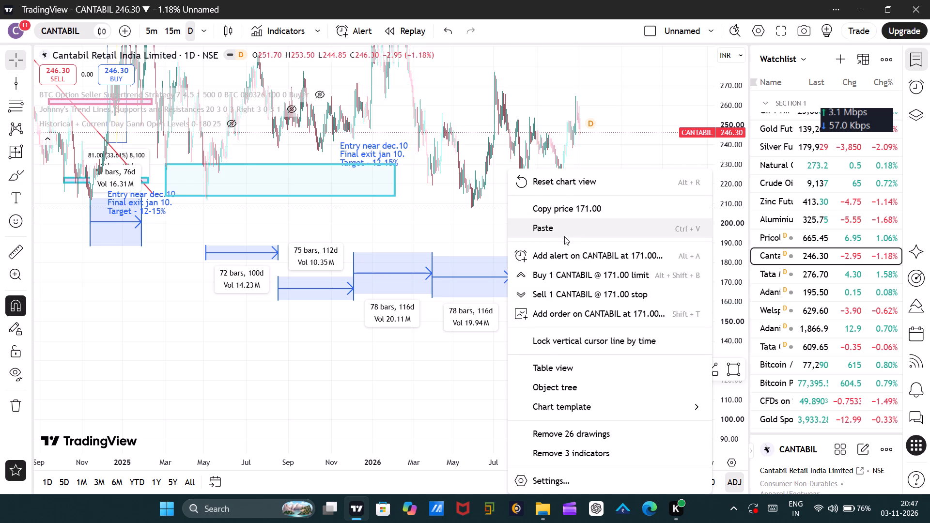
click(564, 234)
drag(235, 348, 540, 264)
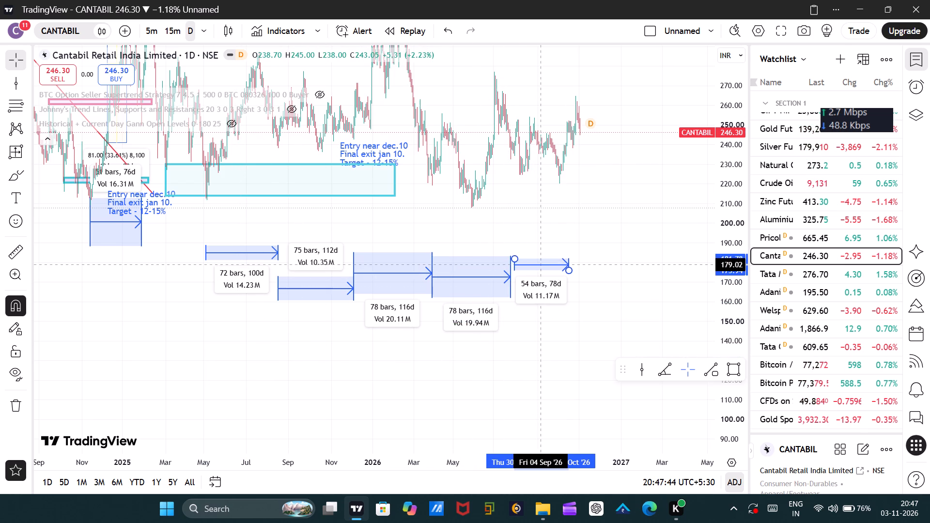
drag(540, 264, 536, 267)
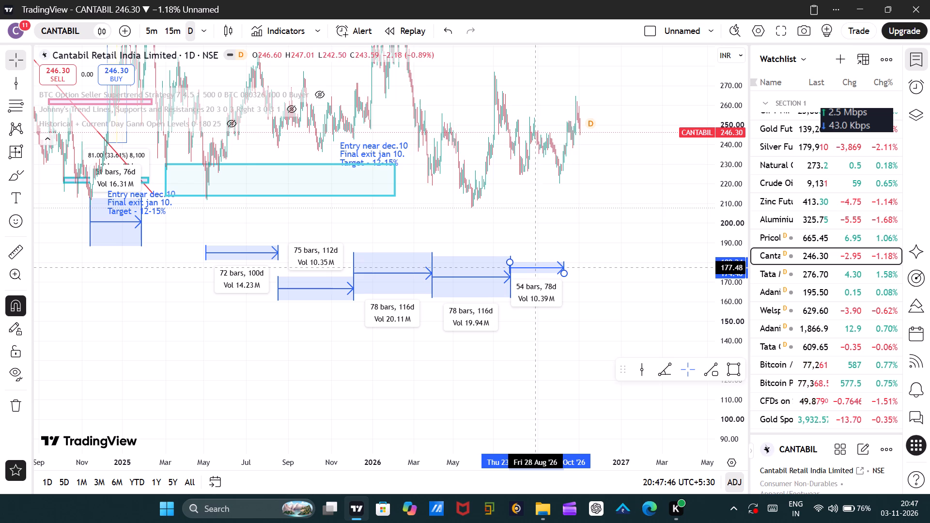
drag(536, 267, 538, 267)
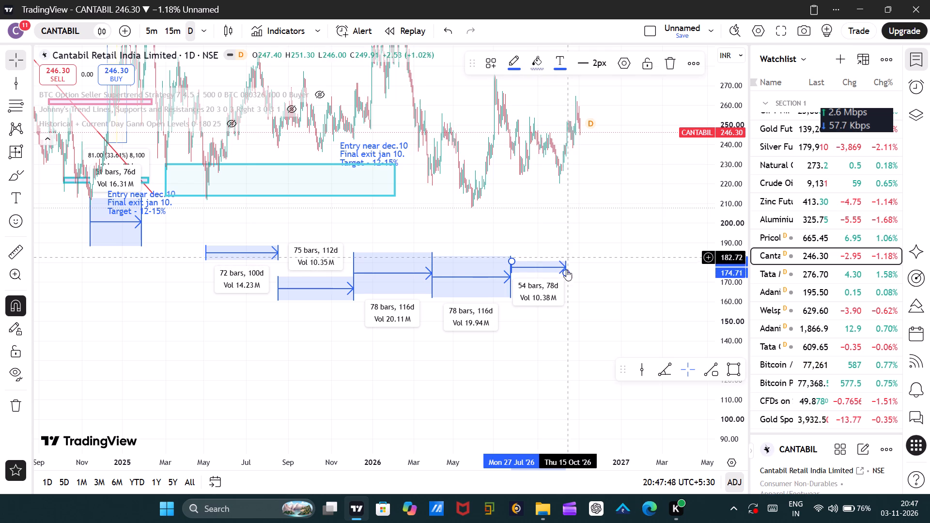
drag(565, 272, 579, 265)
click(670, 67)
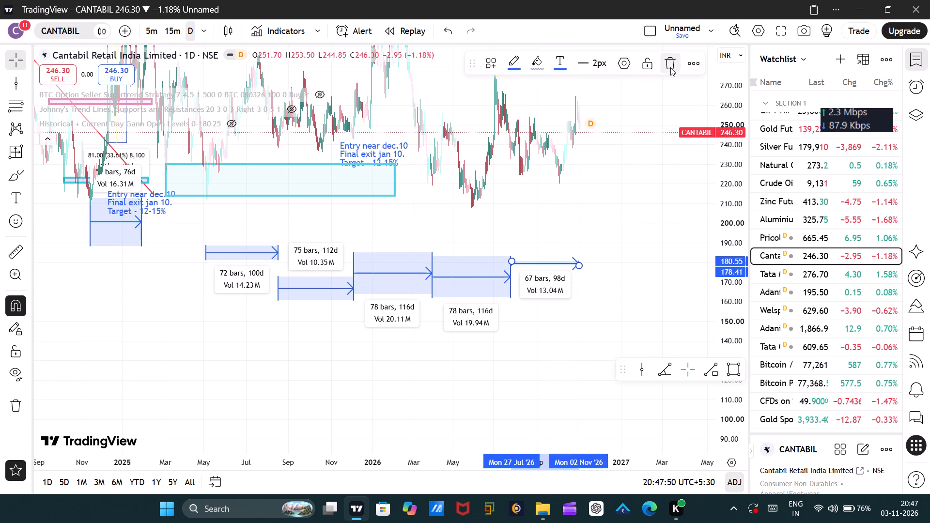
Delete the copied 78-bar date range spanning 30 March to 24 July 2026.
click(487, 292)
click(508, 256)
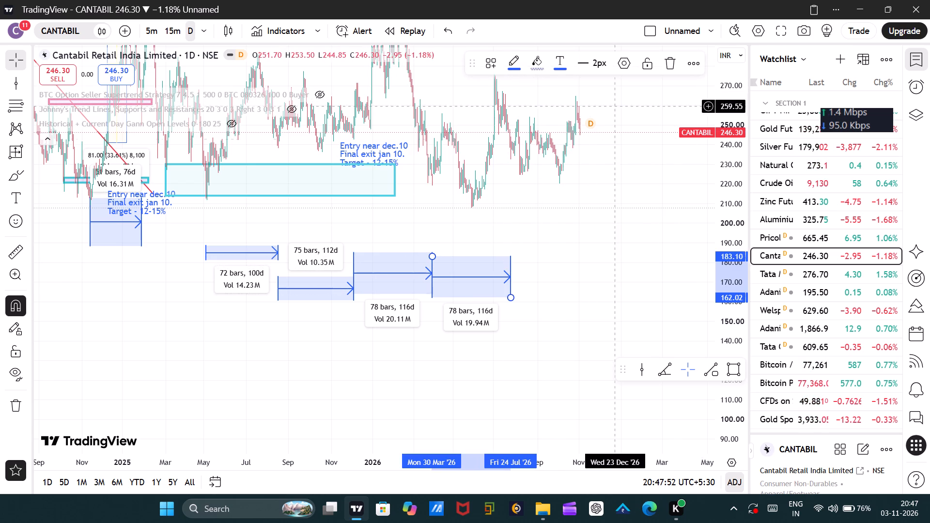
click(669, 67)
Delete the consecutive 78-bar, 75-bar and 72-bar date ranges between May 2025 and March 2026.
click(390, 289)
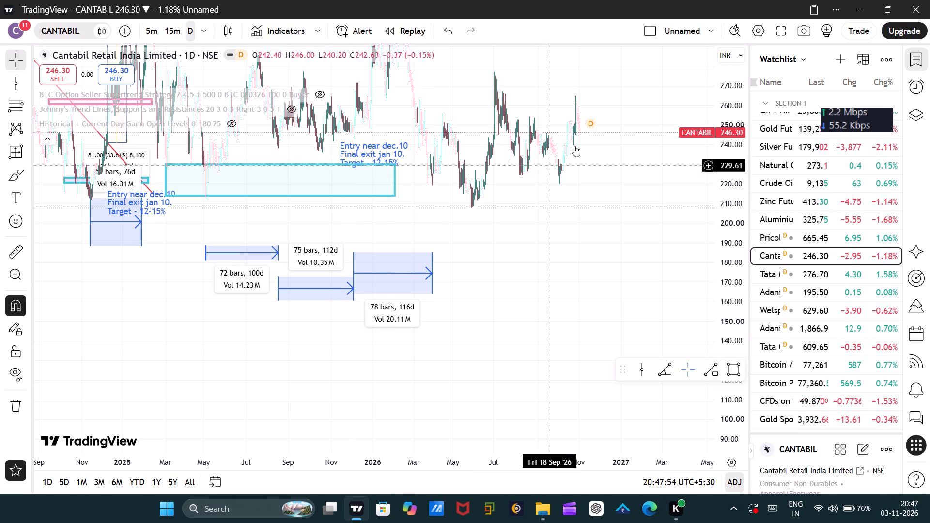
click(432, 271)
click(669, 60)
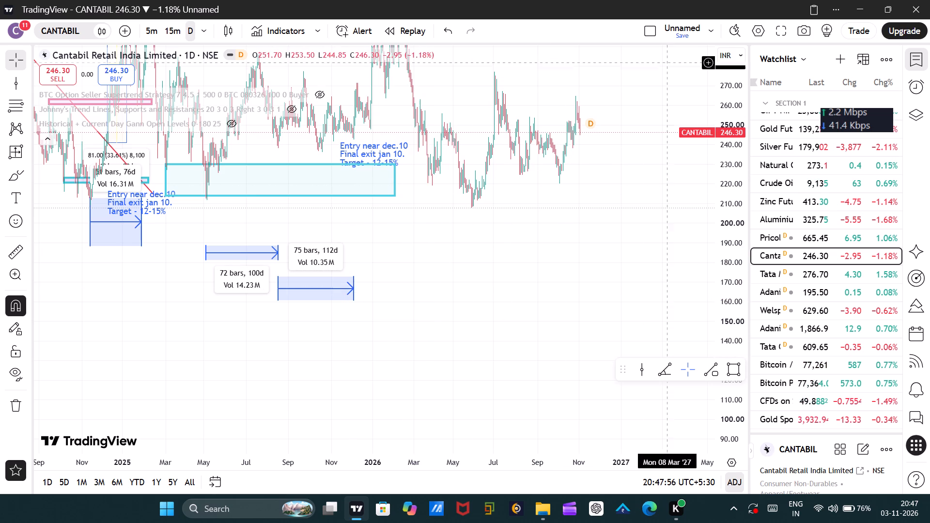
click(356, 286)
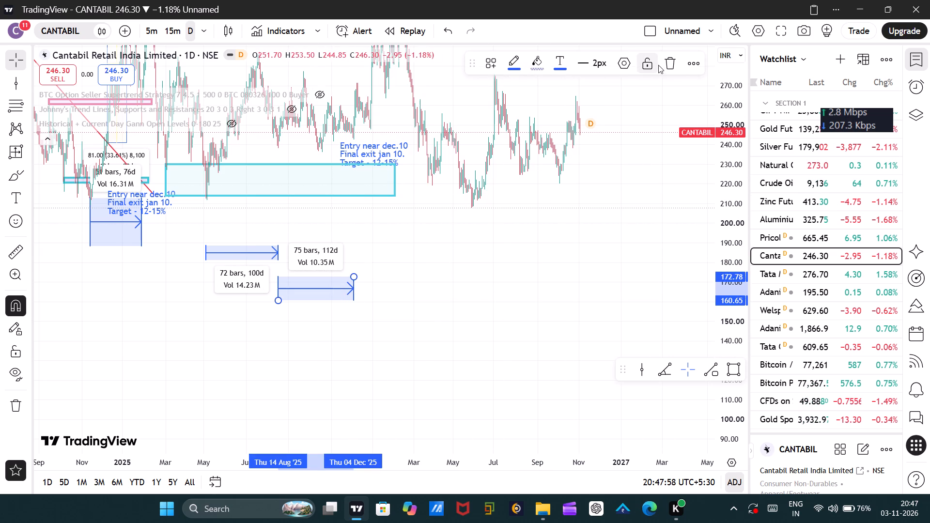
click(668, 65)
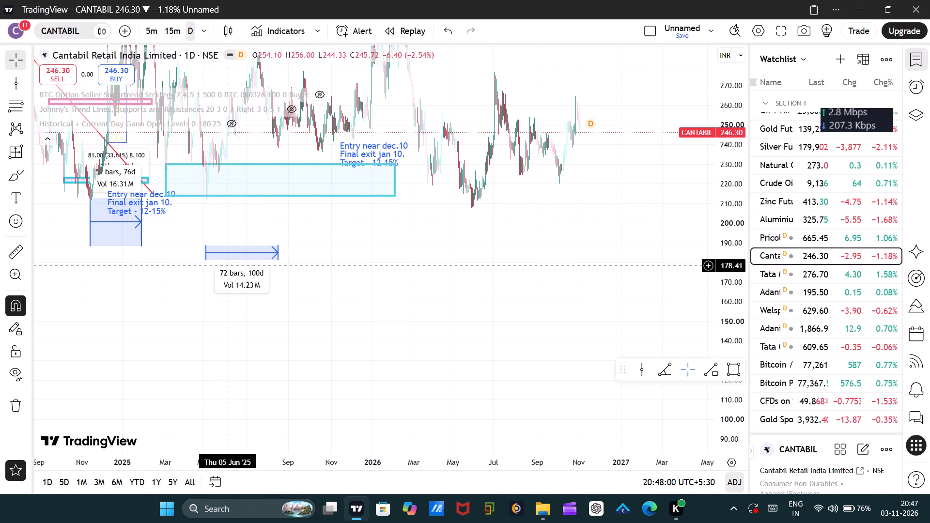
click(233, 256)
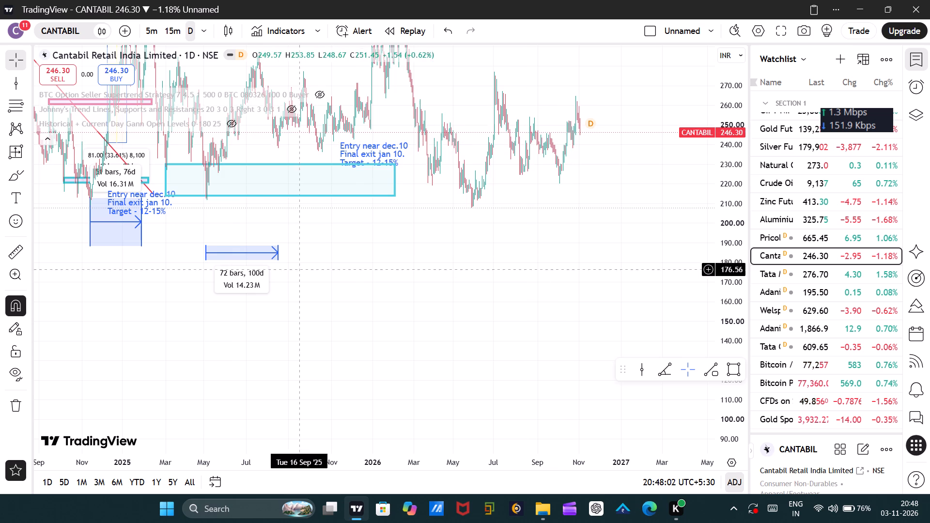
click(275, 258)
click(660, 70)
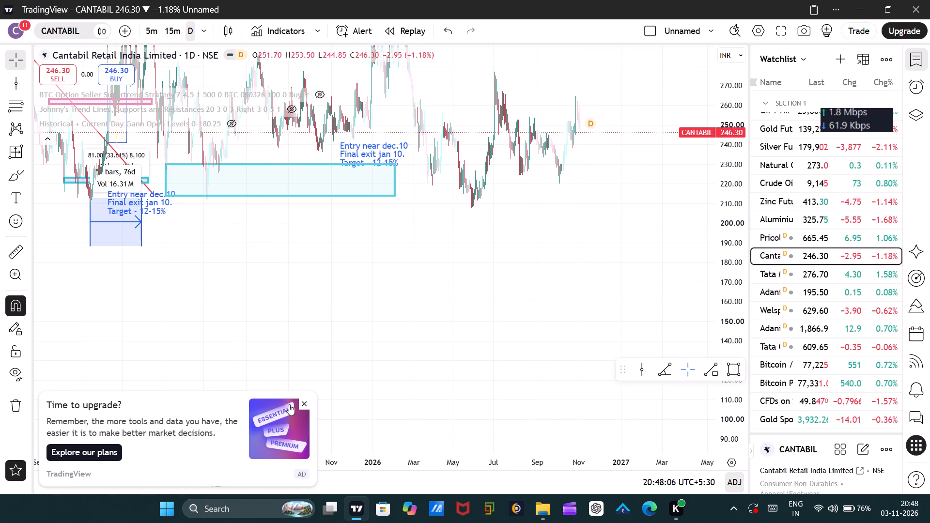
click(302, 404)
Extend the end of the large cyan rectangle that starts on 3 March 2025 to about 11 March 2027.
drag(303, 307, 412, 381)
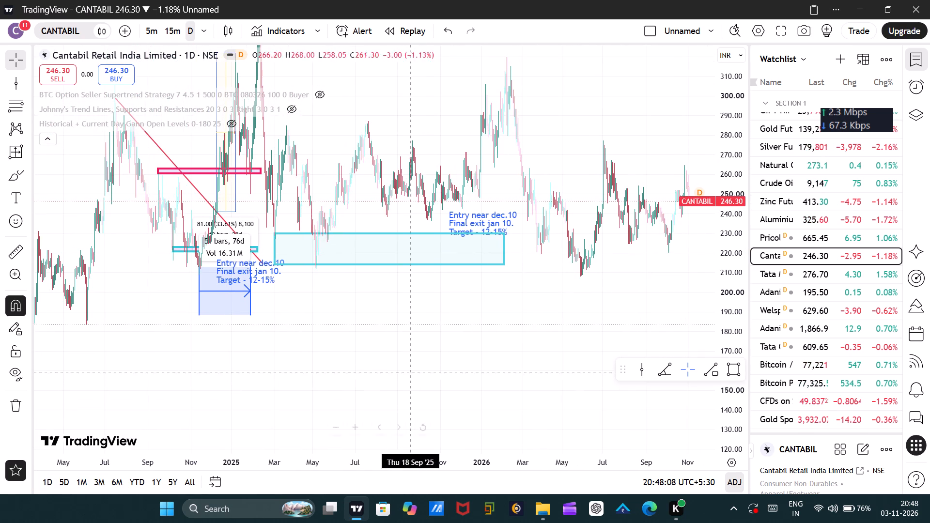
scroll(182, 331, up, 4)
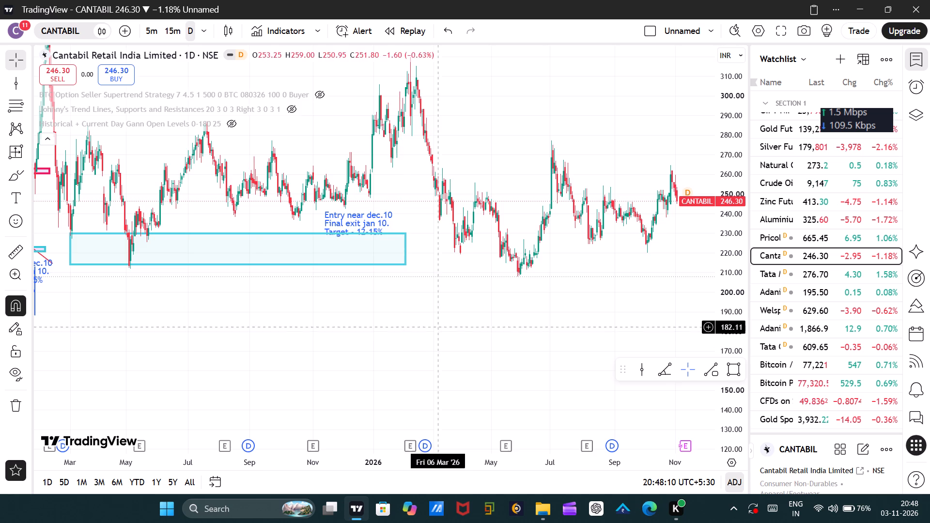
drag(509, 322, 337, 339)
scroll(398, 323, down, 4)
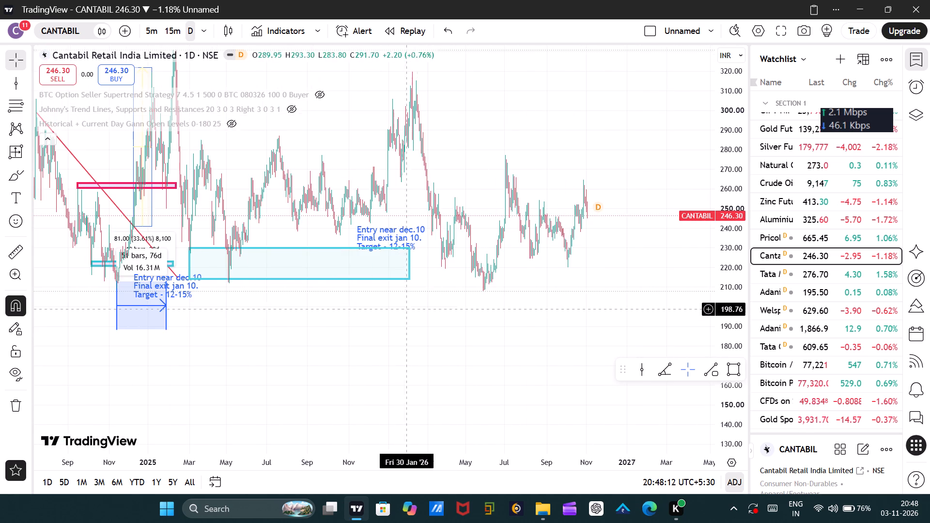
drag(409, 263, 410, 264)
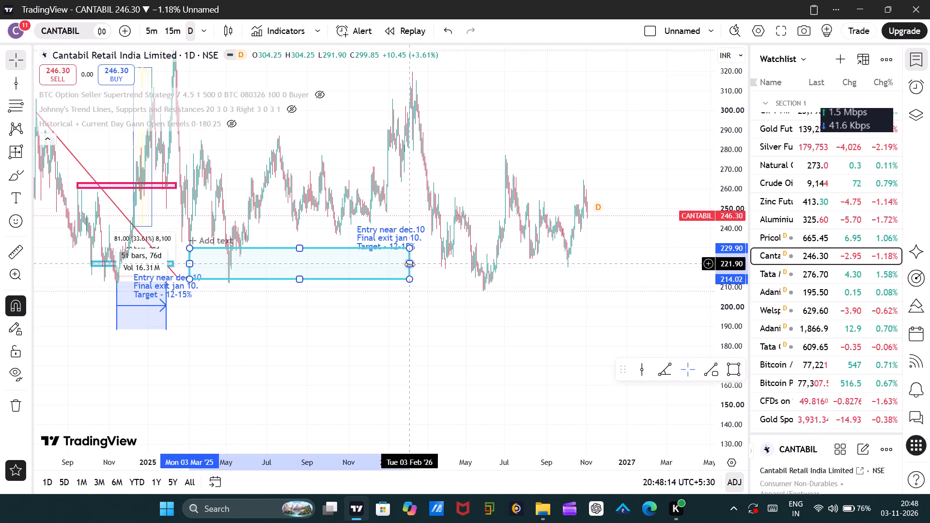
drag(410, 264, 674, 256)
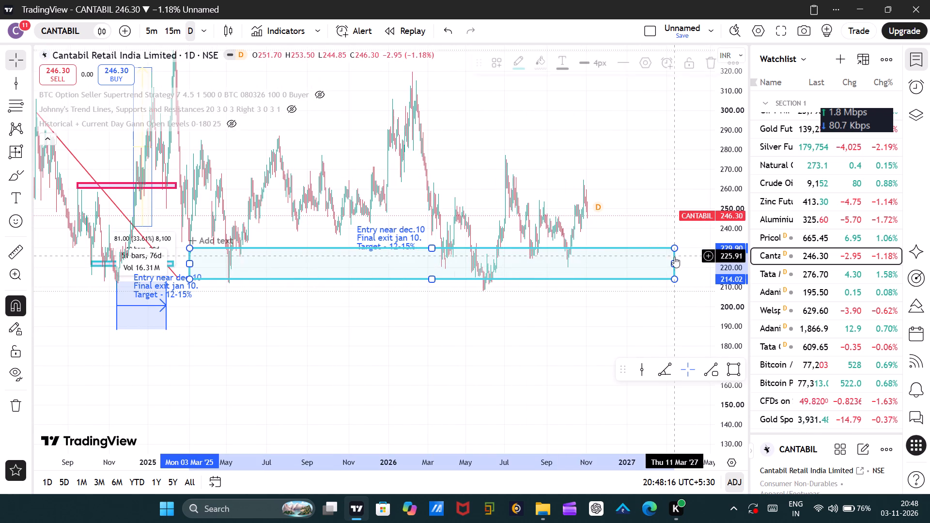
Unlock and delete the red descending trend line running from 16 July 2024 to 12 February 2025.
drag(402, 374, 308, 391)
drag(203, 381, 482, 383)
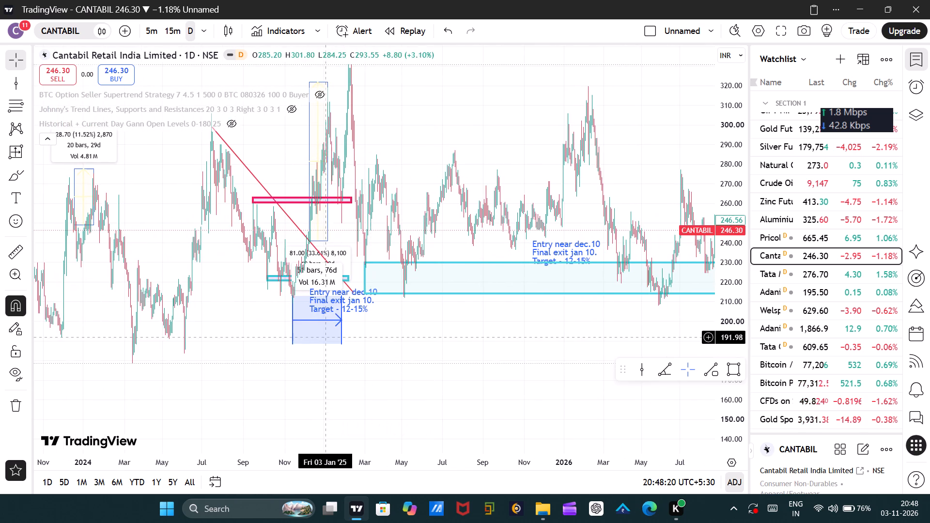
click(284, 213)
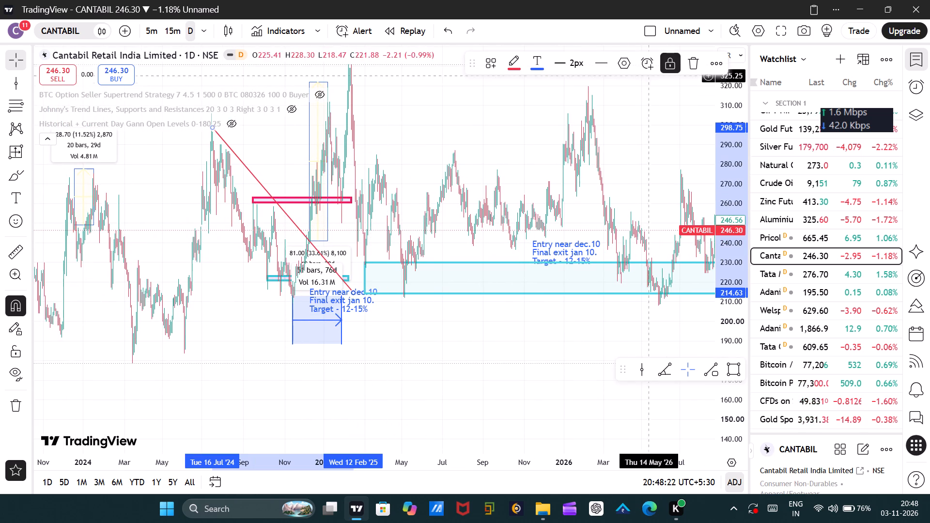
click(663, 67)
click(691, 59)
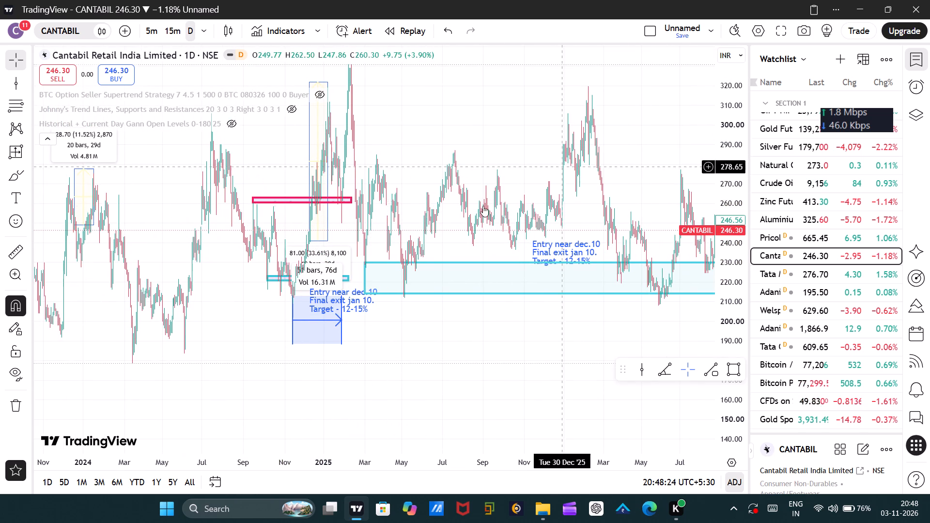
Unlock and delete the thin pink rectangle at 260.45–263.00 spanning 16 September 2024 to 10 February 2025.
scroll(292, 239, up, 1)
click(255, 197)
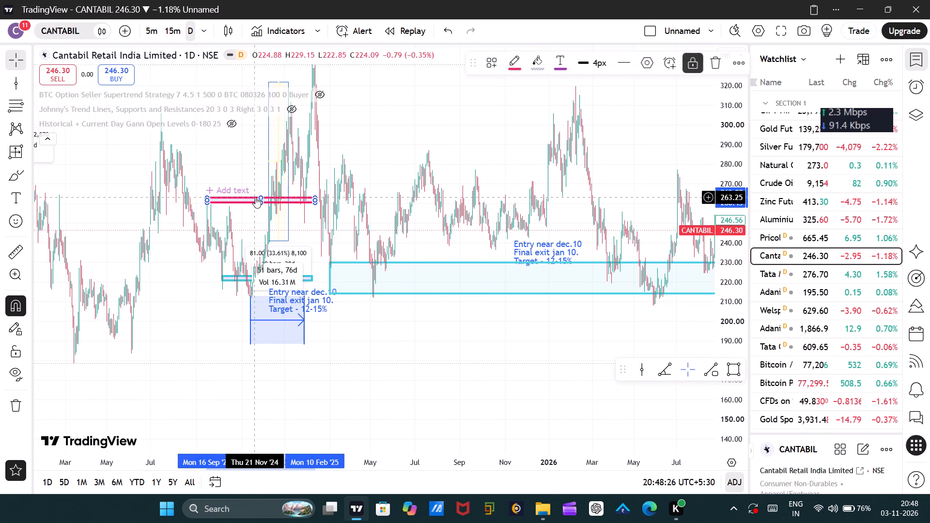
click(697, 70)
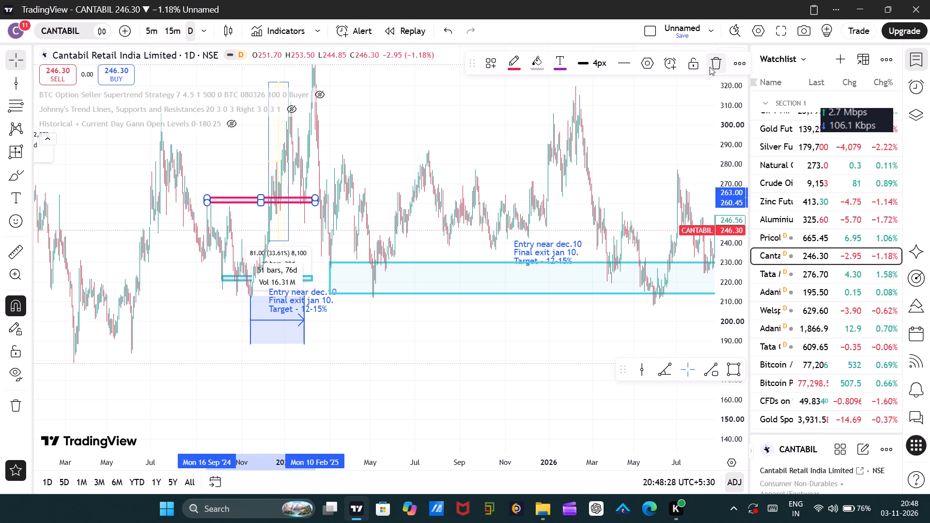
click(713, 65)
Unlock and delete the thin cyan rectangle at 220.62–223.00 spanning 8 October 2024 to 5 February 2025.
scroll(531, 186, down, 2)
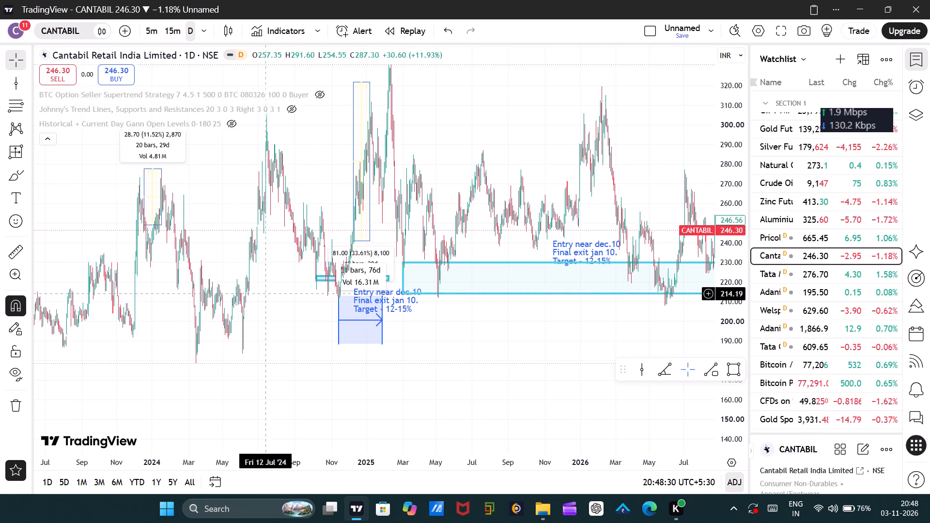
scroll(330, 346, up, 4)
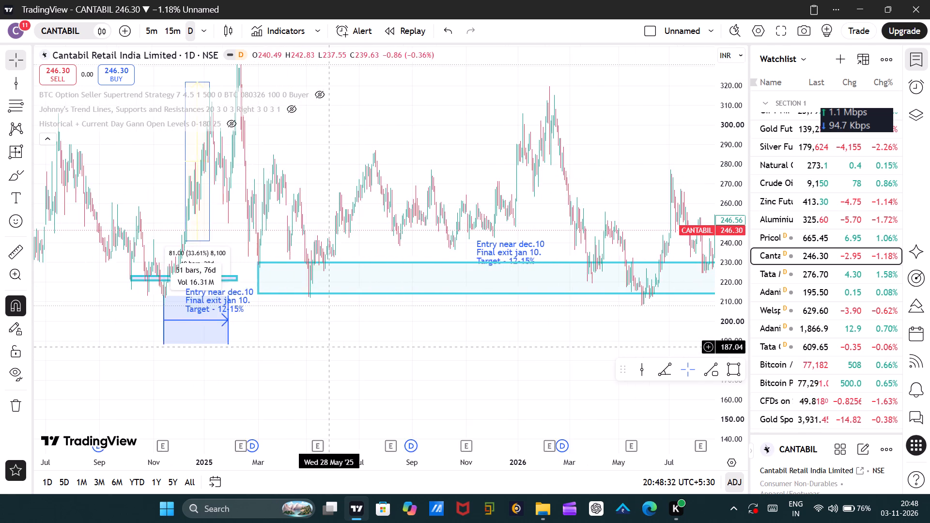
scroll(329, 346, up, 2)
drag(204, 358, 370, 353)
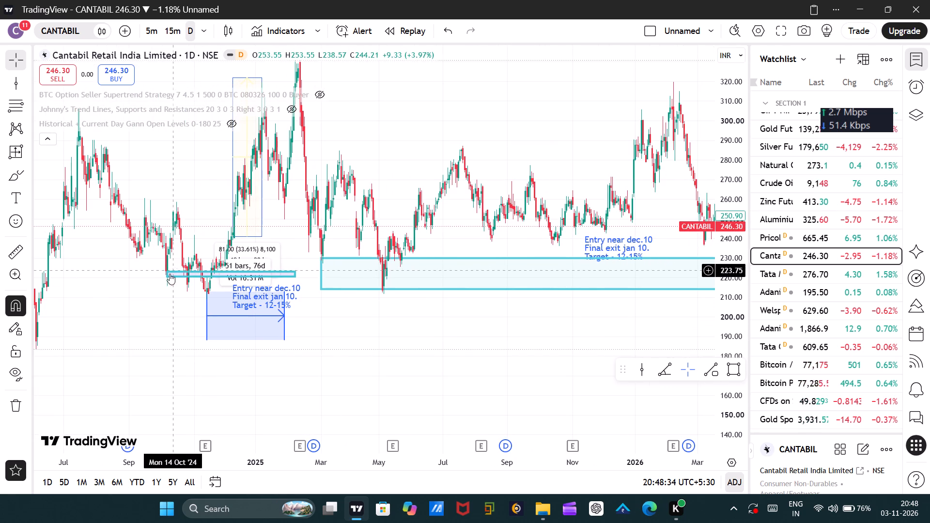
click(170, 274)
click(172, 271)
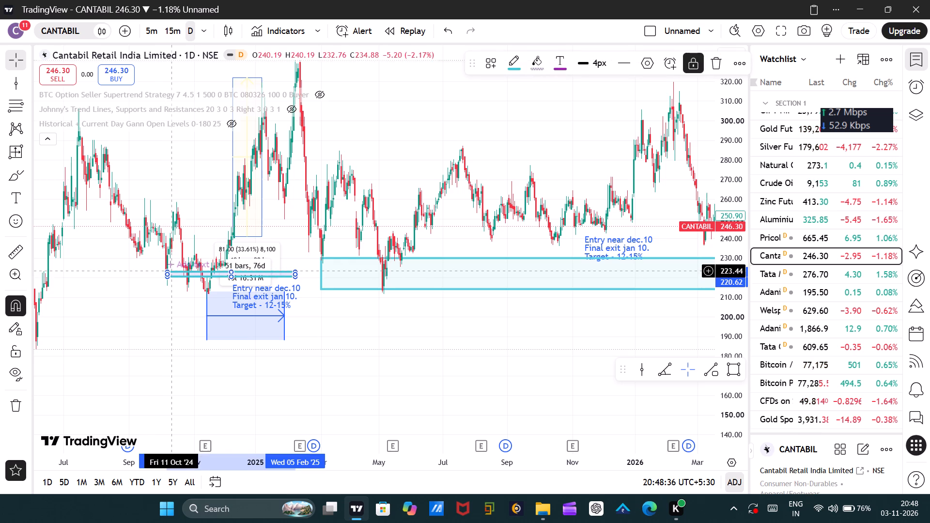
click(694, 69)
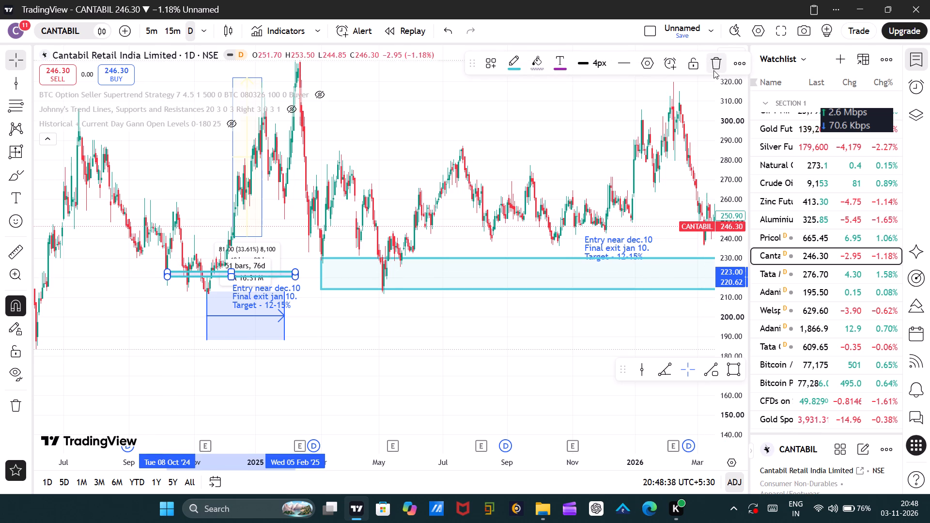
click(713, 70)
Examine Cantabil's price action from February to June 2025 around the start of the large cyan rectangle.
scroll(318, 326, up, 2)
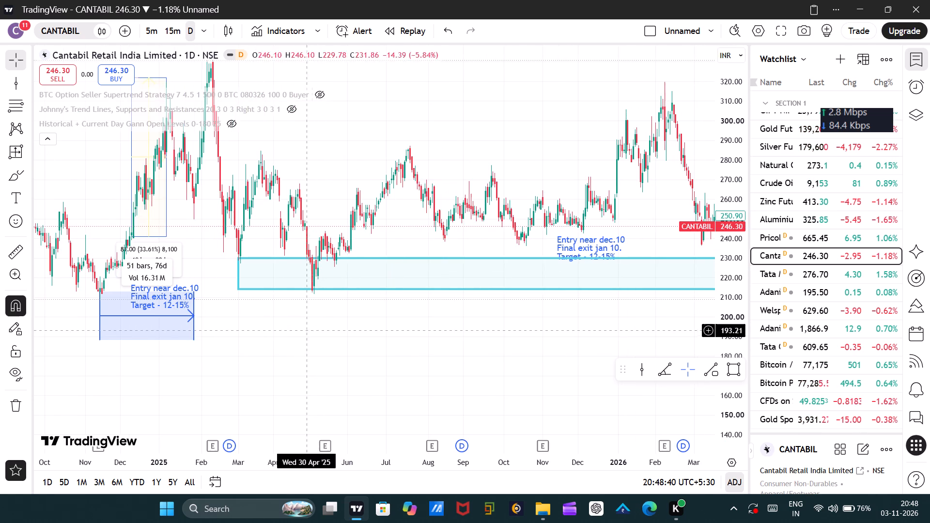
scroll(230, 340, up, 2)
drag(176, 360, 355, 351)
scroll(214, 343, up, 4)
drag(176, 340, 195, 347)
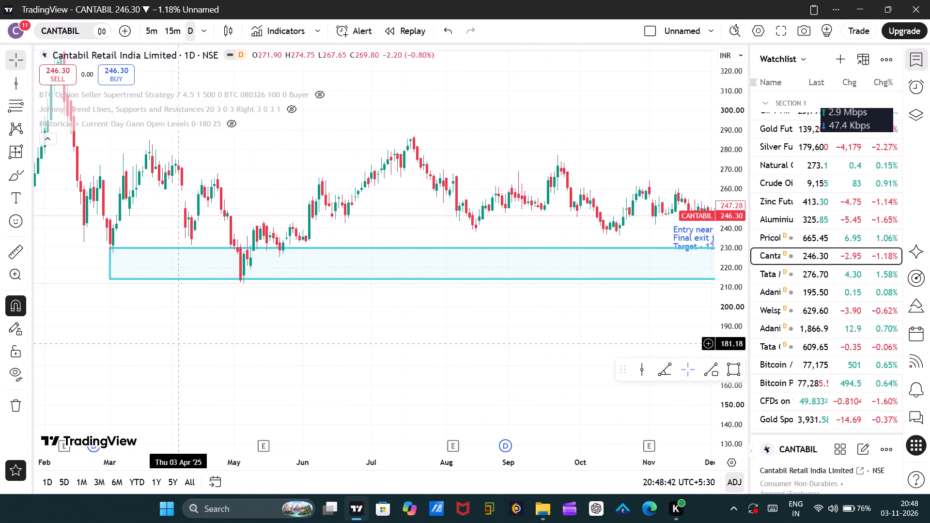
drag(195, 347, 538, 350)
scroll(359, 345, up, 4)
scroll(306, 347, up, 3)
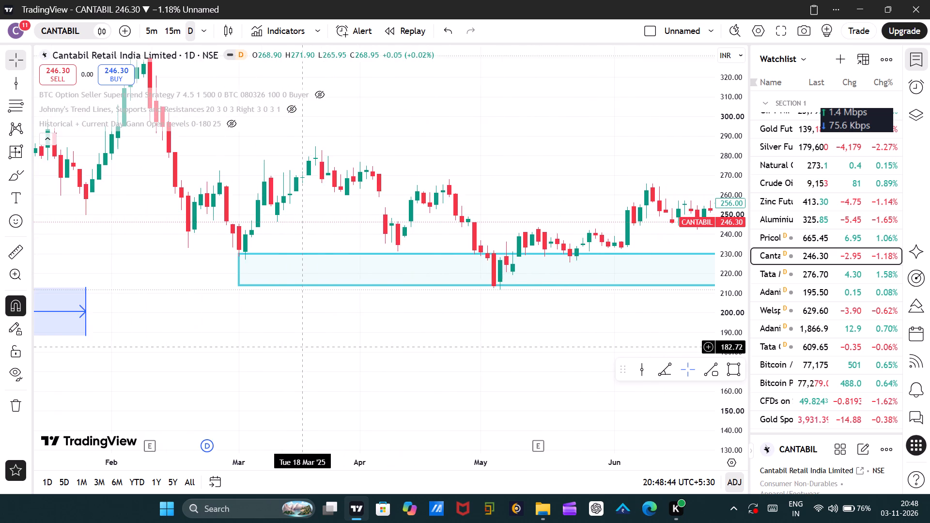
scroll(304, 347, down, 5)
Place a vertical line at 10 December 2026 on the Cantabil chart, in the empty area beyond the latest candles.
drag(605, 319, 316, 312)
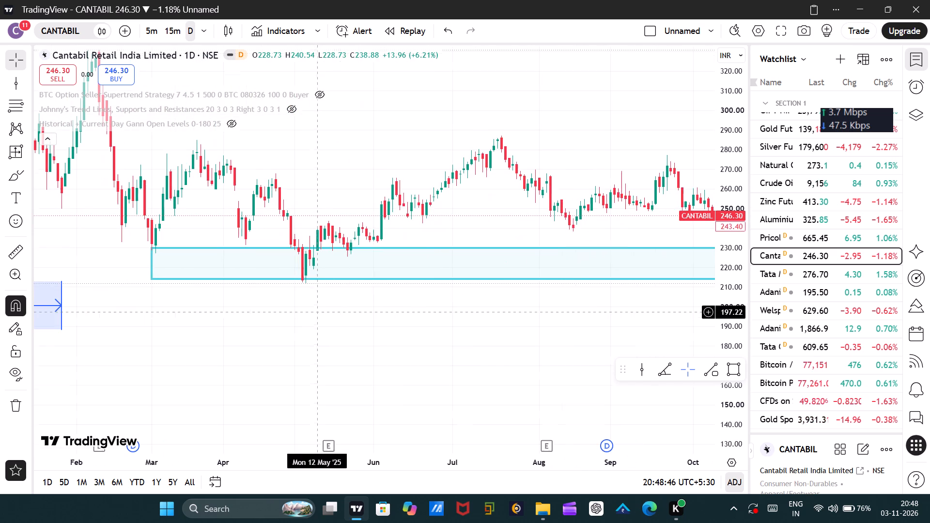
drag(508, 320, 228, 308)
drag(588, 293, 257, 331)
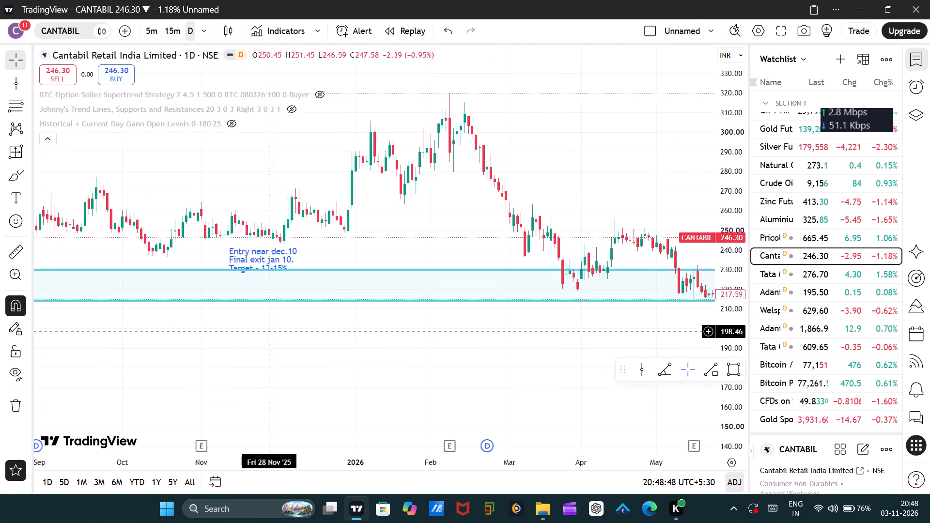
drag(257, 331, 245, 328)
drag(611, 222, 338, 228)
drag(556, 226, 229, 226)
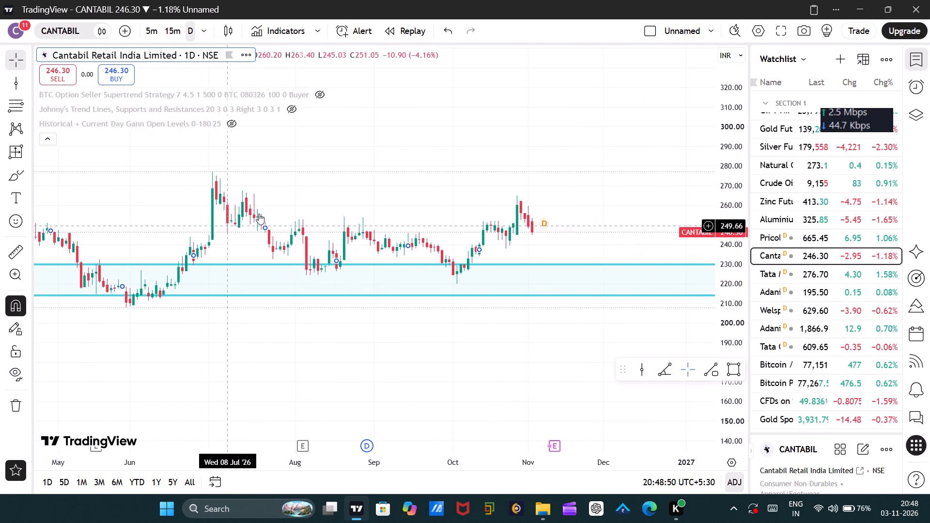
drag(518, 205, 303, 230)
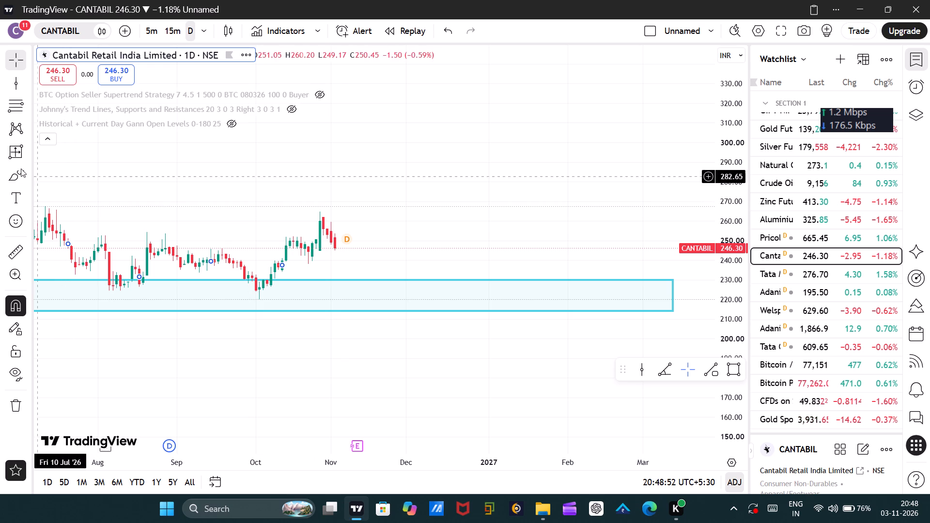
click(23, 86)
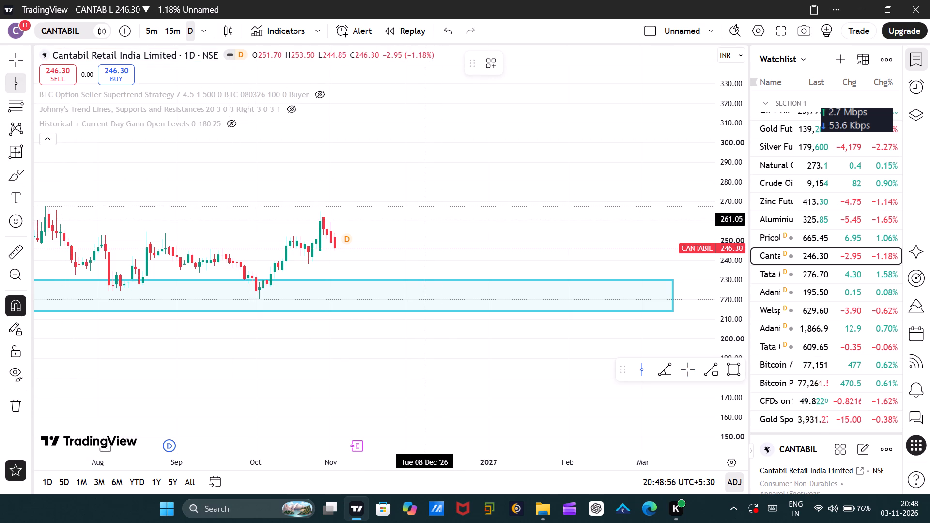
click(431, 222)
click(552, 235)
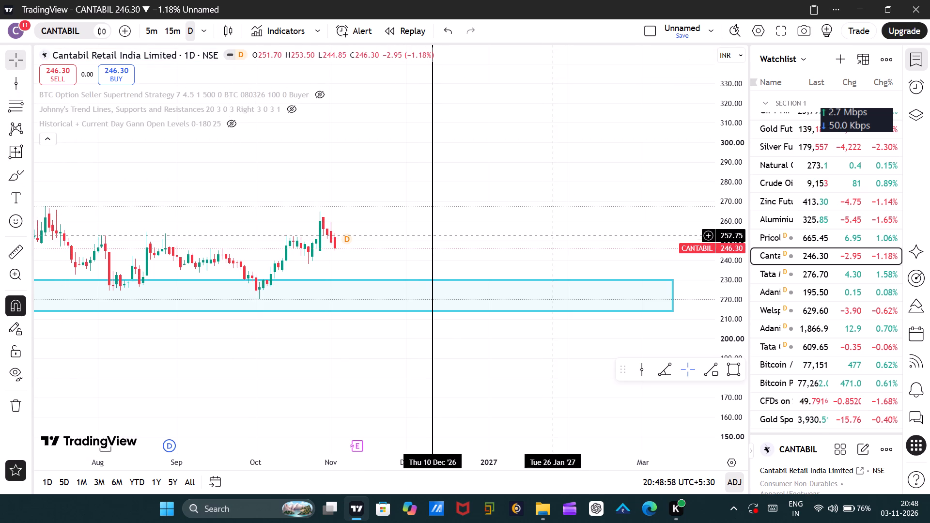
Open the Pricol chart and review its marked price-and-date ranges and the note about the mid-March bottom and April exit.
click(790, 242)
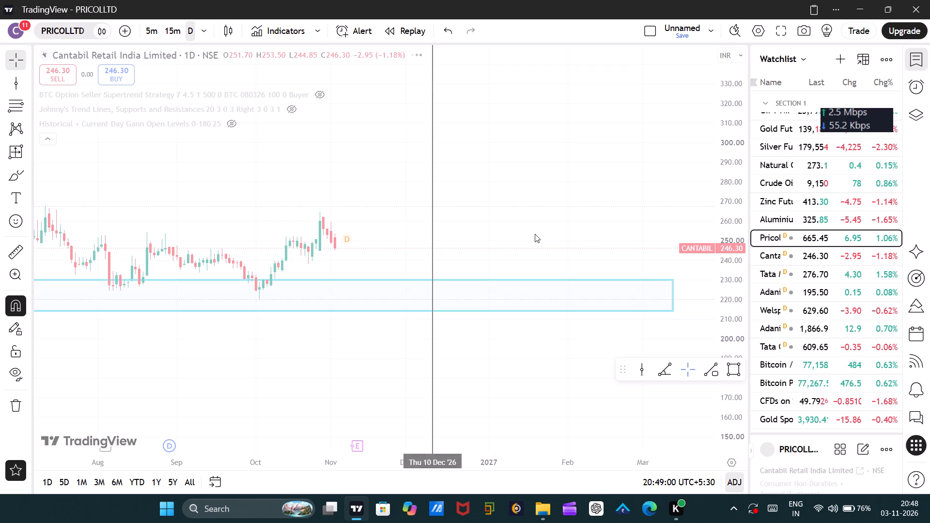
scroll(417, 459, down, 4)
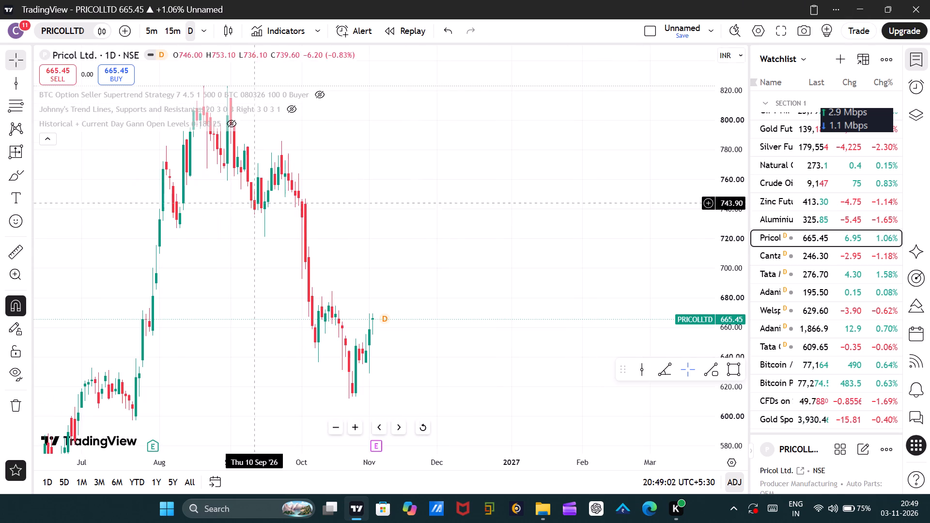
scroll(232, 195, down, 7)
drag(244, 278, 249, 145)
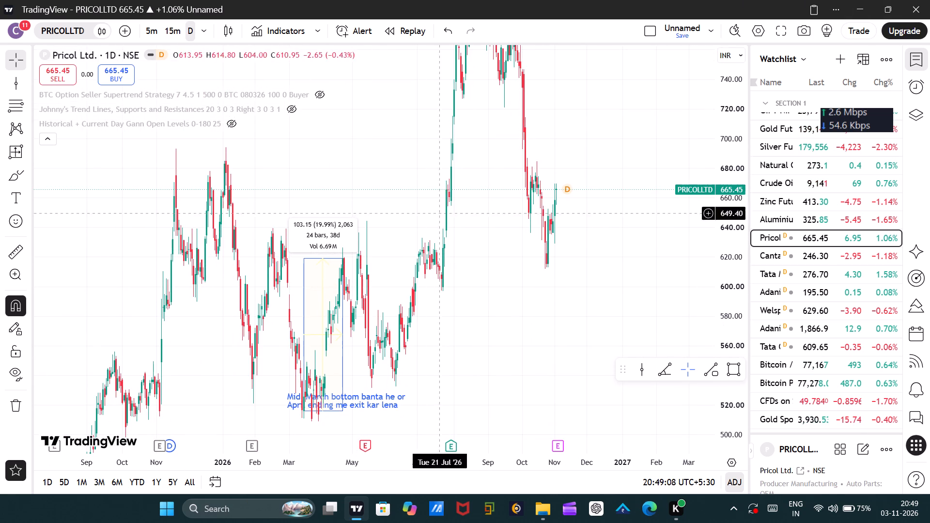
drag(184, 264, 392, 155)
drag(281, 304, 281, 305)
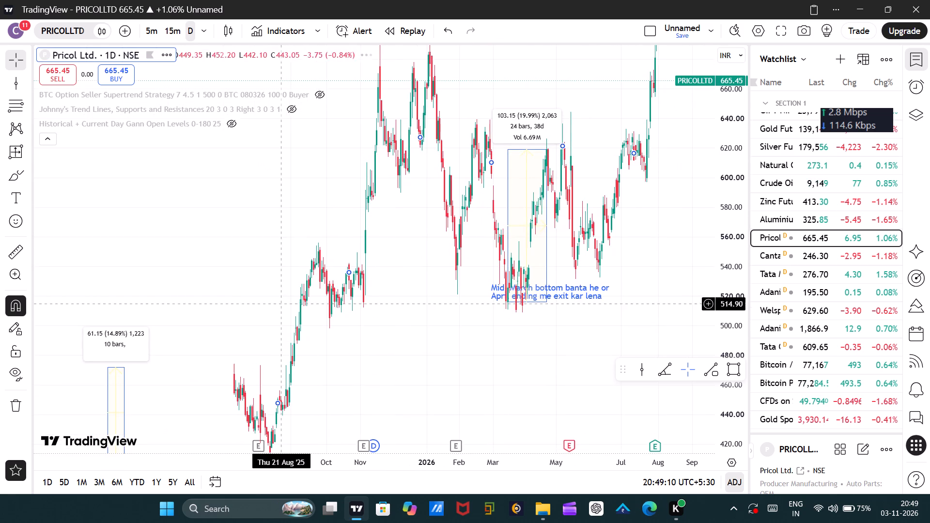
drag(281, 305, 138, 358)
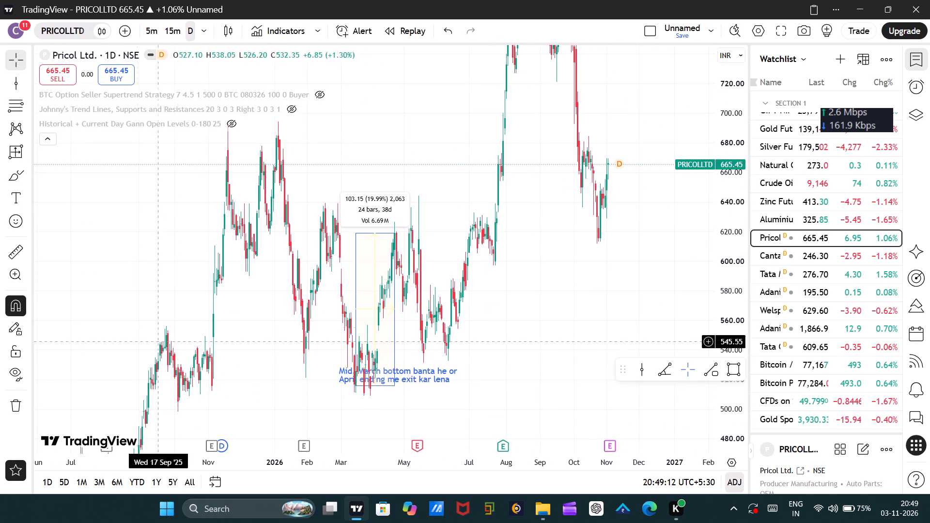
Look through the Aluminium Futures and Zinc Futures charts from the watchlist.
click(775, 220)
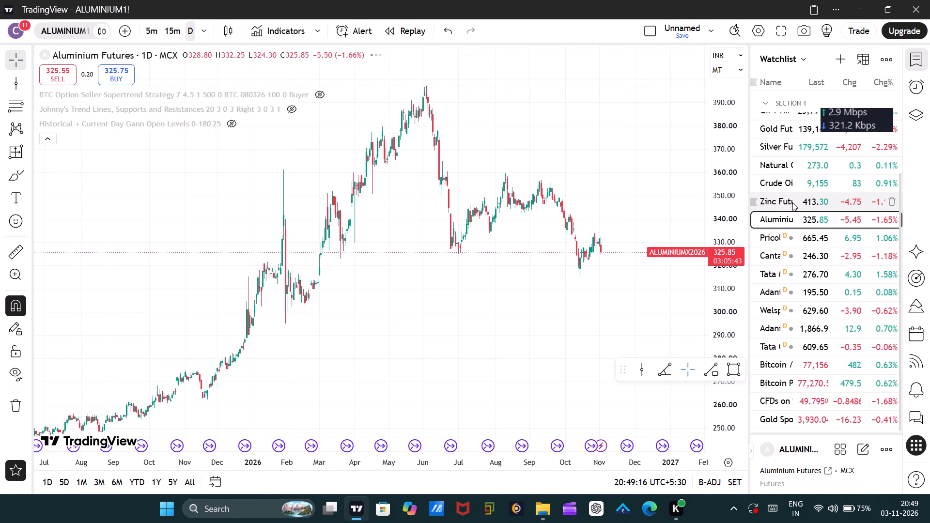
click(792, 202)
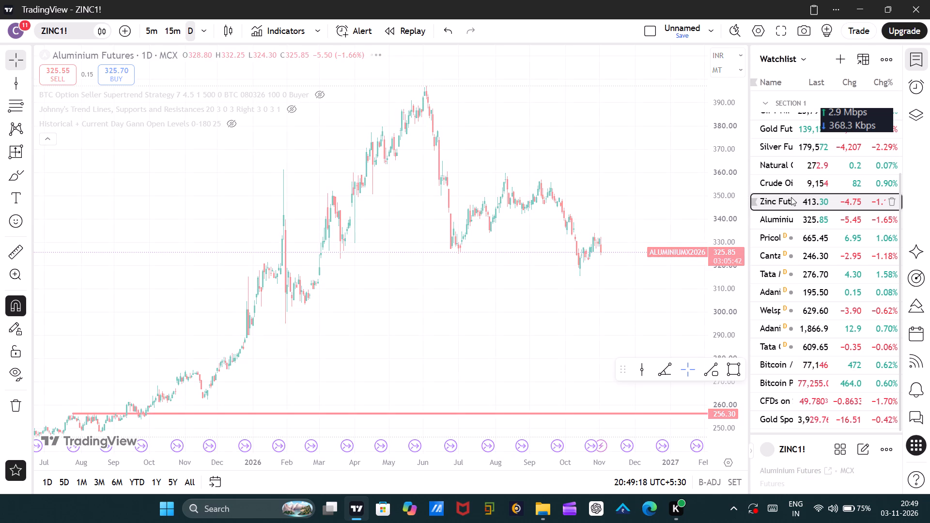
Open the Crude Oil Futures chart and examine the long-term rising channel from 2020 and the cyan zone at 9,000–10,000.
click(785, 184)
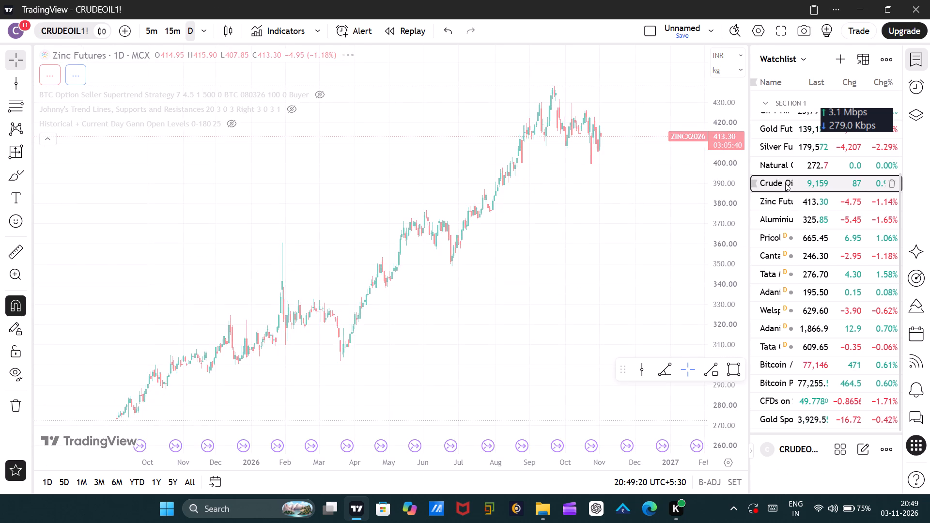
scroll(474, 238, up, 3)
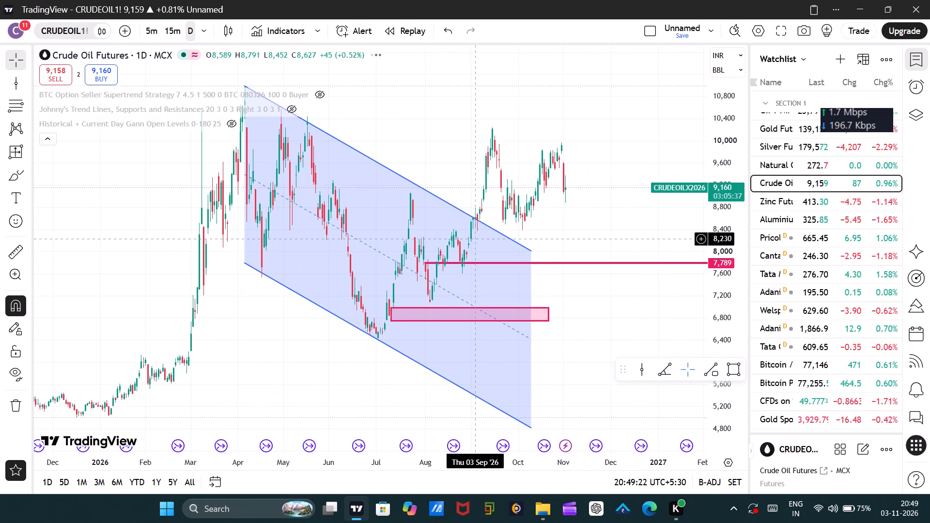
scroll(228, 234, down, 3)
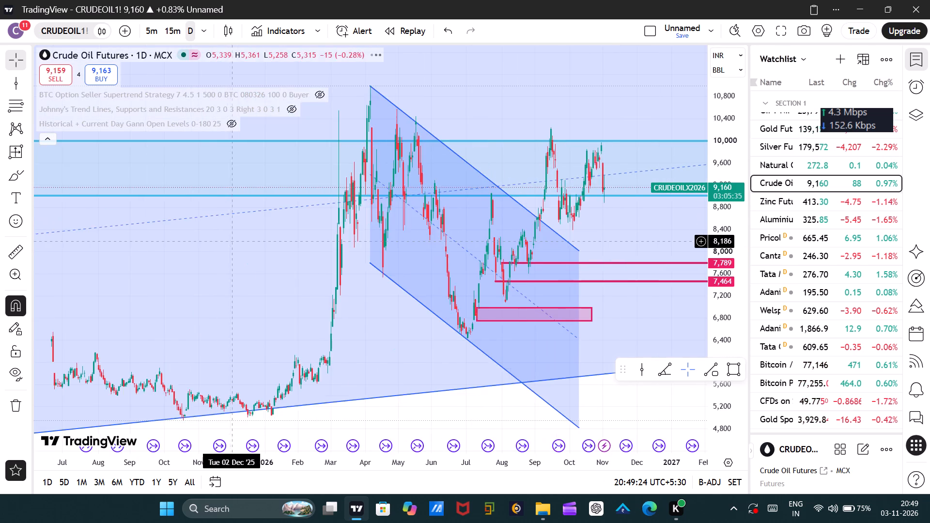
scroll(235, 241, down, 4)
scroll(239, 245, down, 20)
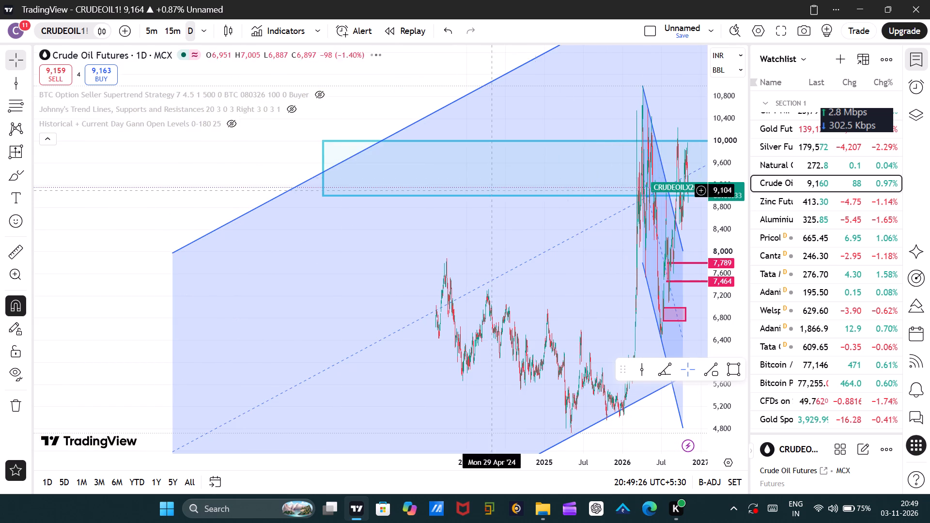
drag(719, 135, 661, 436)
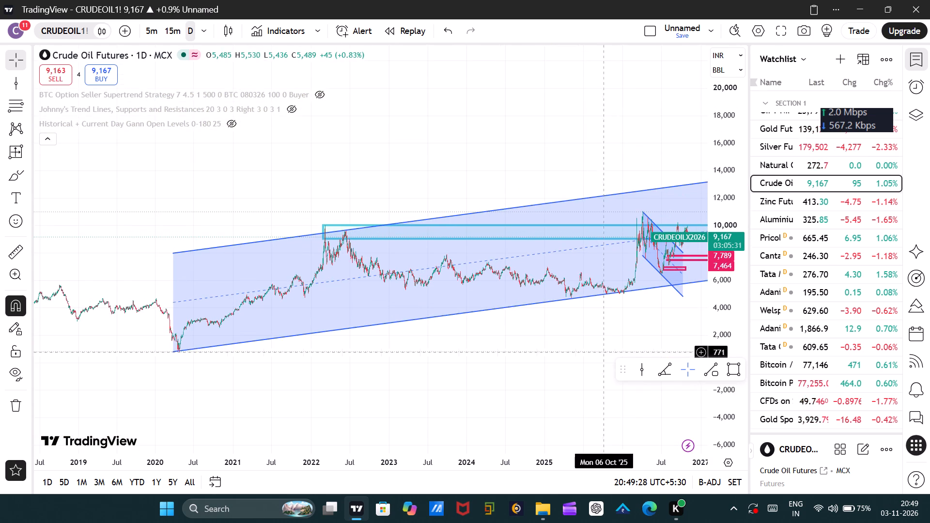
scroll(374, 323, down, 3)
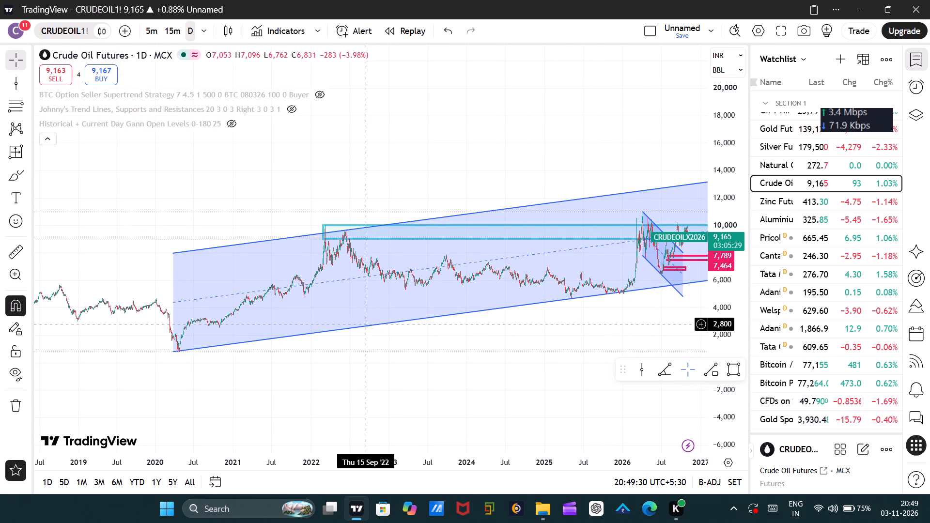
scroll(366, 324, down, 4)
scroll(154, 263, down, 10)
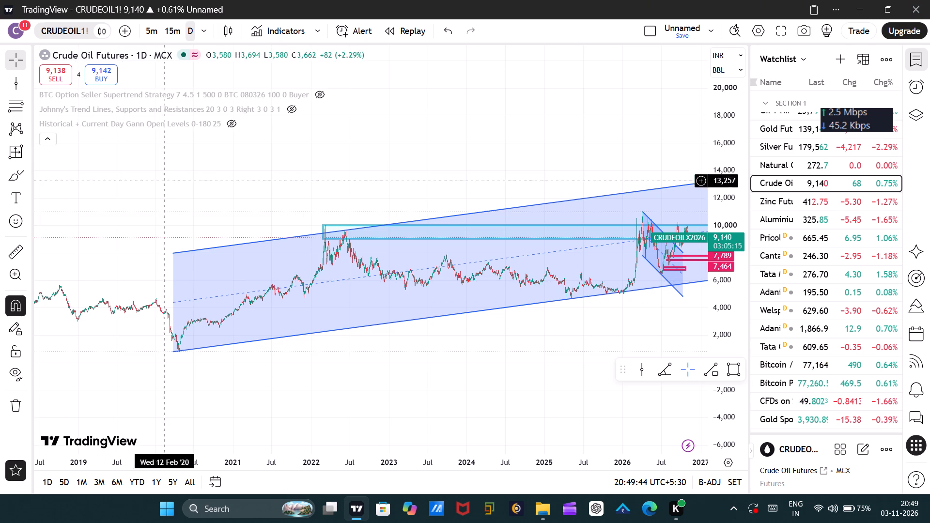
drag(312, 209, 124, 171)
scroll(635, 346, down, 2)
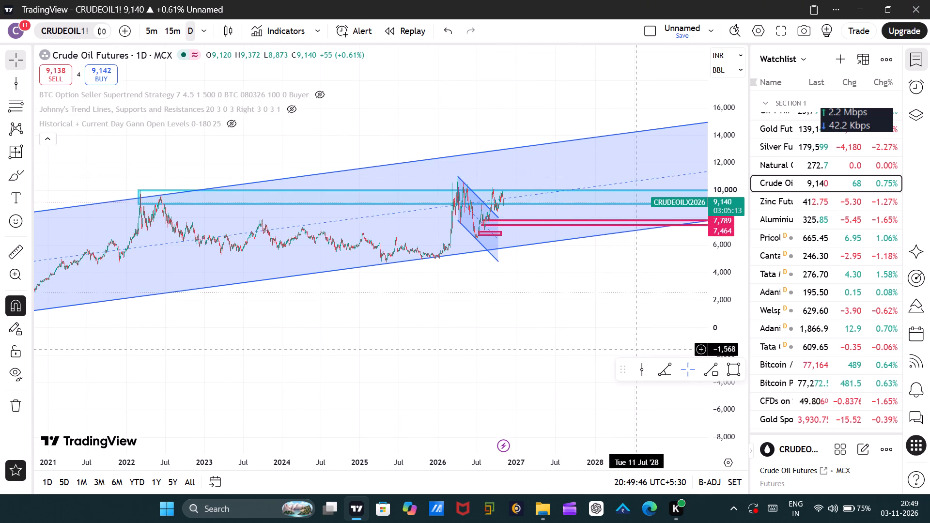
drag(720, 286, 746, 86)
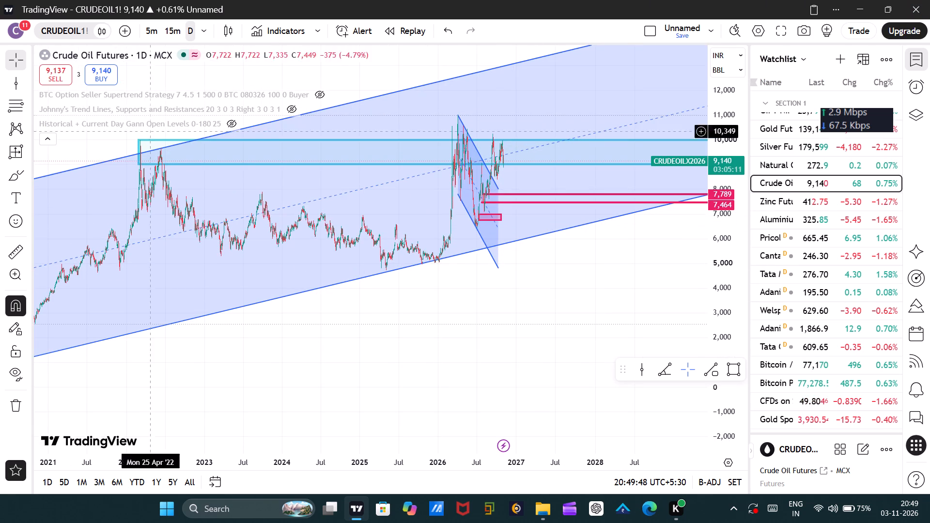
Unlock and delete the short falling channel that starts at the April 2026 high on the Crude Oil chart.
scroll(513, 244, up, 8)
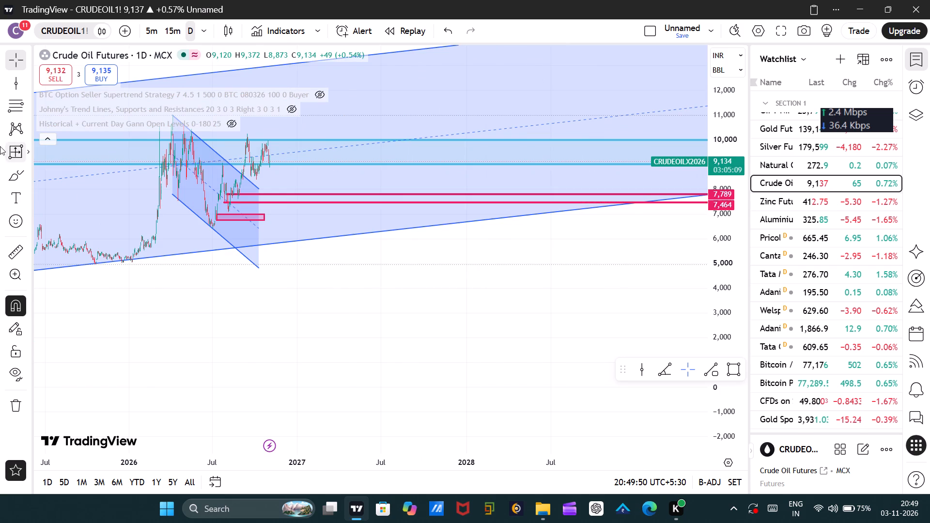
scroll(169, 222, up, 3)
drag(124, 283, 410, 455)
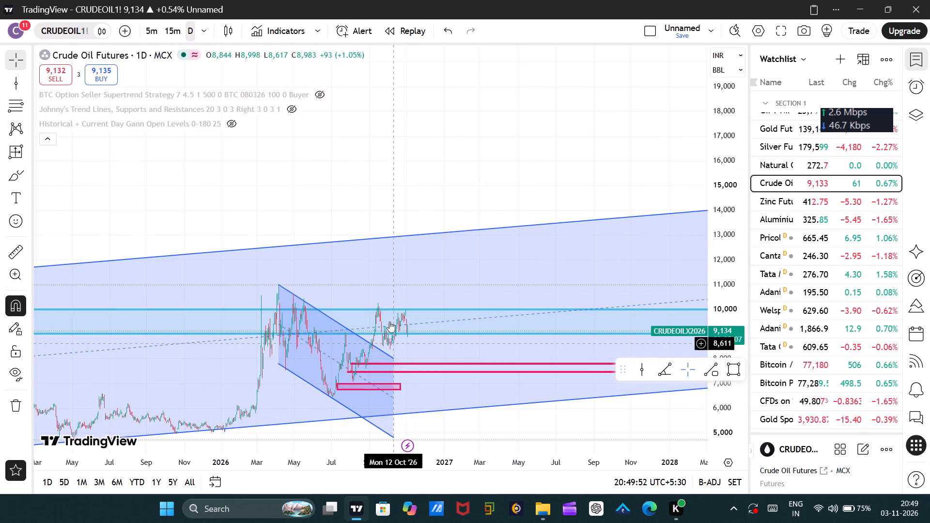
drag(372, 179, 396, 68)
scroll(268, 376, up, 5)
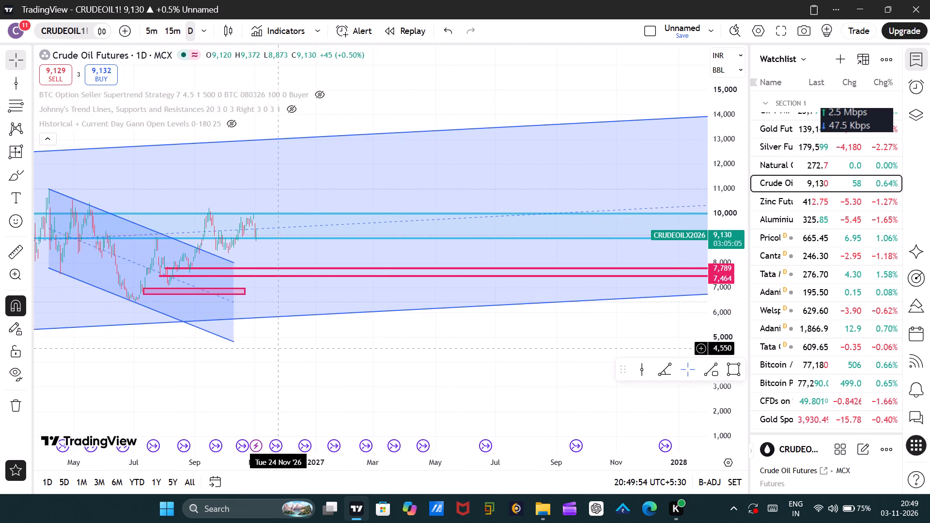
scroll(237, 325, up, 2)
drag(177, 335, 404, 382)
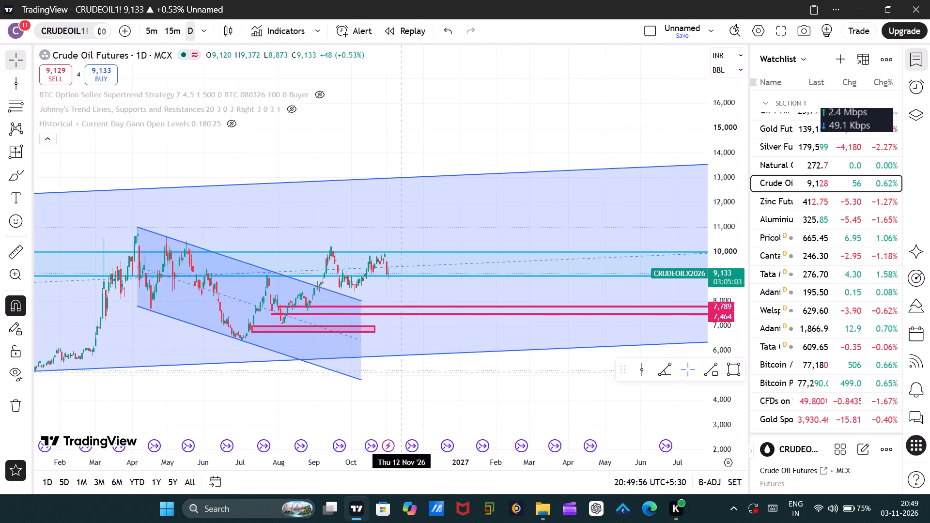
click(359, 378)
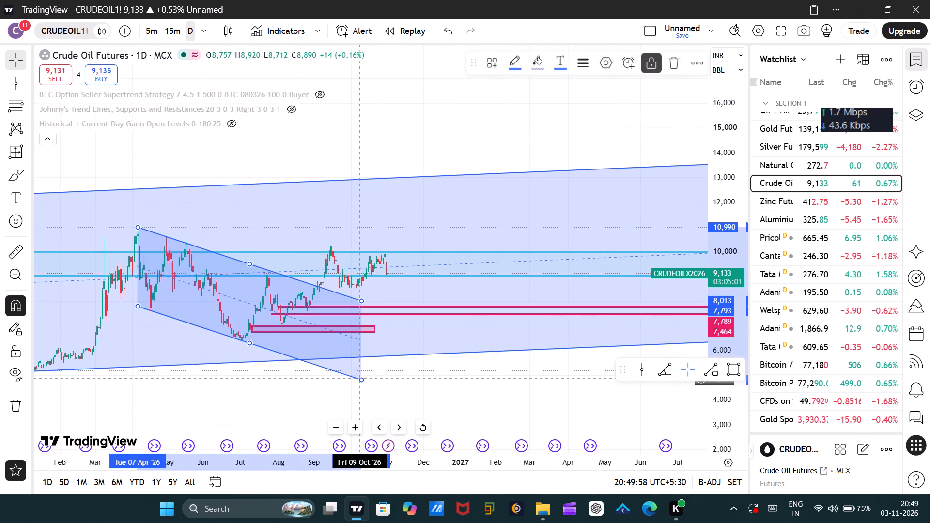
click(647, 62)
click(675, 65)
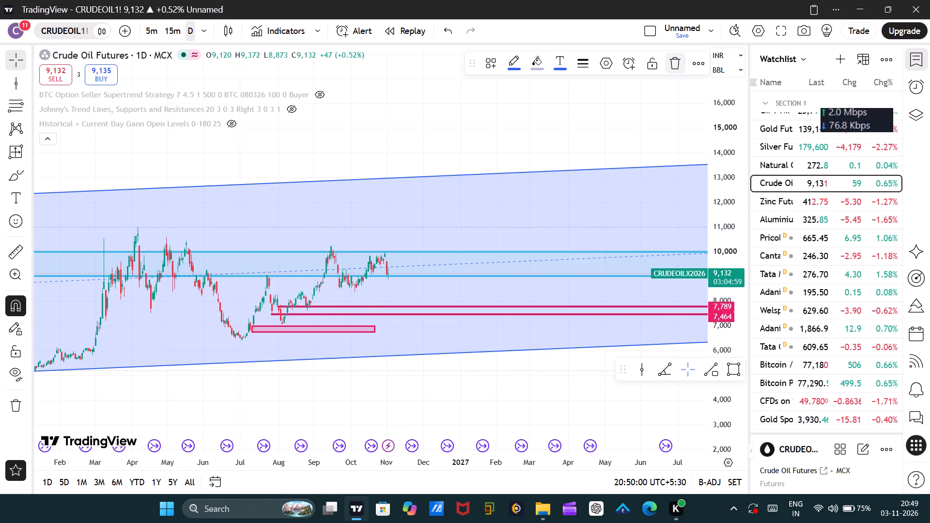
Recolour the border of the cyan 9,000–10,000 zone starting in March 2022 to pink.
scroll(300, 234, down, 7)
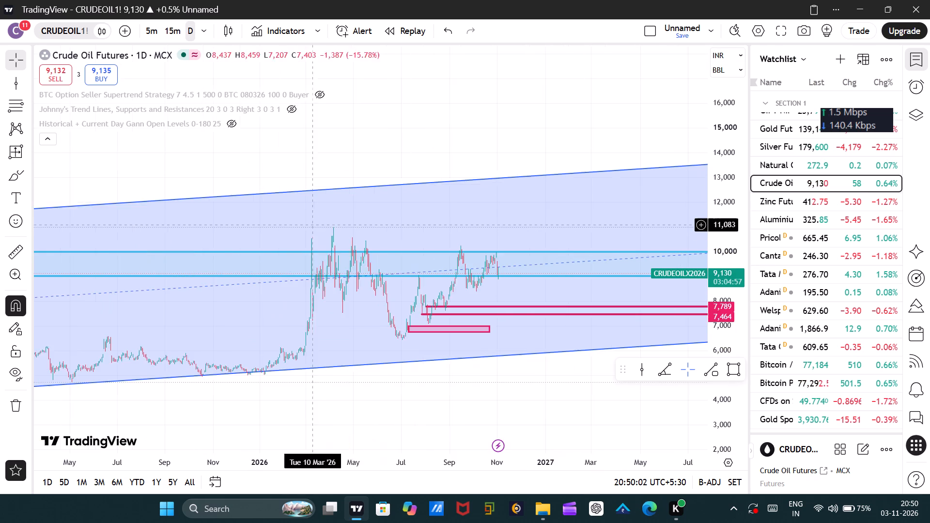
scroll(327, 206, down, 20)
scroll(387, 185, down, 5)
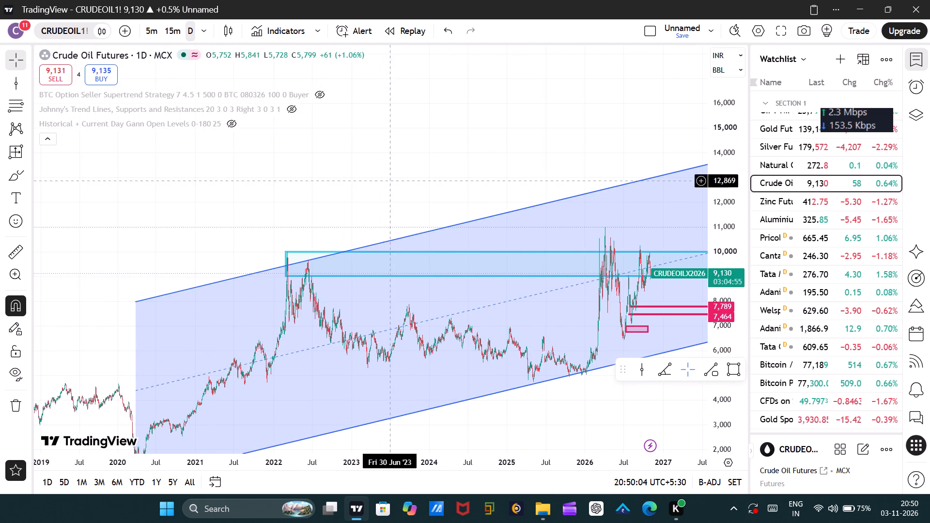
click(294, 253)
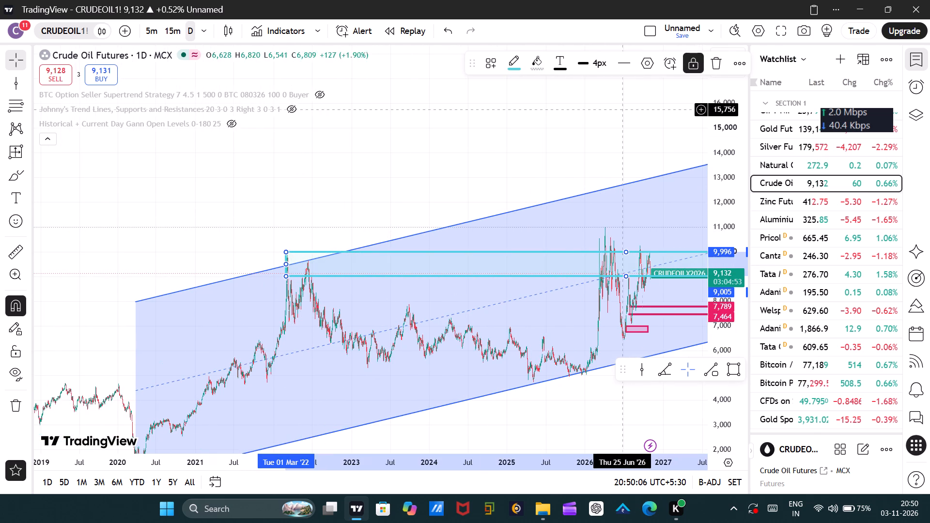
click(516, 64)
click(640, 103)
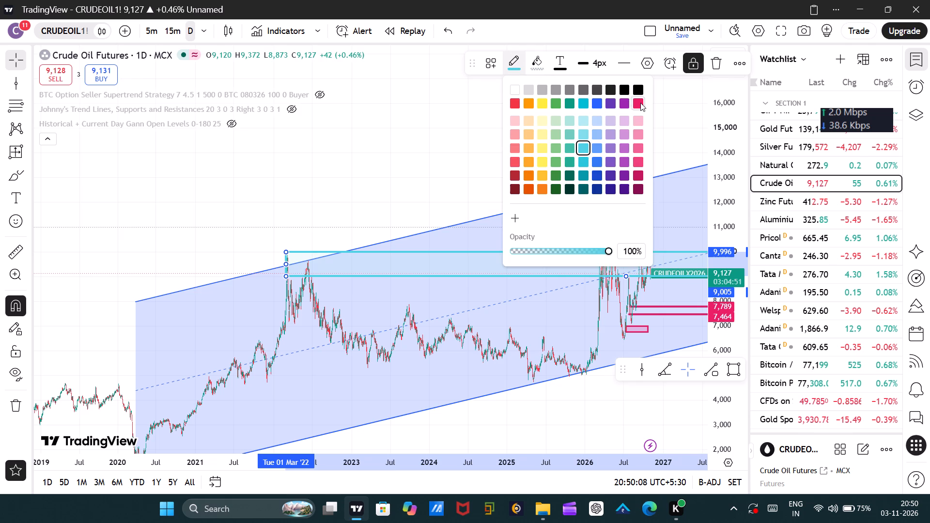
click(449, 103)
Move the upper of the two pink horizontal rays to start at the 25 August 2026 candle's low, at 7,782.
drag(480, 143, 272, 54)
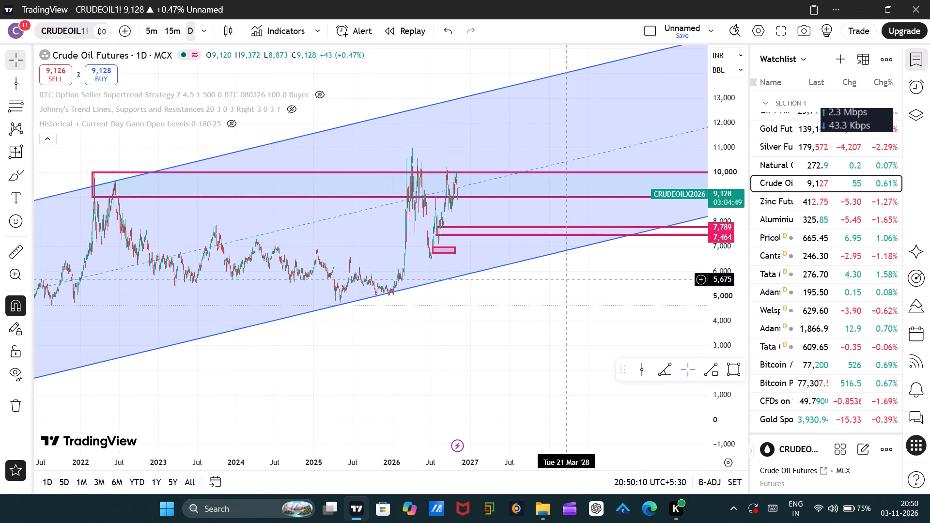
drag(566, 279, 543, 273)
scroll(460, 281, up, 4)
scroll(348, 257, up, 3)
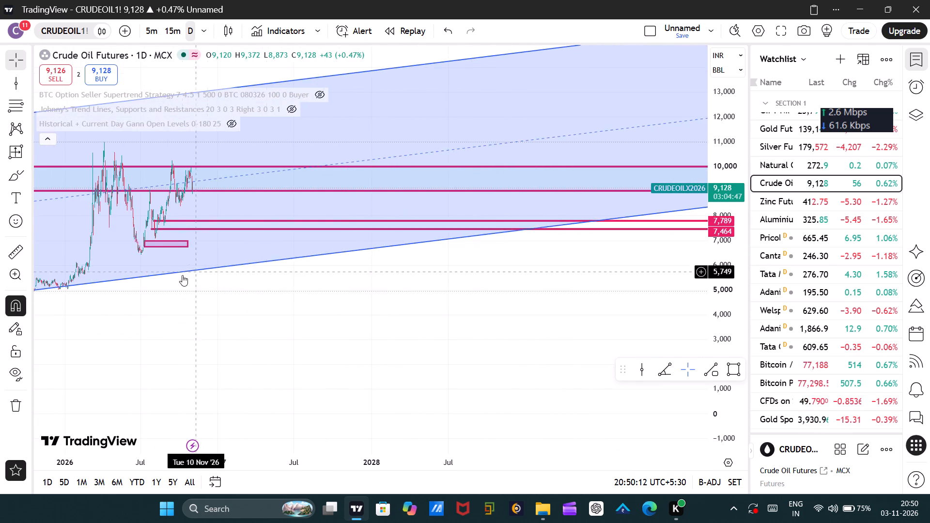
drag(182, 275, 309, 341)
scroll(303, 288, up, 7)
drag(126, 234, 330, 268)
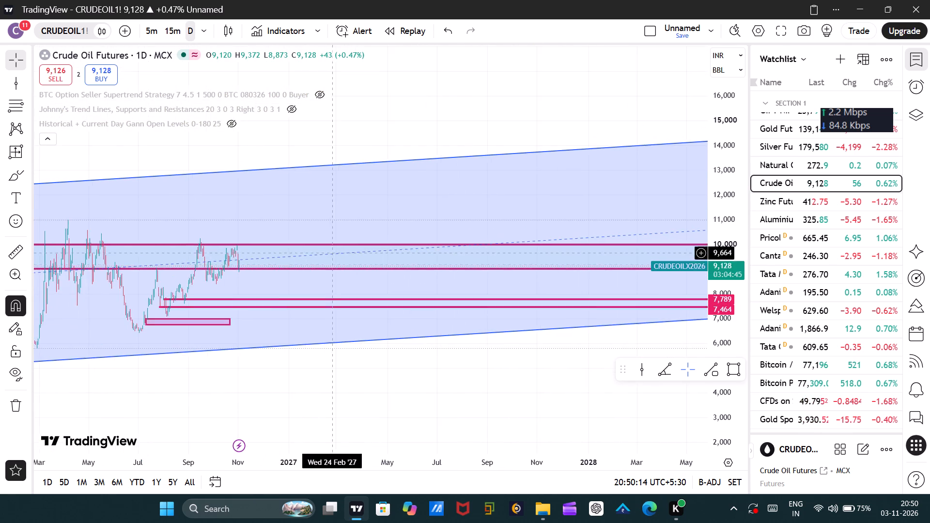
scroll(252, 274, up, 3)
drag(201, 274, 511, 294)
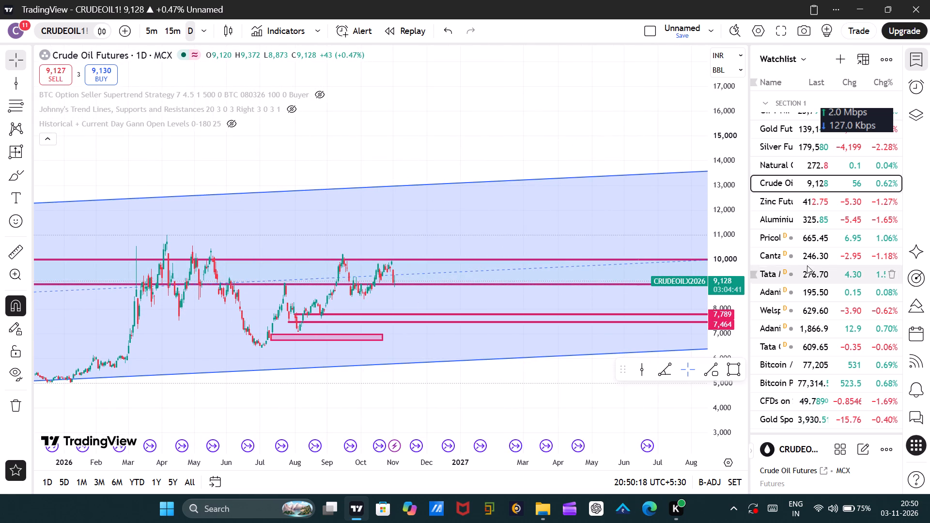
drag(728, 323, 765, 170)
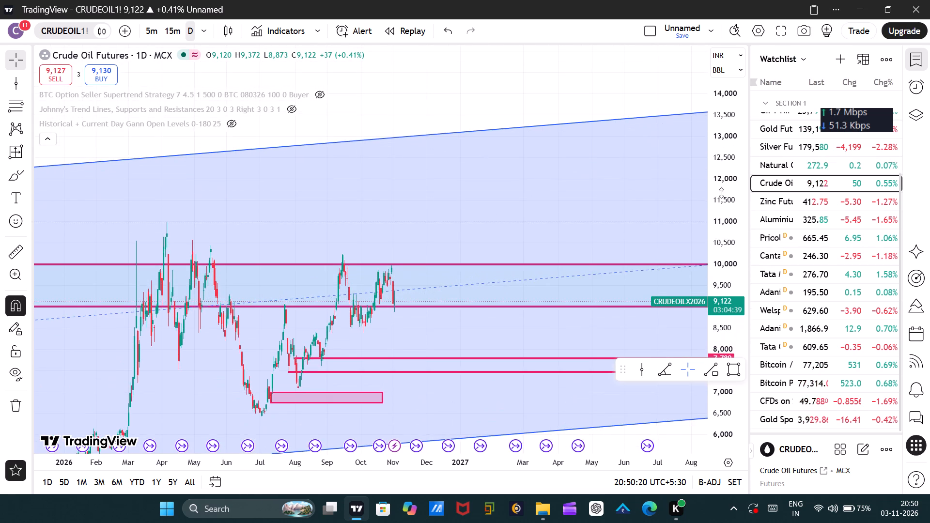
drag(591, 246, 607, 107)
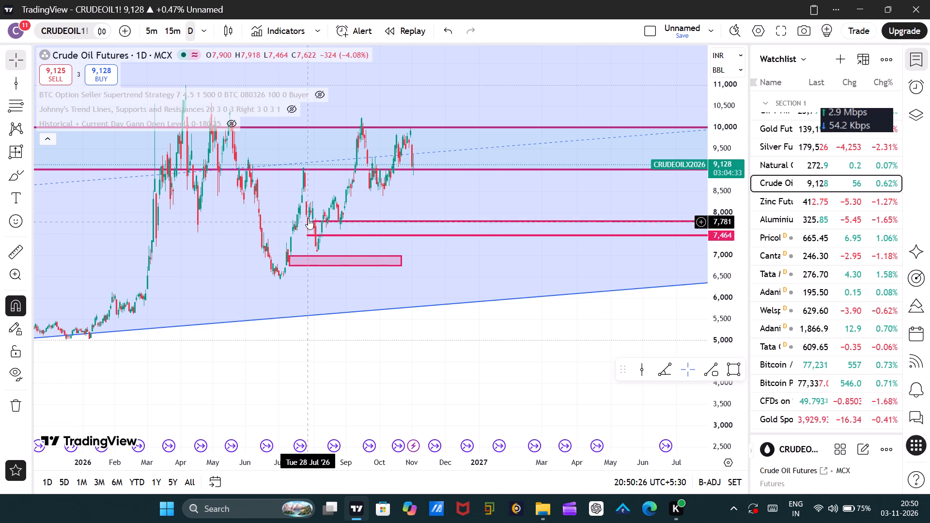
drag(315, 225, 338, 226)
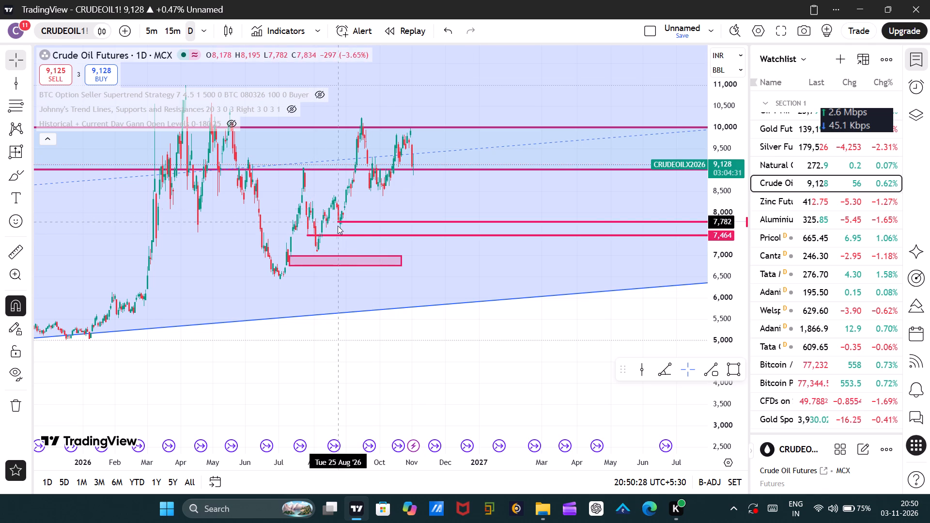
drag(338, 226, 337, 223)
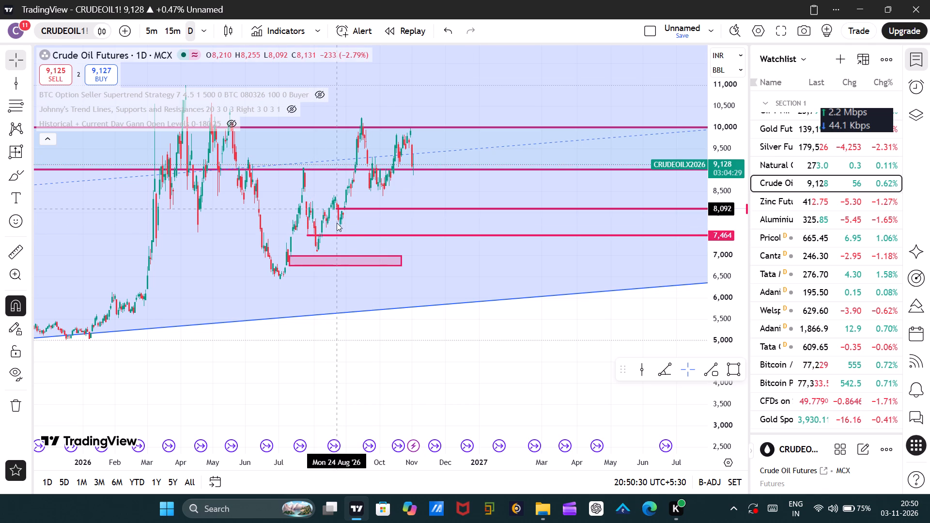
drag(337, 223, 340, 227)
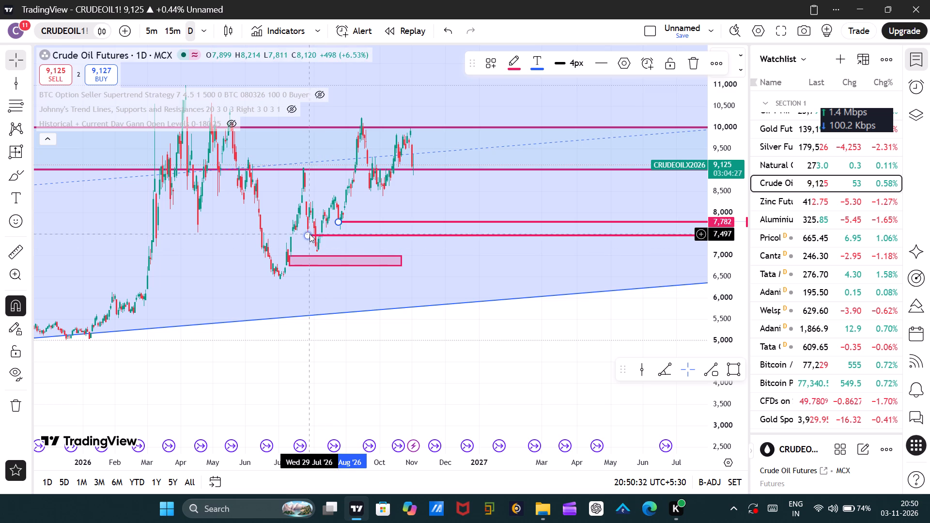
Move the lower pink horizontal ray to start at the 26 August 2026 candle's low, at 7,602.
drag(305, 238, 344, 244)
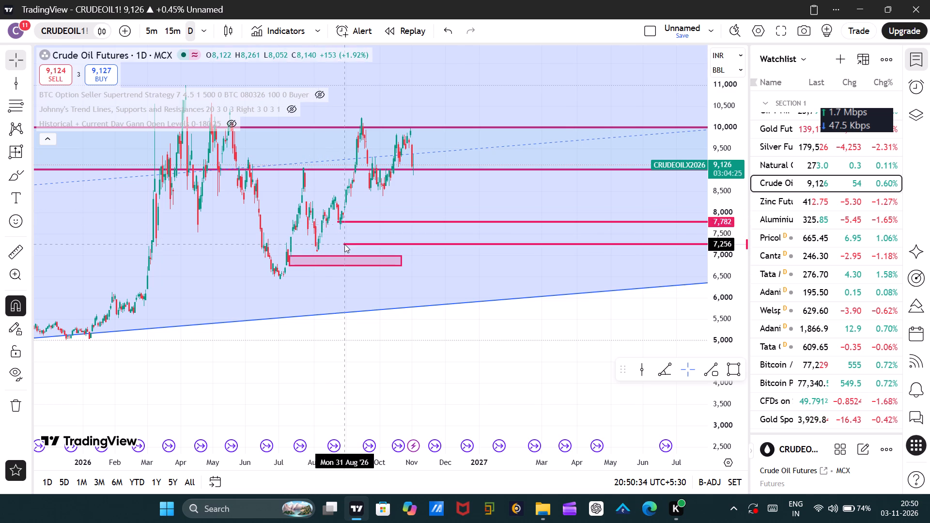
drag(344, 244, 340, 236)
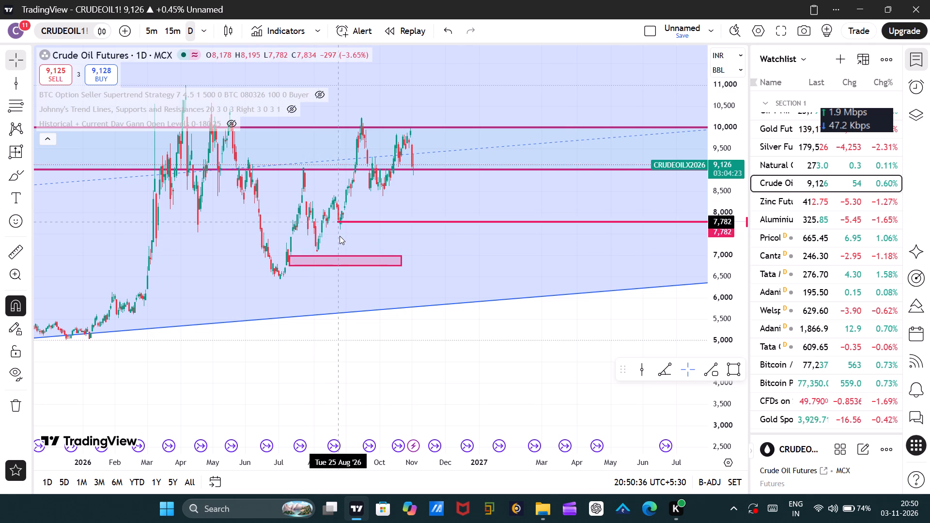
drag(340, 236, 341, 242)
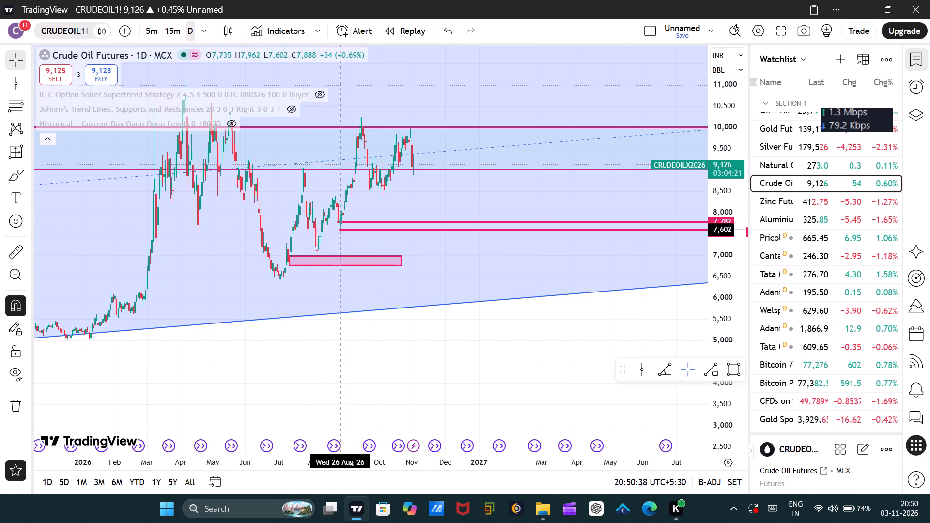
Move the upper pink horizontal ray to the 26 August 2026 candle's high, at 7,962.
drag(352, 305, 365, 368)
scroll(377, 302, up, 3)
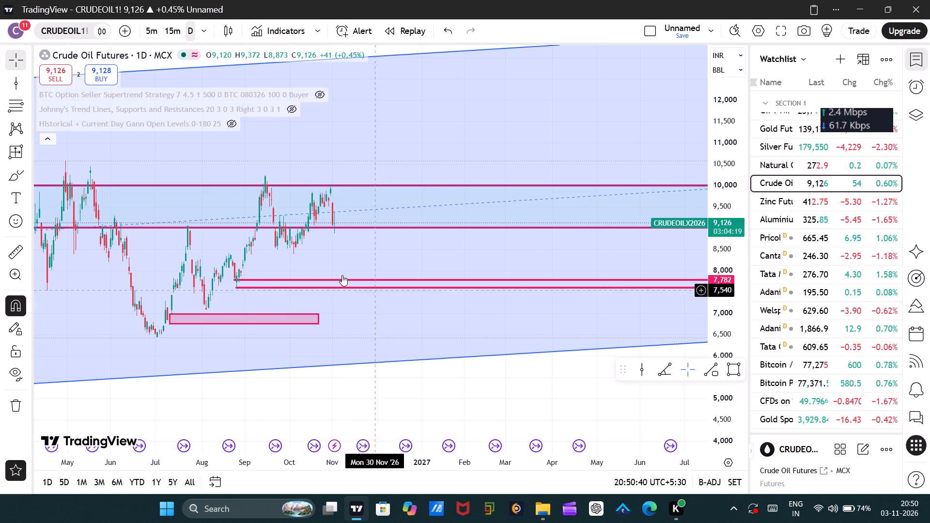
drag(236, 278, 239, 276)
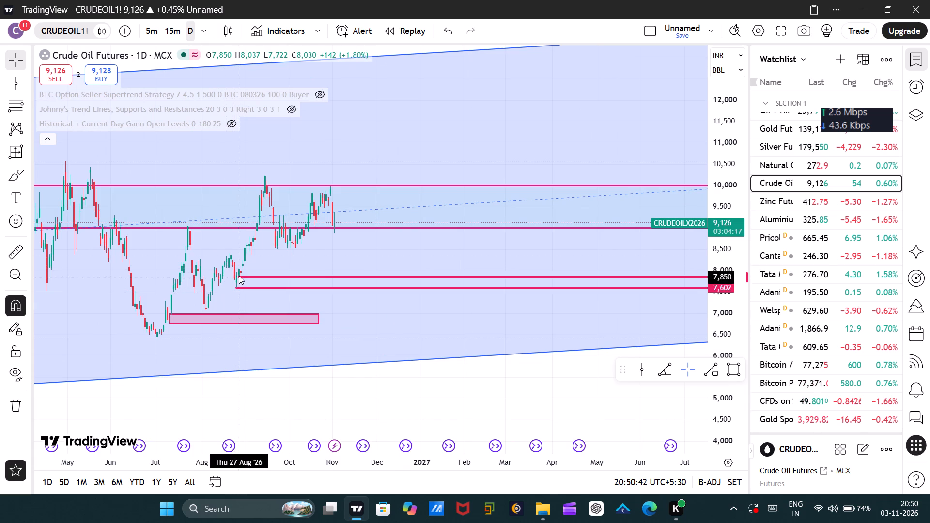
drag(239, 276, 236, 272)
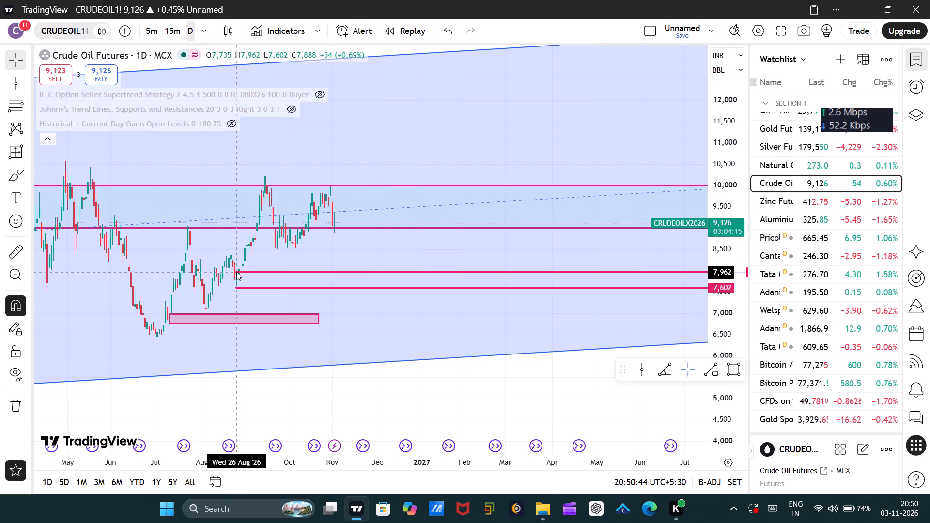
drag(236, 272, 236, 272)
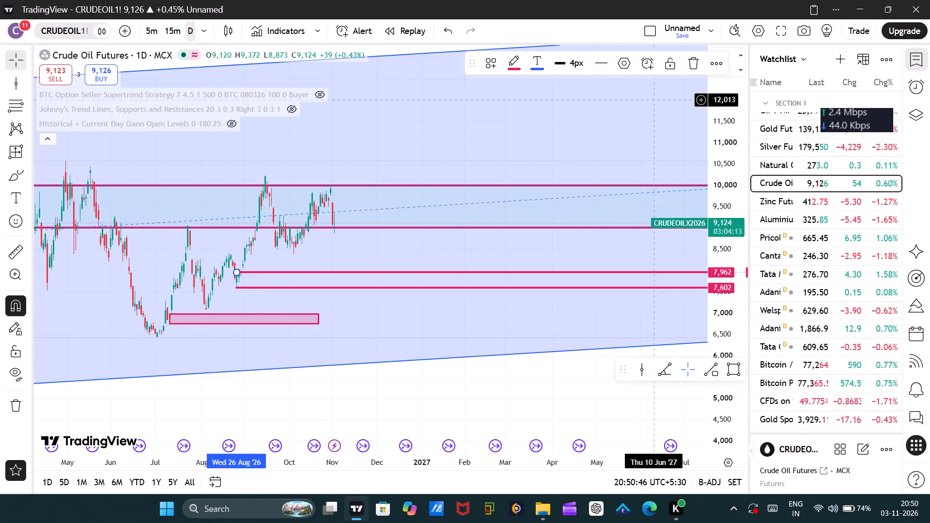
Lock the horizontal ray at 7,962 and change its line colour to green.
click(672, 68)
click(523, 62)
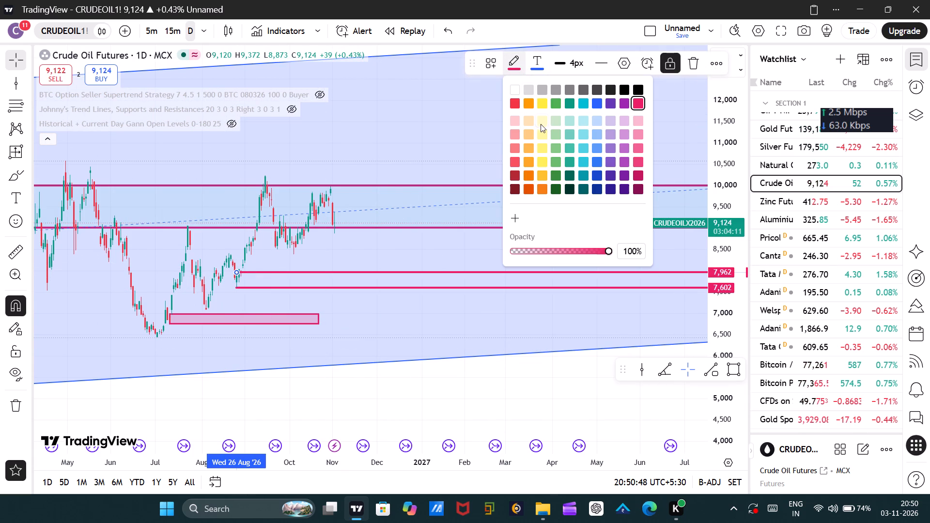
click(556, 101)
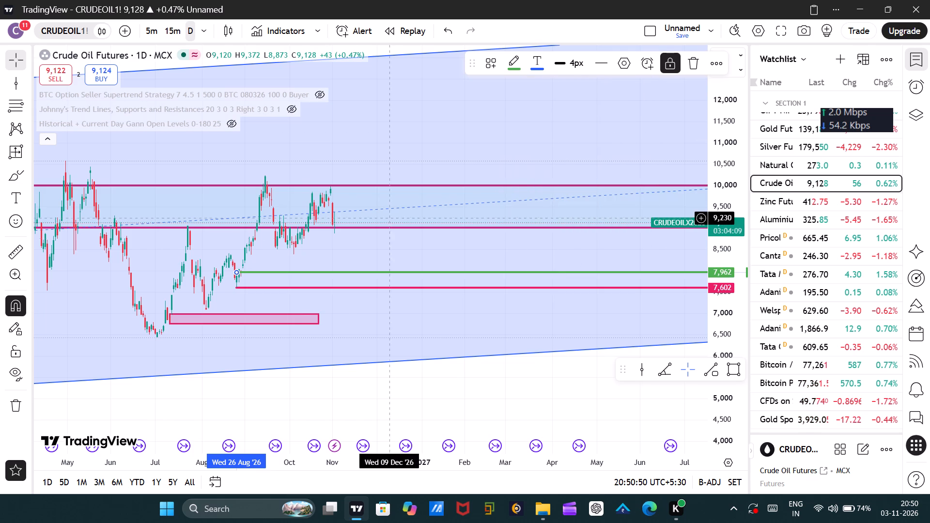
Change the line colour of the lower horizontal ray at 7,602 to green, undoing any accidental shift of the ray.
click(249, 288)
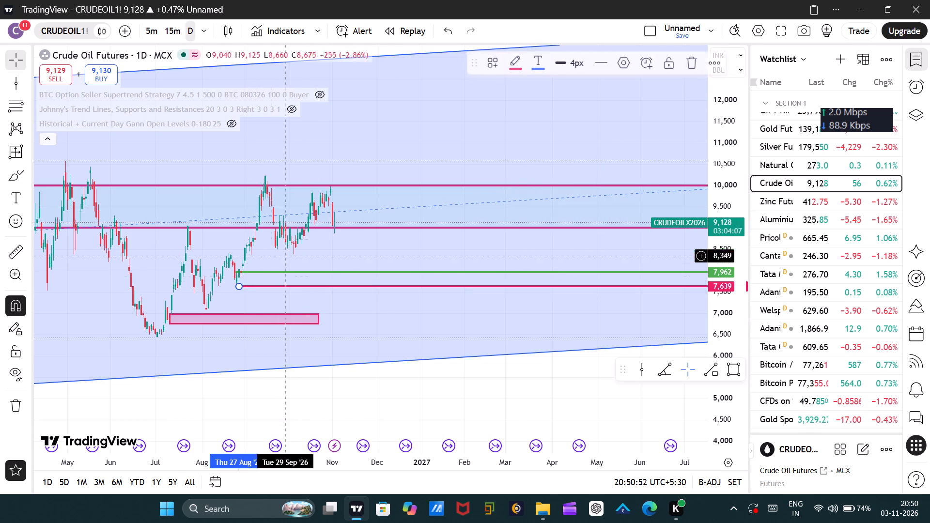
click(447, 31)
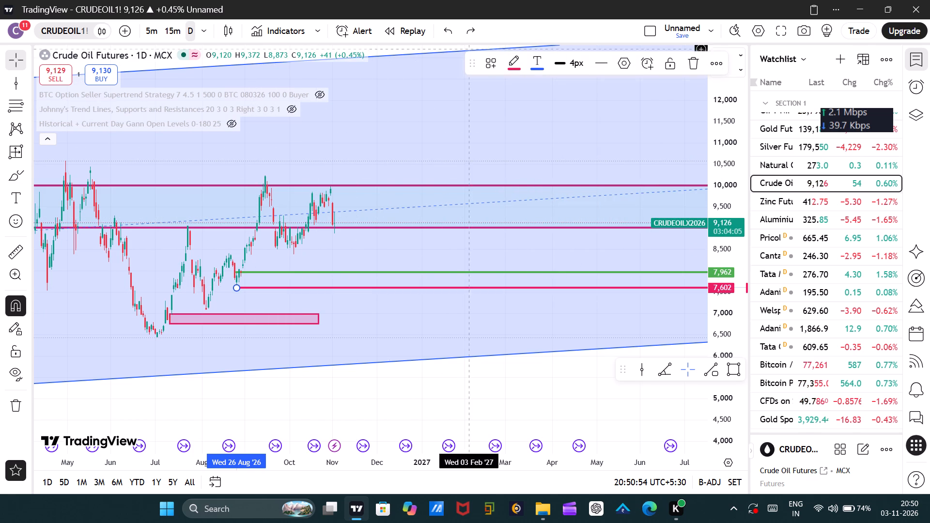
click(519, 72)
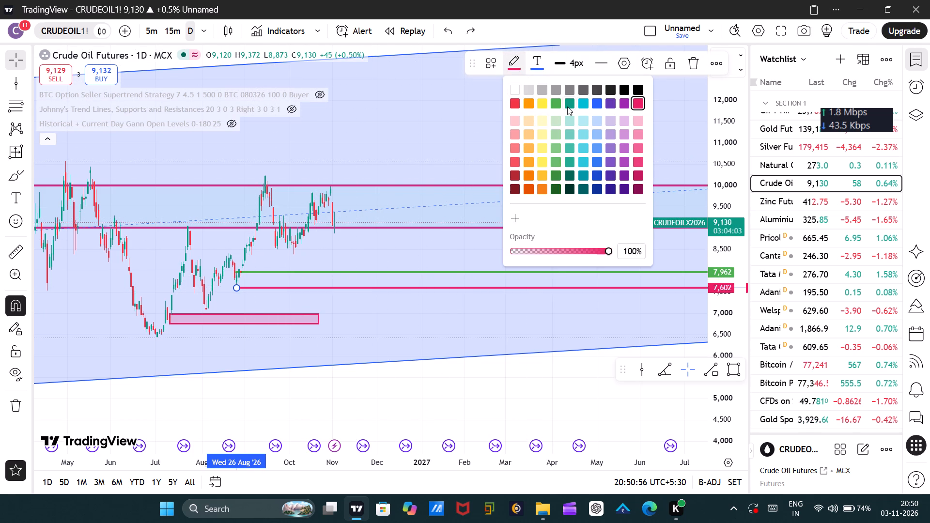
click(558, 103)
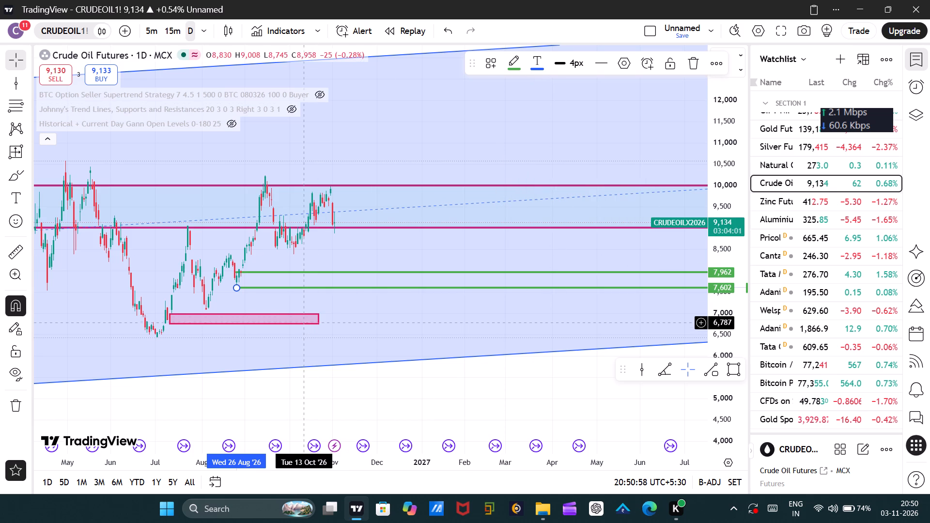
Unlock and delete the pink rectangle zone between 6,755 and 6,991 below the green support rays.
click(304, 317)
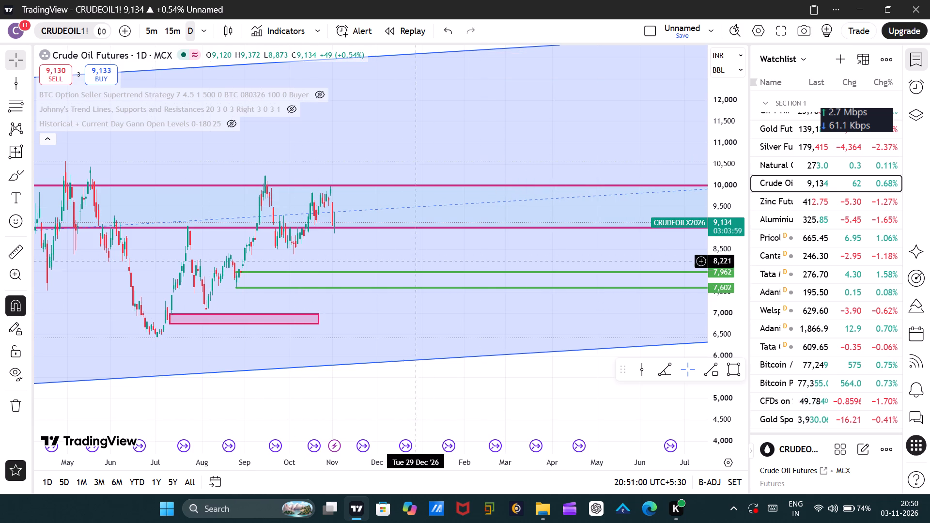
click(318, 322)
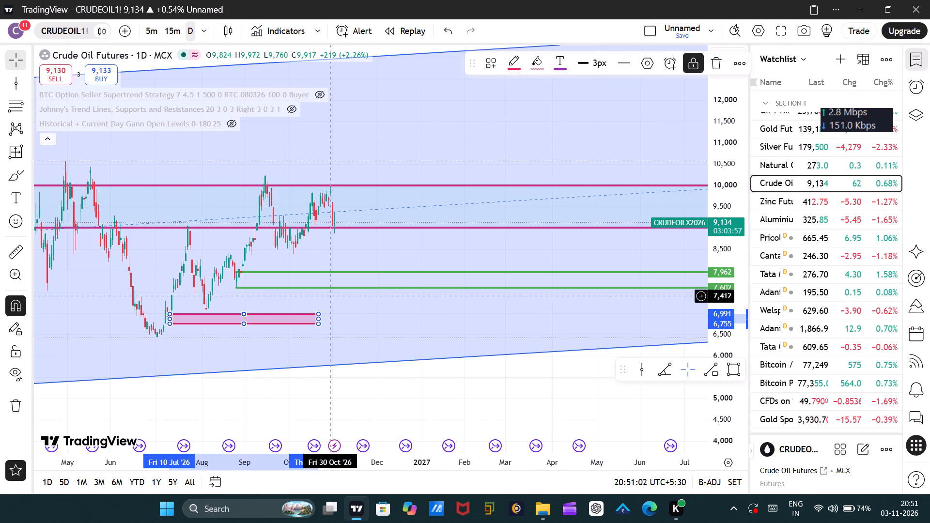
click(695, 66)
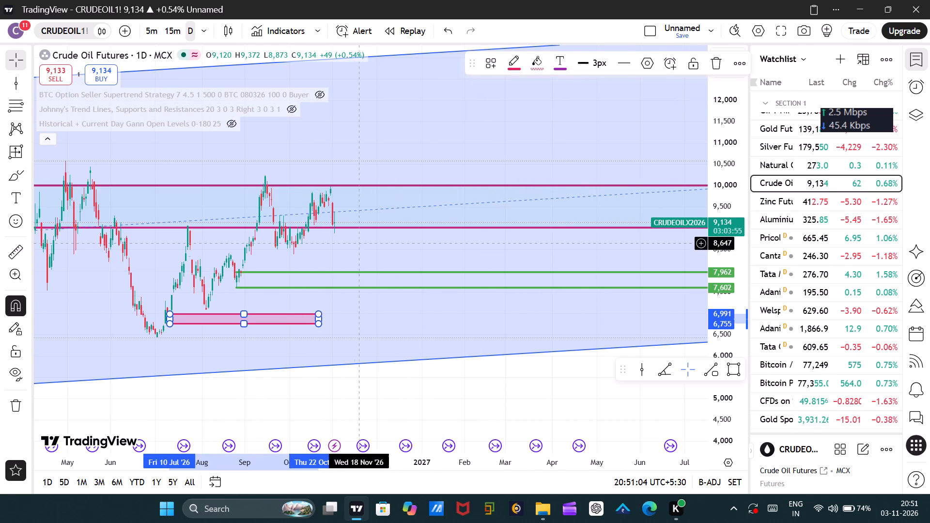
click(719, 72)
Switch the Crude Oil Futures chart from the daily to the 1-week timeframe.
scroll(695, 126, down, 4)
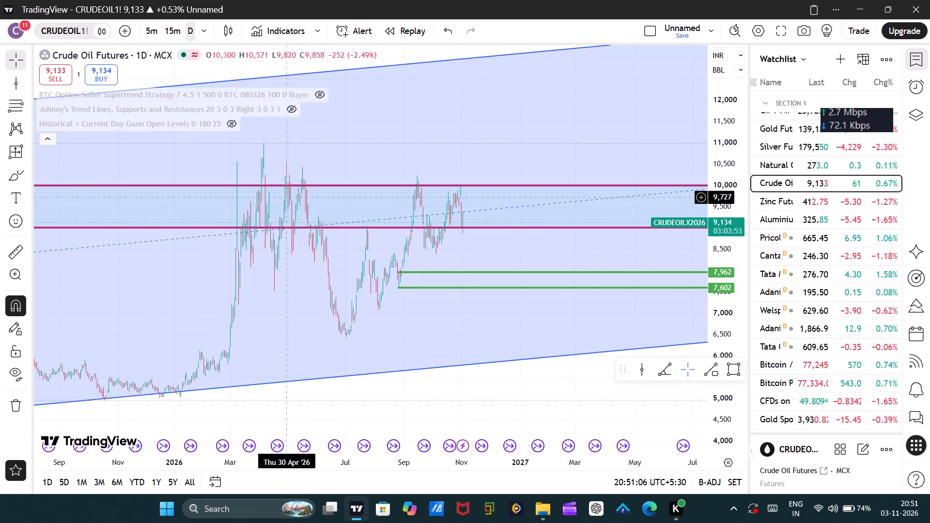
scroll(545, 276, down, 3)
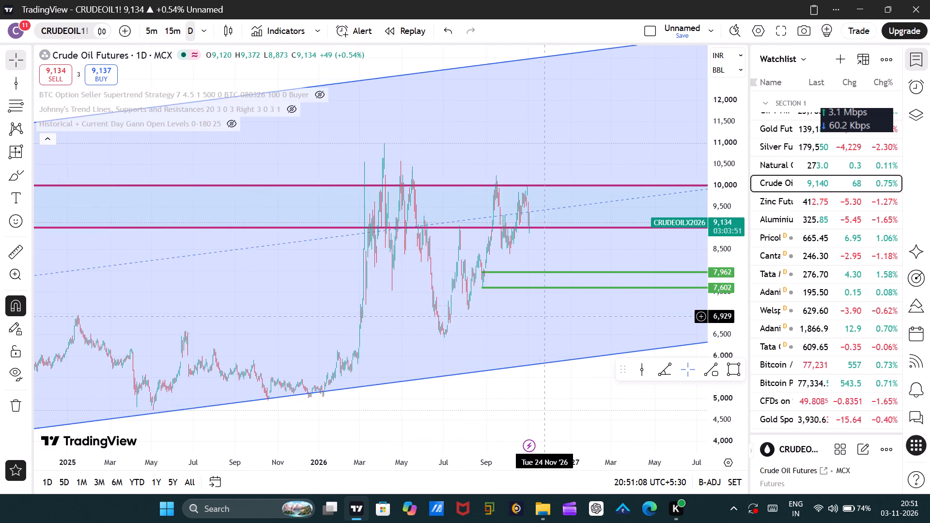
scroll(513, 378, down, 4)
scroll(512, 166, up, 1)
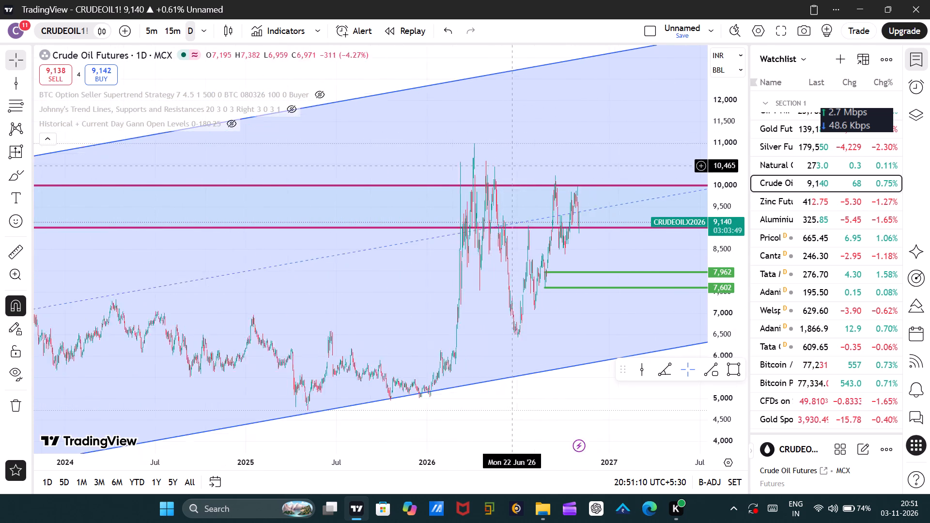
scroll(512, 166, up, 2)
scroll(504, 164, down, 4)
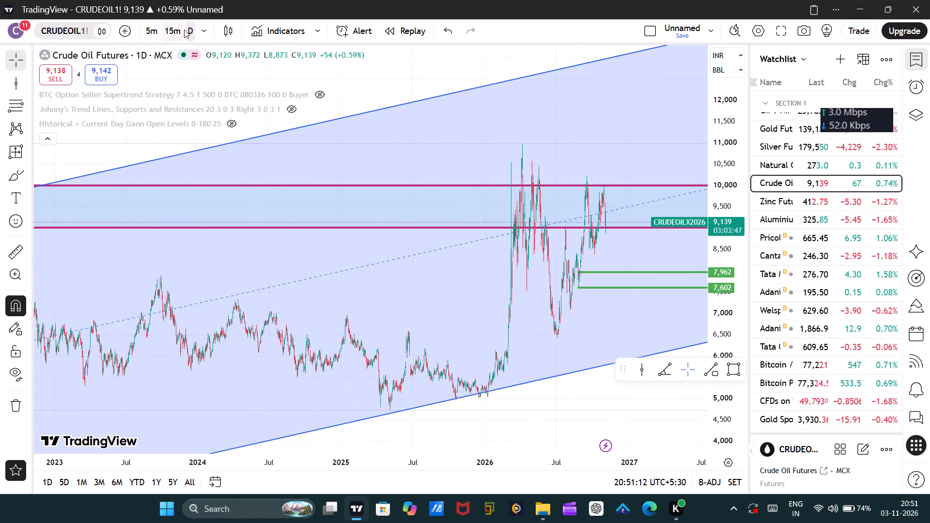
click(201, 27)
scroll(308, 205, down, 6)
click(239, 381)
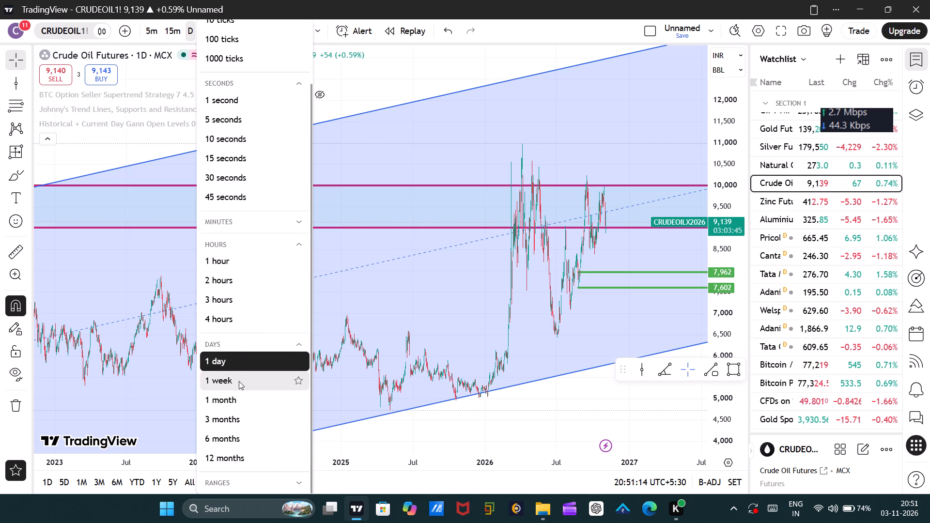
Reset the weekly chart's view and examine Crude Oil's long-term price history relative to the 9,000–10,000 resistance zone and the green support rays.
drag(423, 431, 428, 437)
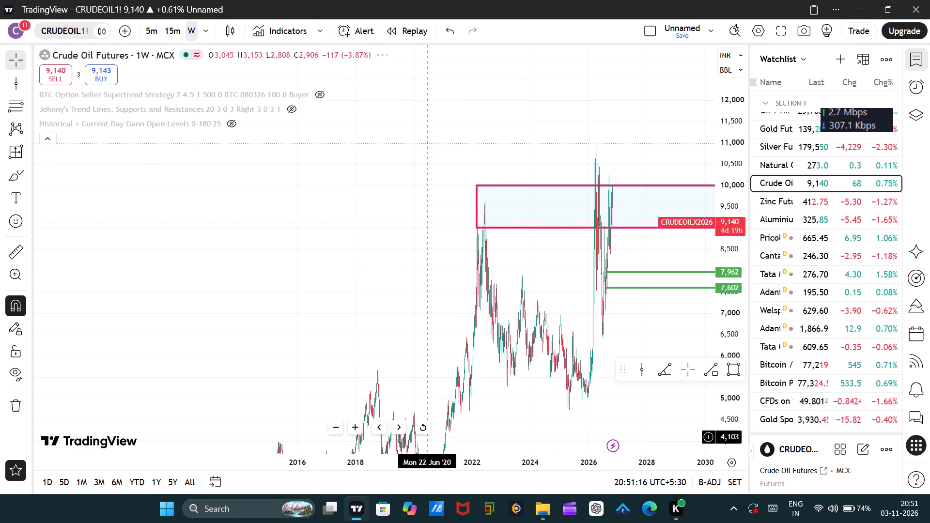
click(425, 425)
scroll(393, 230, down, 7)
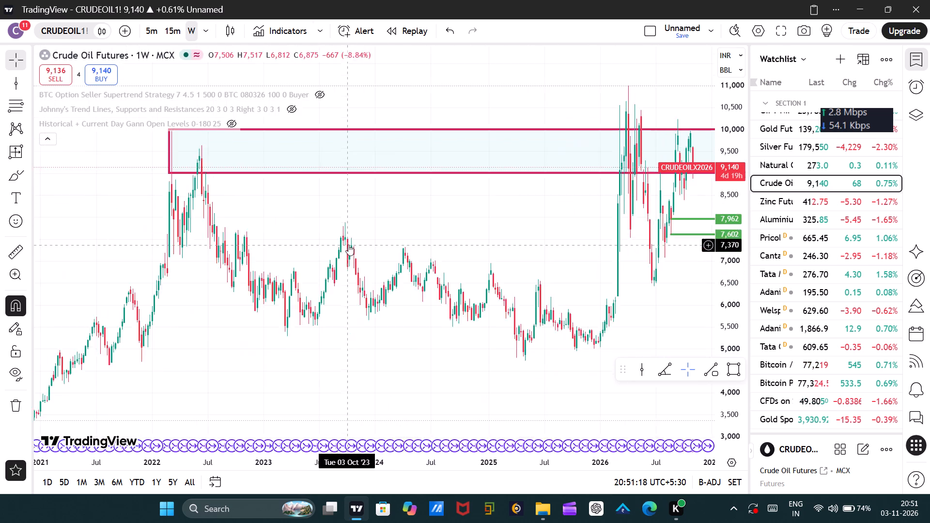
scroll(348, 245, down, 16)
scroll(355, 267, down, 9)
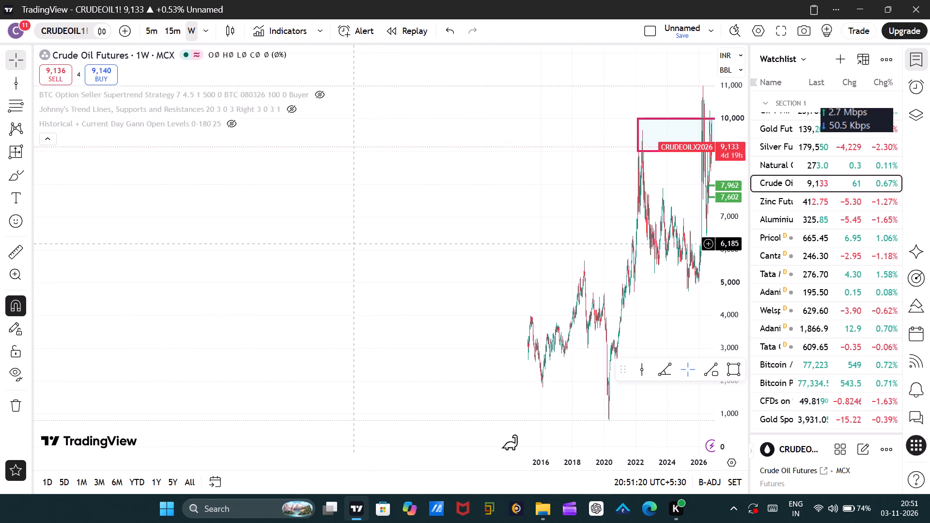
scroll(354, 222, up, 16)
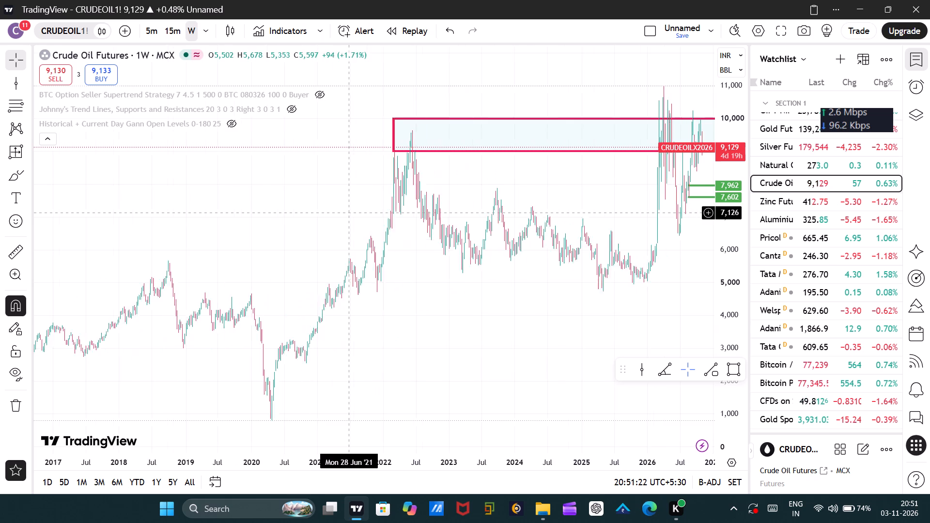
scroll(348, 212, up, 4)
drag(543, 222, 419, 218)
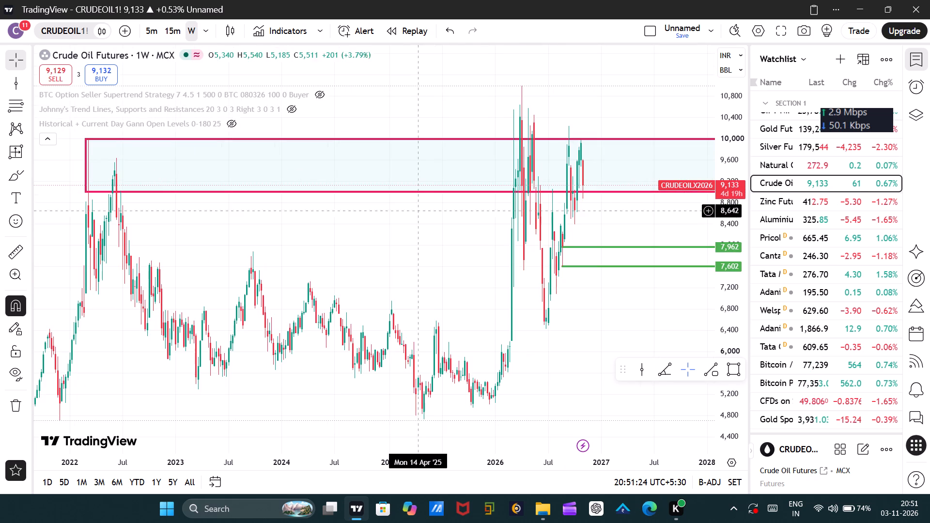
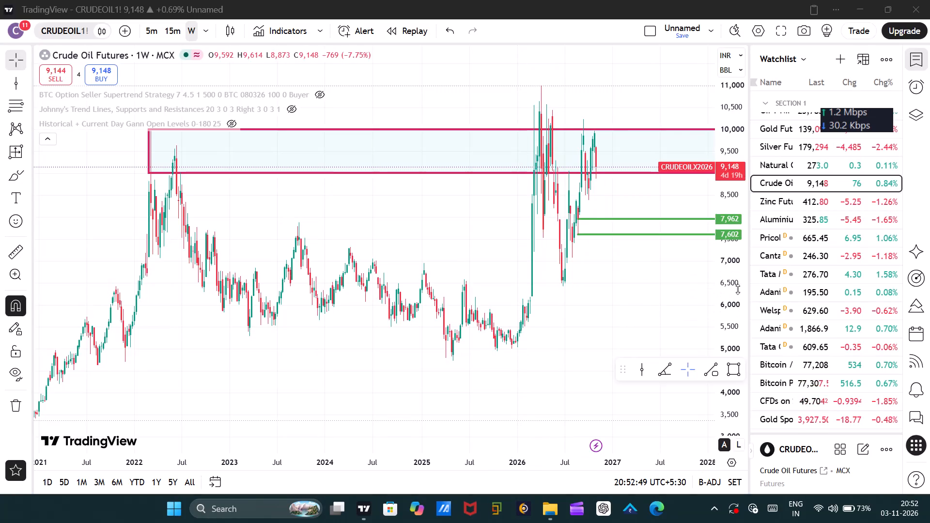
Open the Natural Gas Futures chart from the watchlist and switch it to the 1-day timeframe.
scroll(758, 272, up, 5)
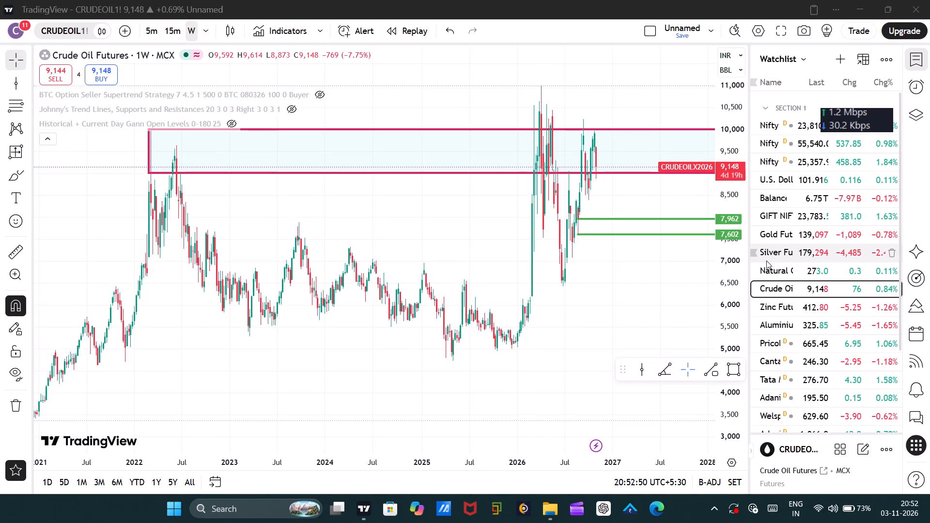
click(786, 275)
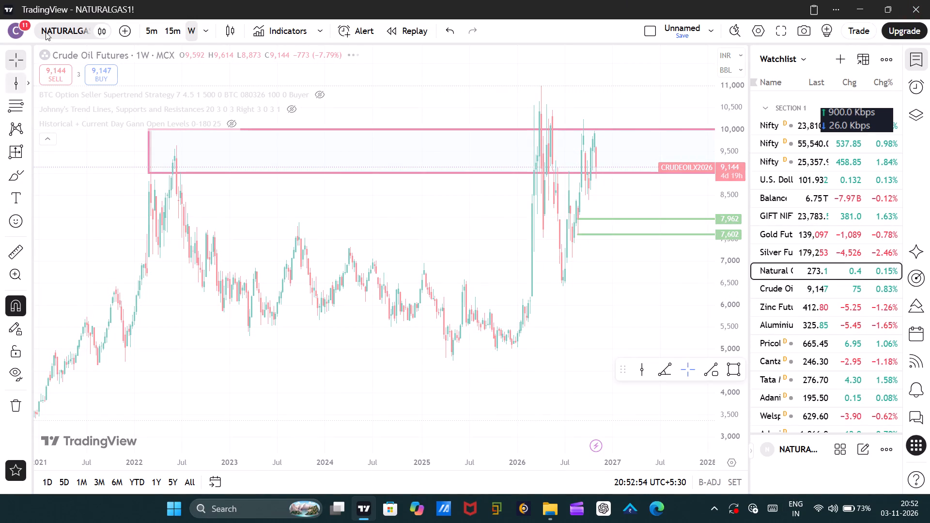
click(206, 39)
scroll(292, 272, down, 6)
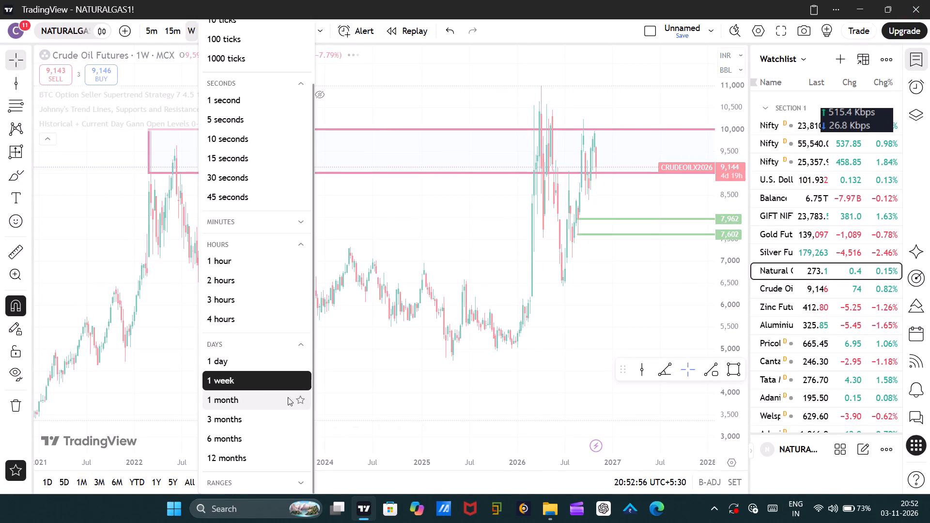
click(240, 353)
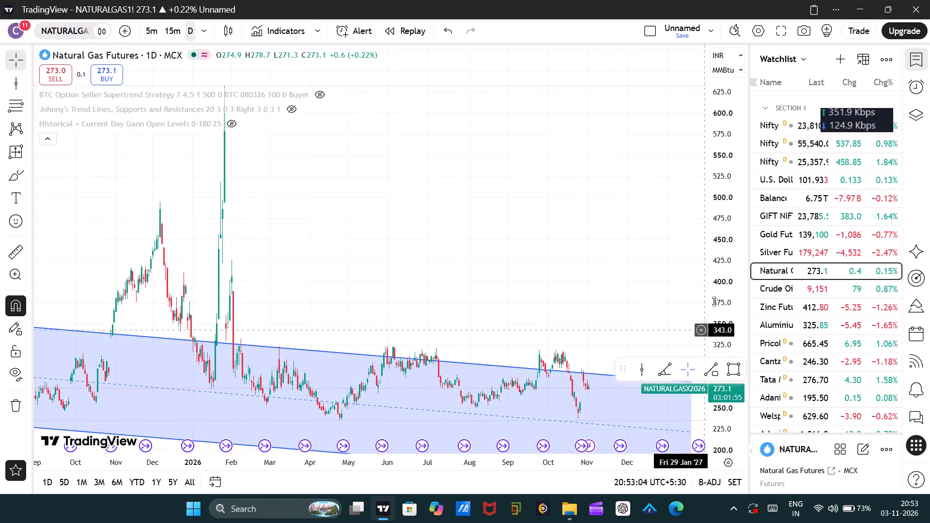
Raise the start anchor of the blue parallel channel's upper line to about 397.4 at the early-2025 high.
drag(724, 234, 732, 420)
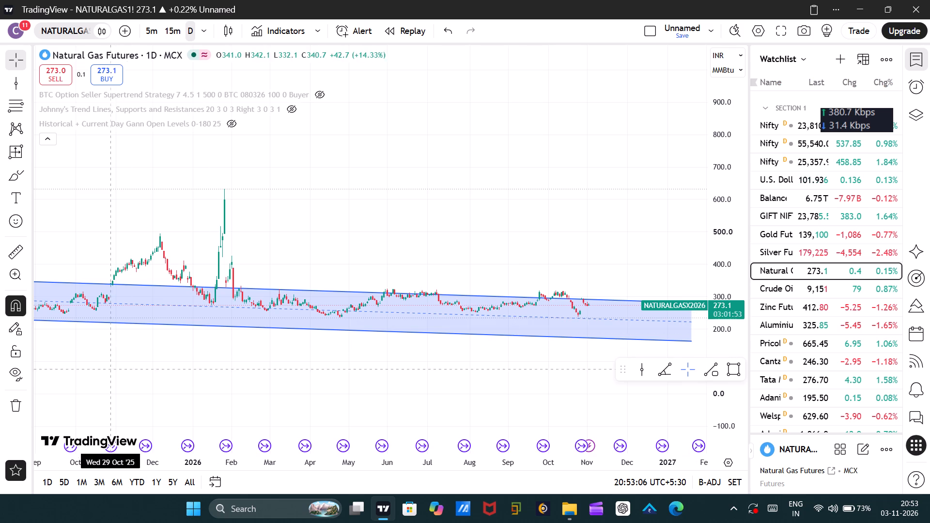
scroll(343, 325, down, 11)
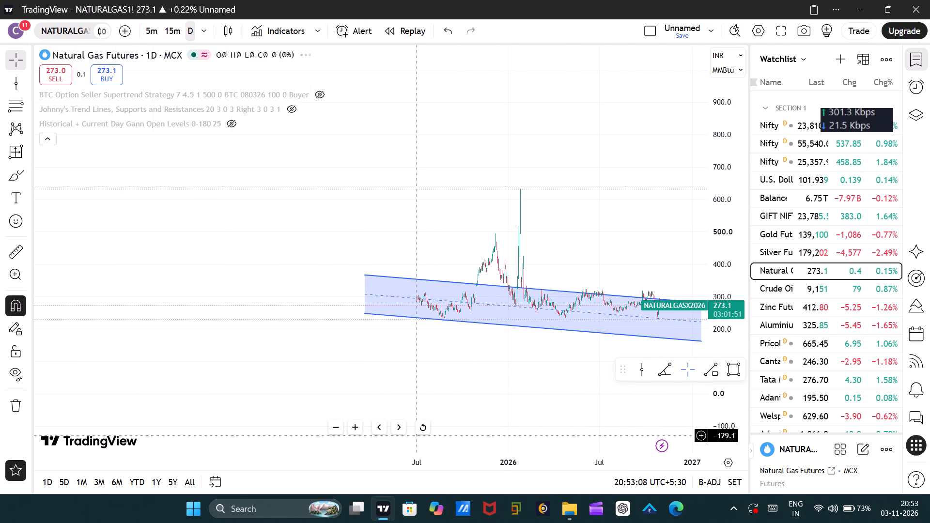
click(427, 432)
scroll(458, 289, down, 5)
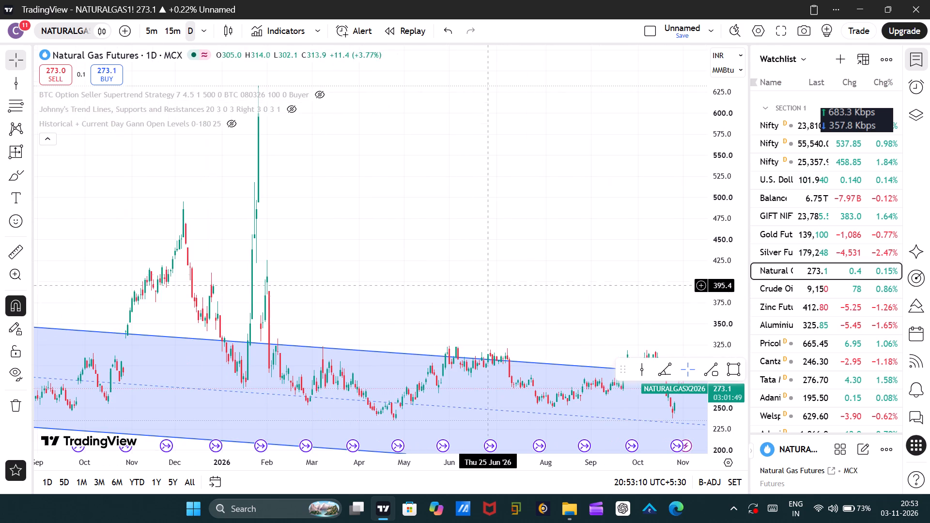
drag(490, 307, 502, 131)
drag(721, 169, 715, 361)
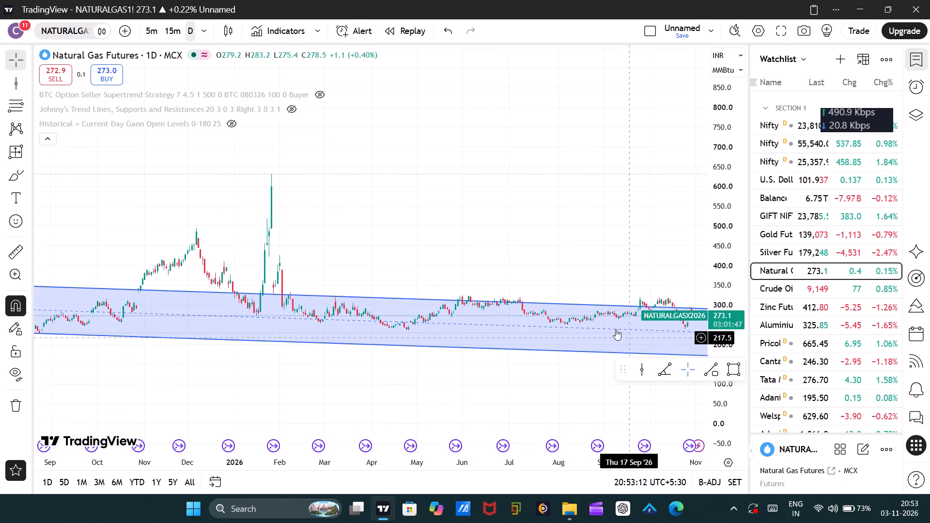
scroll(594, 316, down, 4)
scroll(554, 286, down, 15)
scroll(513, 272, down, 4)
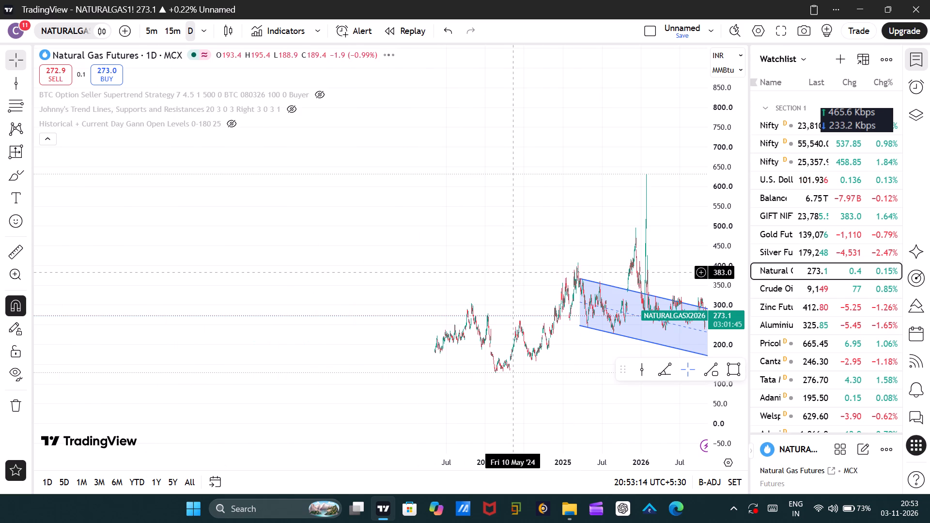
drag(513, 308, 272, 175)
drag(385, 275, 319, 380)
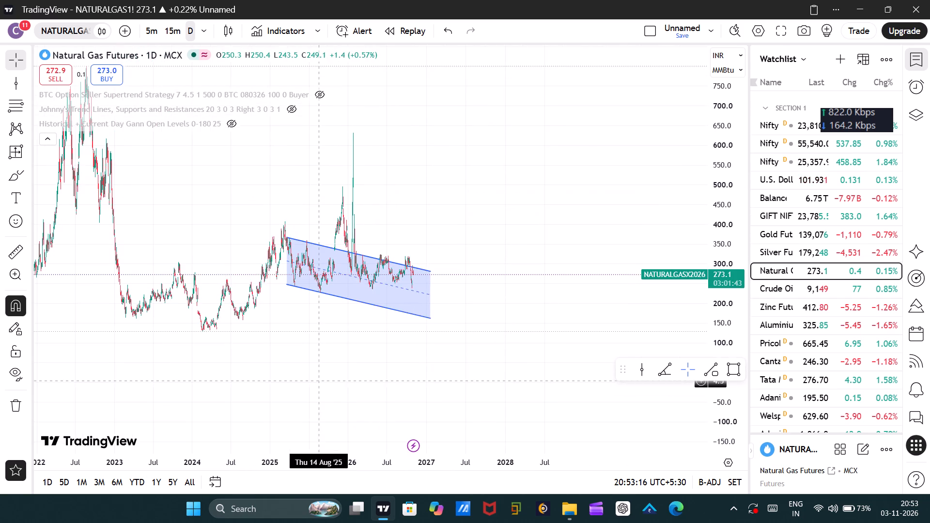
click(356, 254)
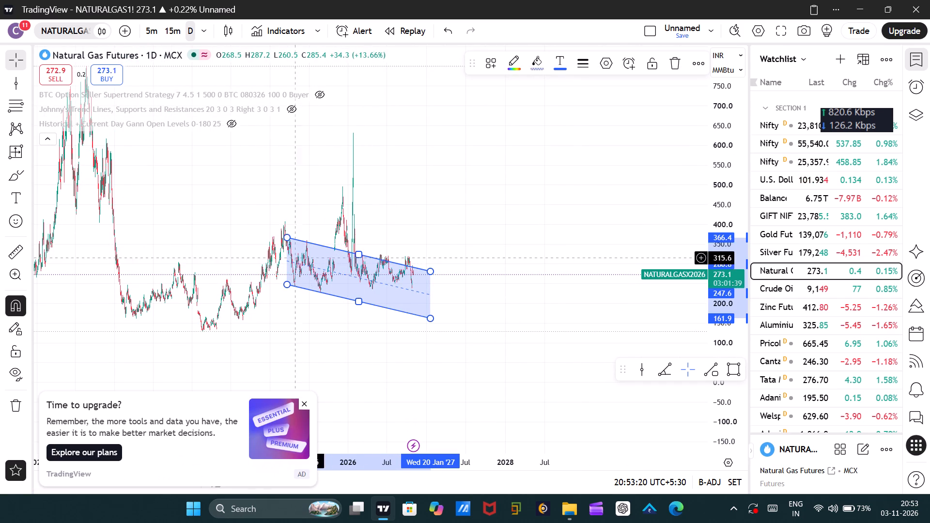
drag(286, 237, 285, 227)
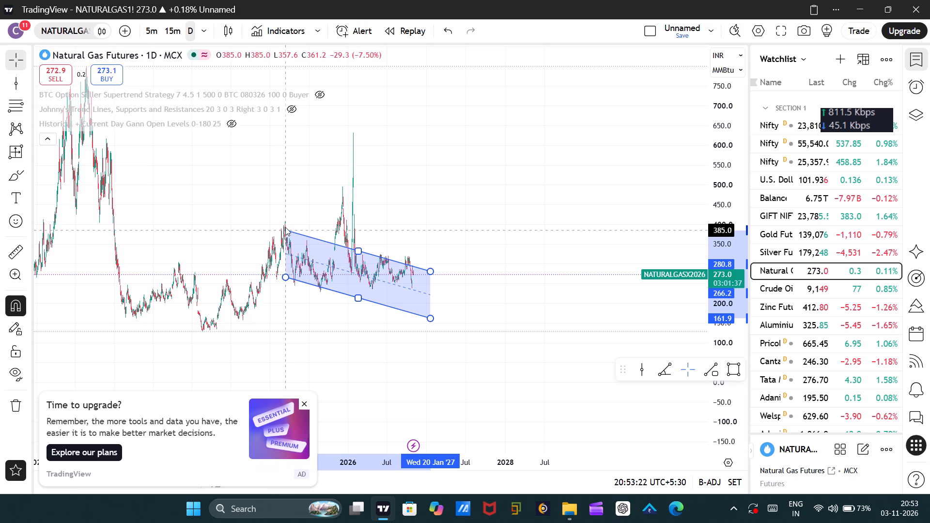
drag(285, 227, 284, 221)
click(522, 275)
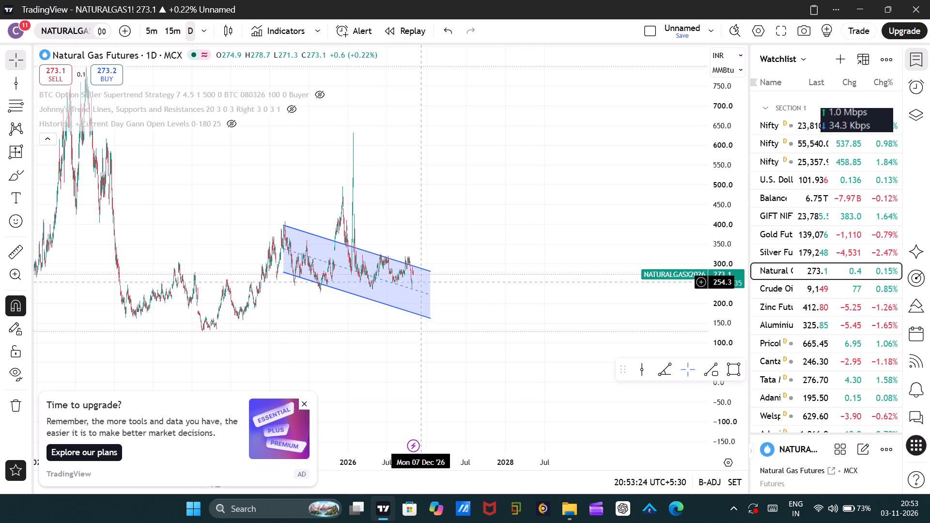
Extend the channel's upper line to about 25 Aug 2027 near 277.3, and widen the channel downward to end near 130.3.
drag(431, 274, 469, 268)
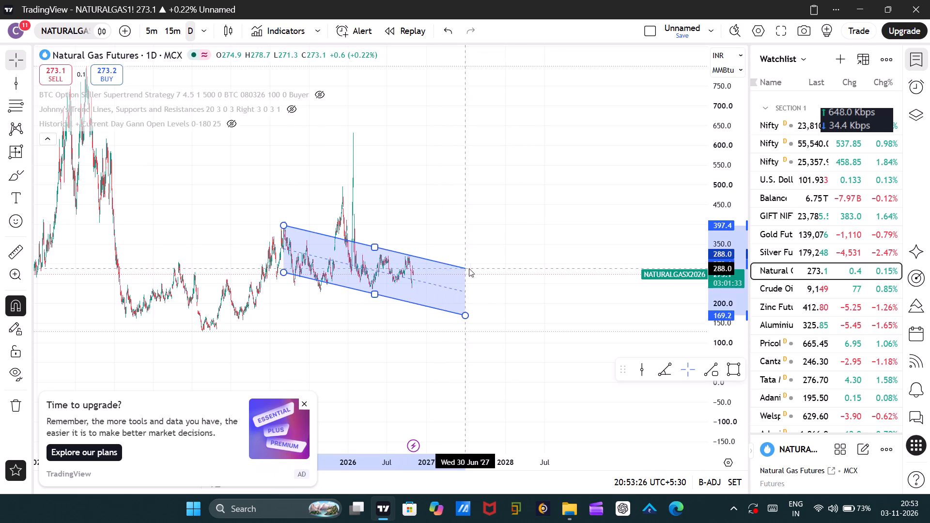
drag(469, 268, 477, 273)
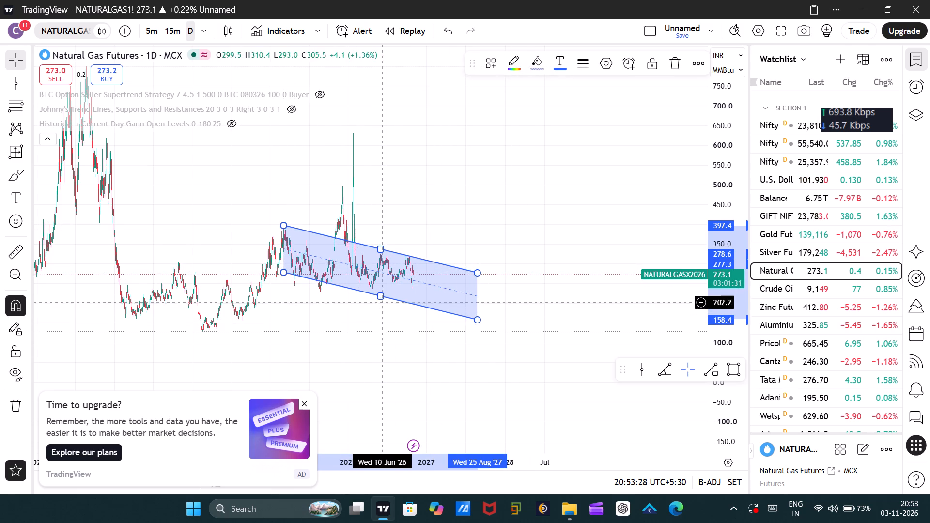
drag(380, 297, 381, 307)
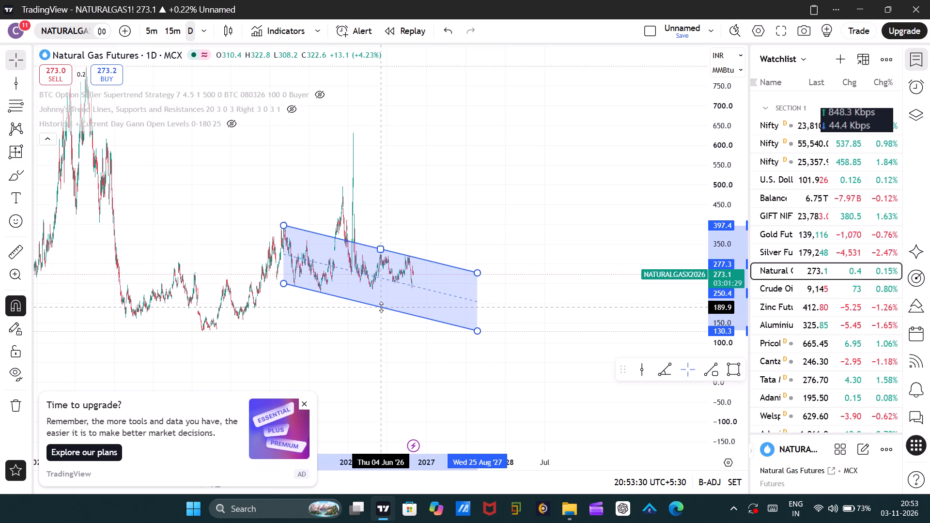
drag(381, 307, 381, 307)
click(295, 326)
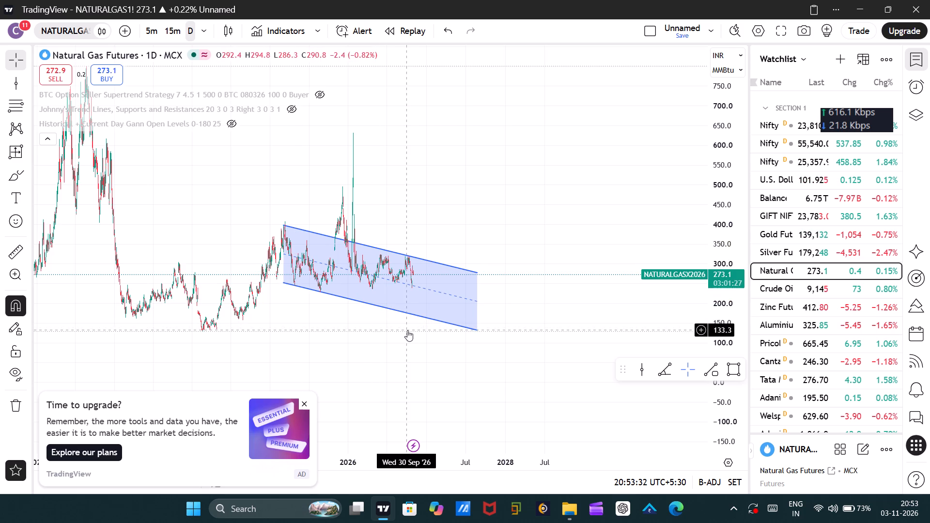
click(306, 405)
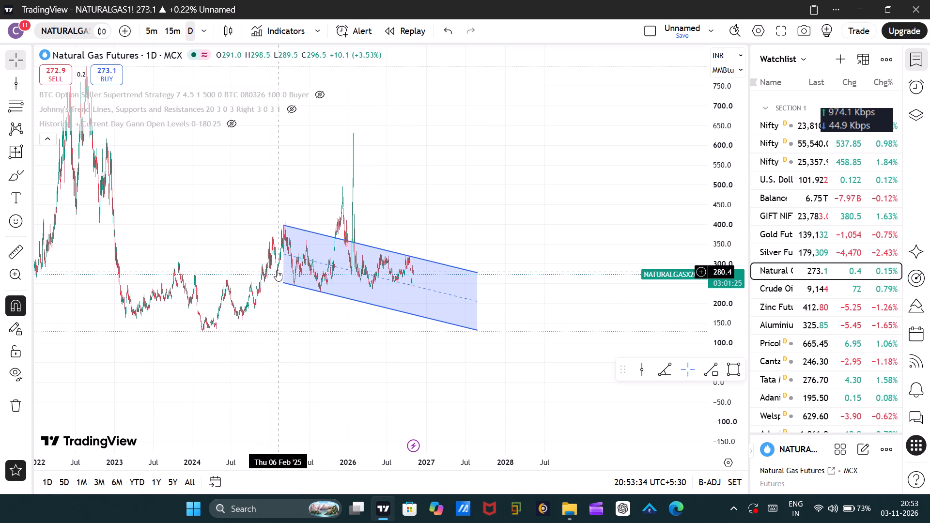
Re-anchor the start of the channel's upper line at 10 Mar 2025 near 407.8, on the early-2025 peak.
drag(258, 329, 273, 377)
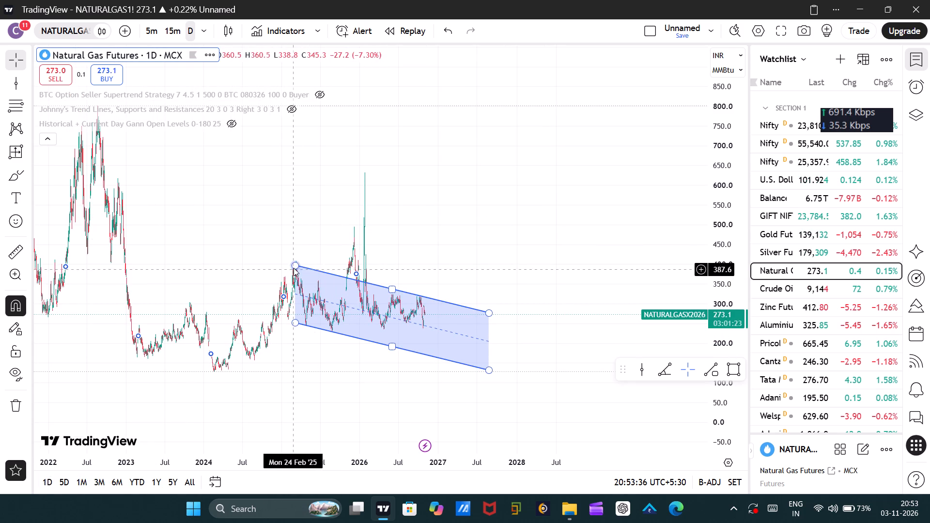
drag(294, 265, 300, 255)
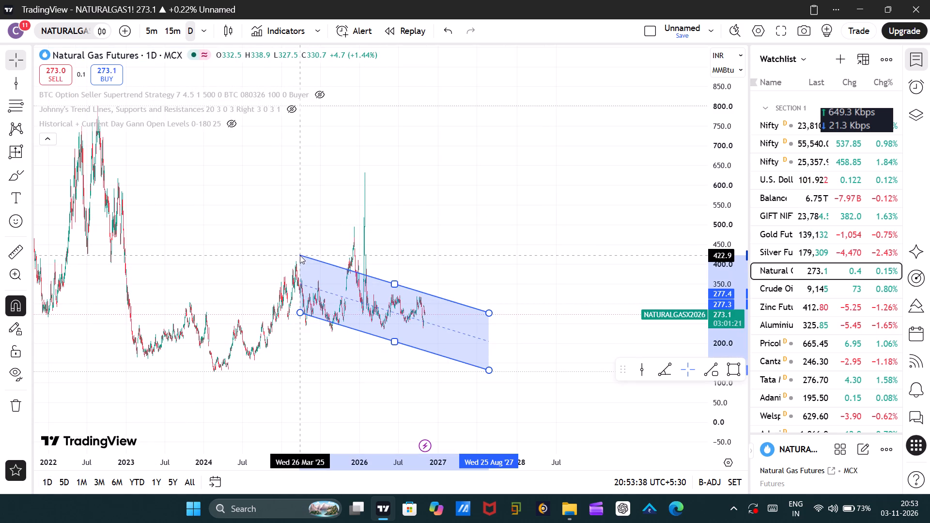
drag(300, 255, 298, 254)
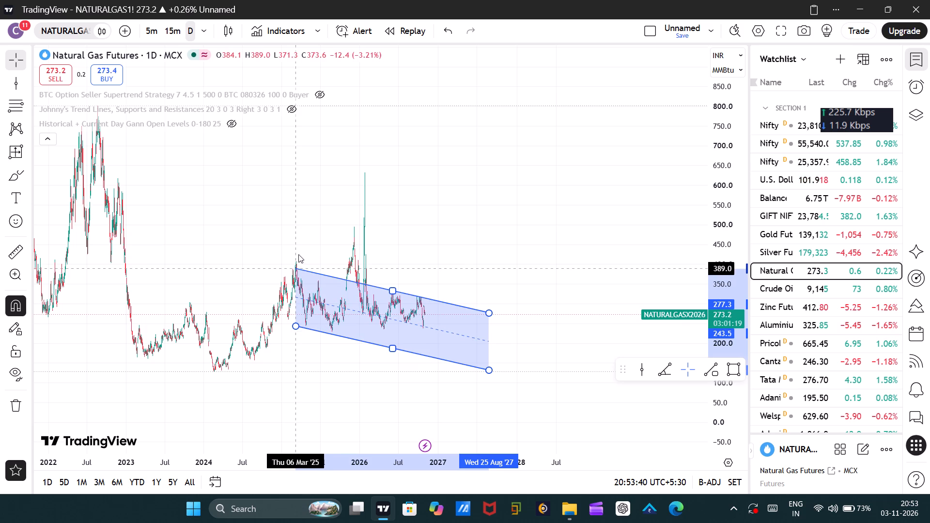
drag(298, 254, 297, 255)
scroll(233, 277, up, 4)
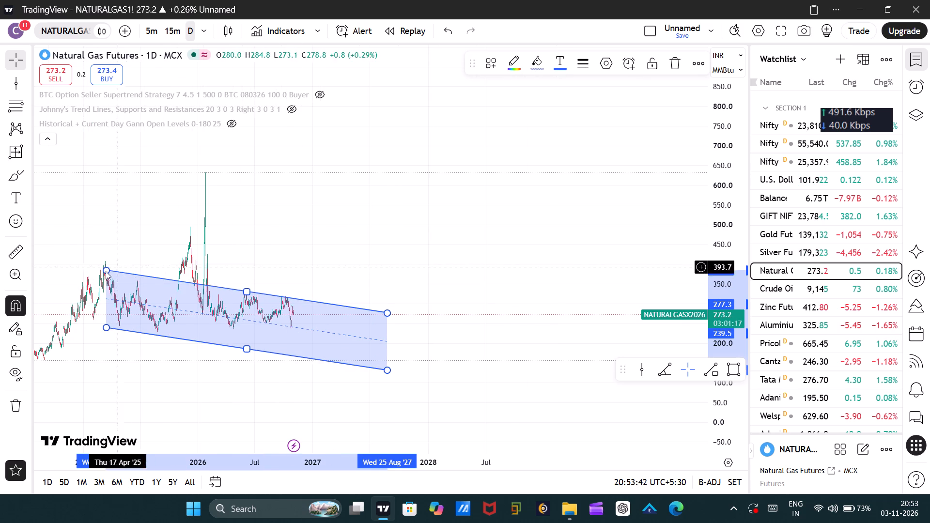
drag(104, 272, 114, 247)
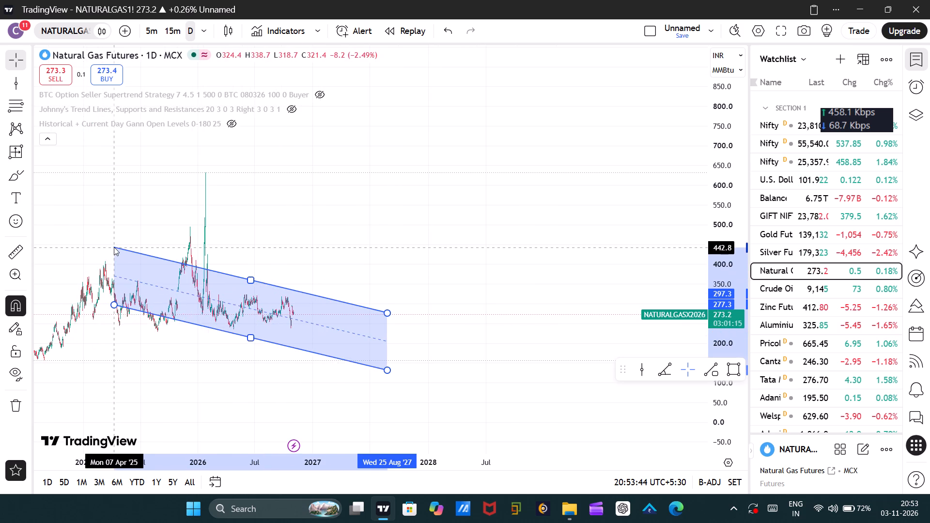
drag(114, 247, 106, 250)
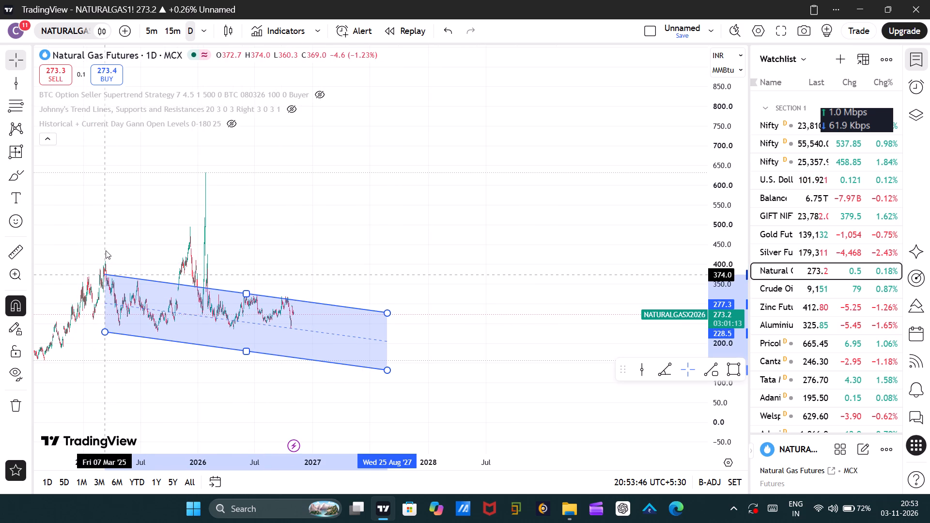
drag(106, 250, 106, 248)
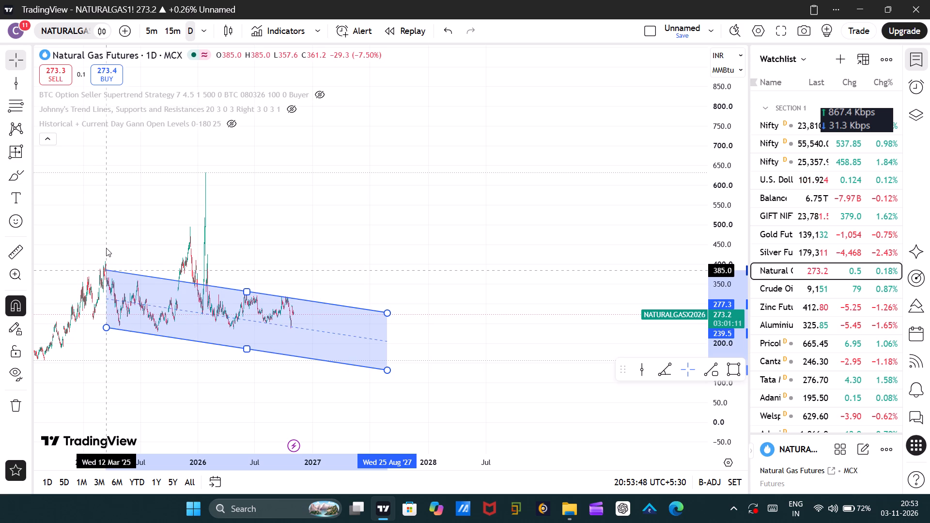
drag(106, 248, 106, 248)
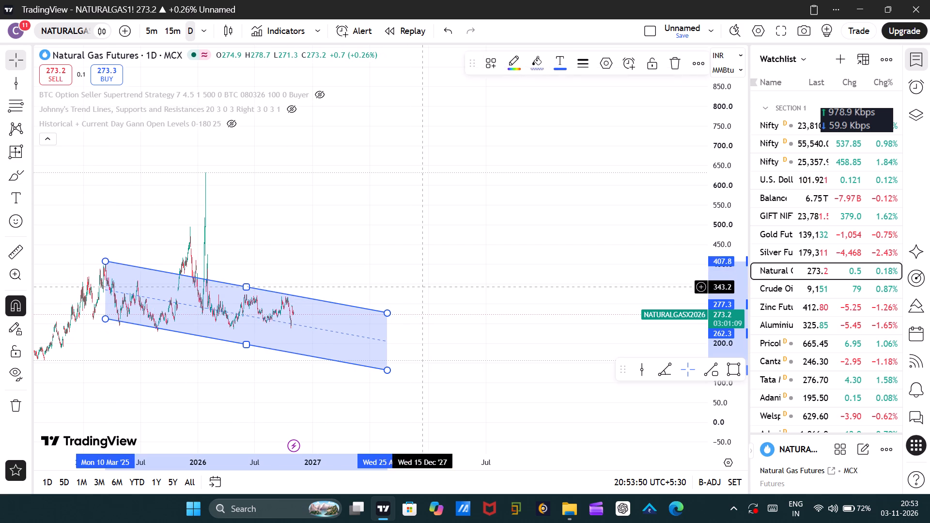
Move the end anchor of the channel's upper line to about 22 Sep 2027 near 262.0, steepening the decline.
click(423, 287)
drag(385, 313, 392, 320)
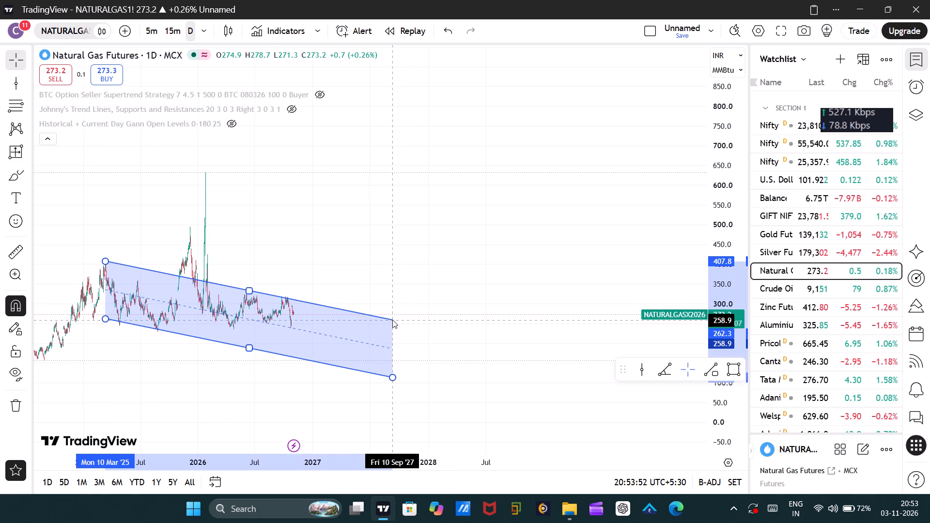
drag(392, 320, 396, 319)
click(546, 269)
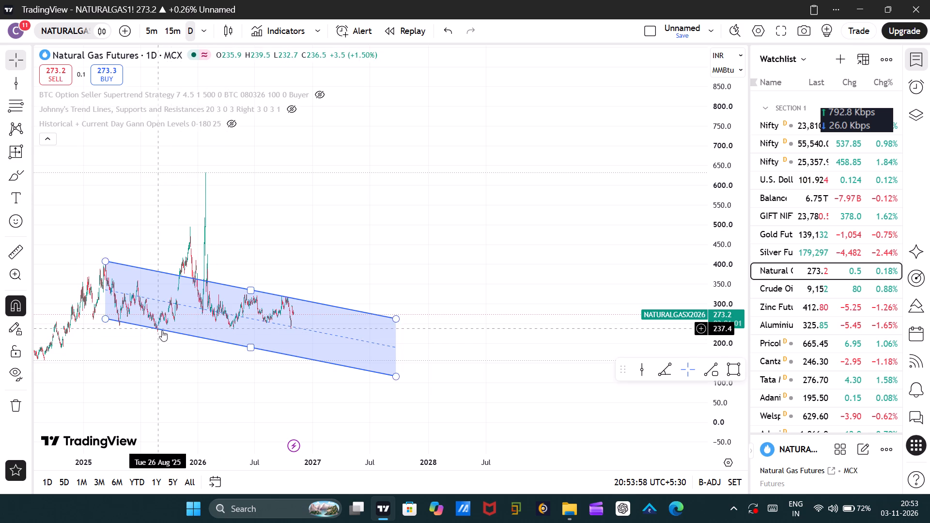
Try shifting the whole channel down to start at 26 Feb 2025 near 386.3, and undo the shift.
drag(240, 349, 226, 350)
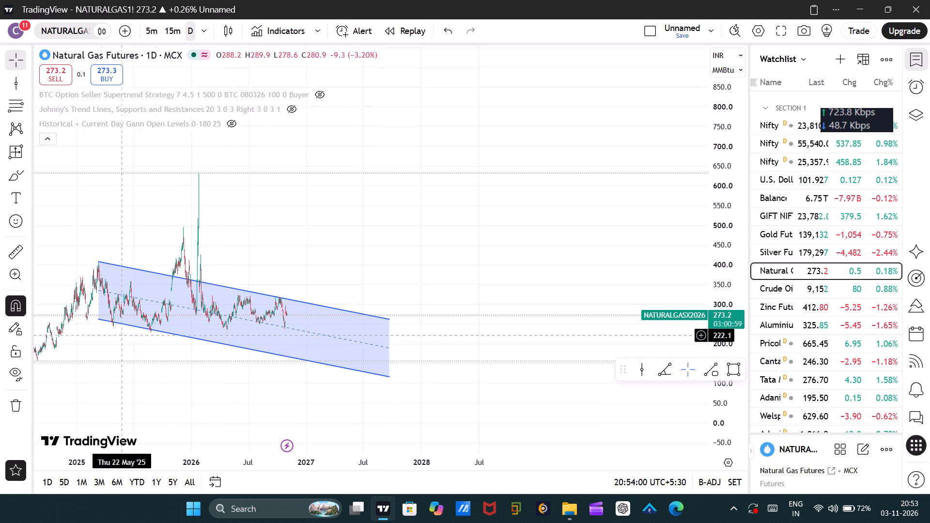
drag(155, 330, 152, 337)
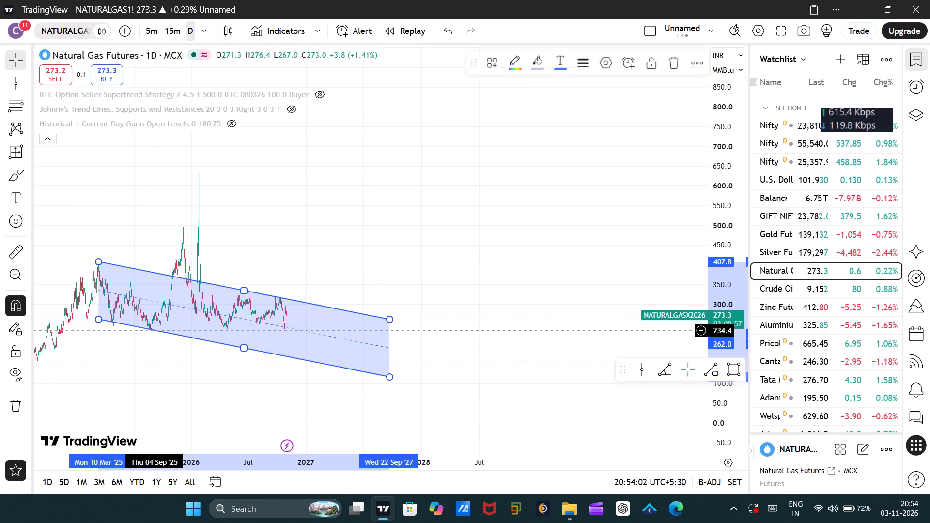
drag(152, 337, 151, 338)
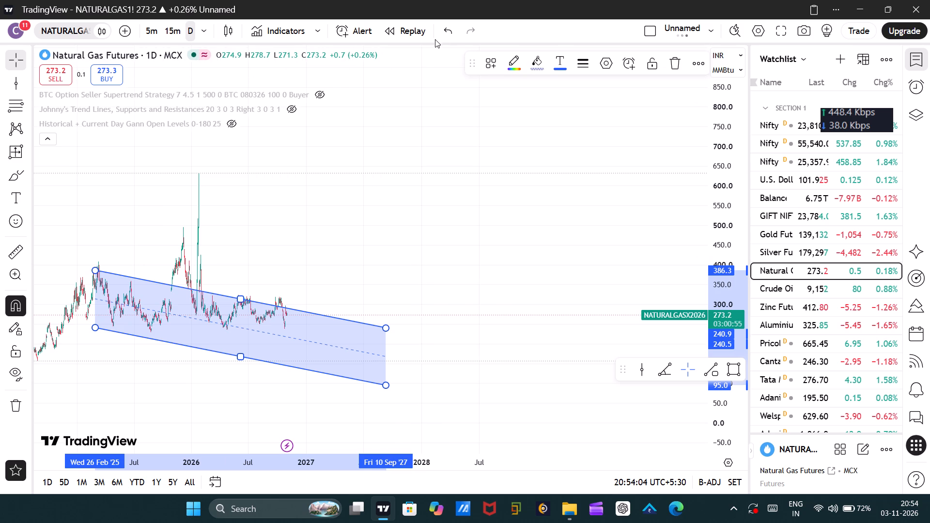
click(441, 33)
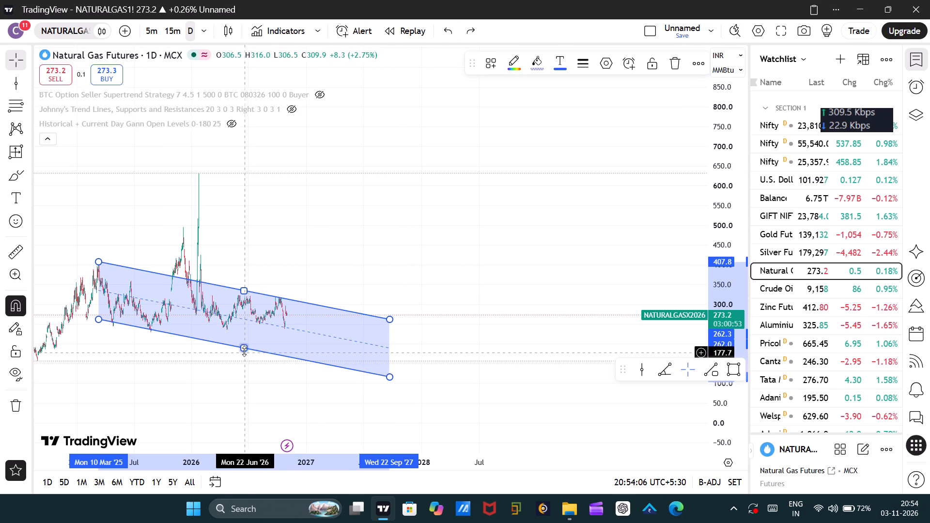
Nudge the channel's lower line slightly downward from its midpoint and deselect the channel.
click(244, 351)
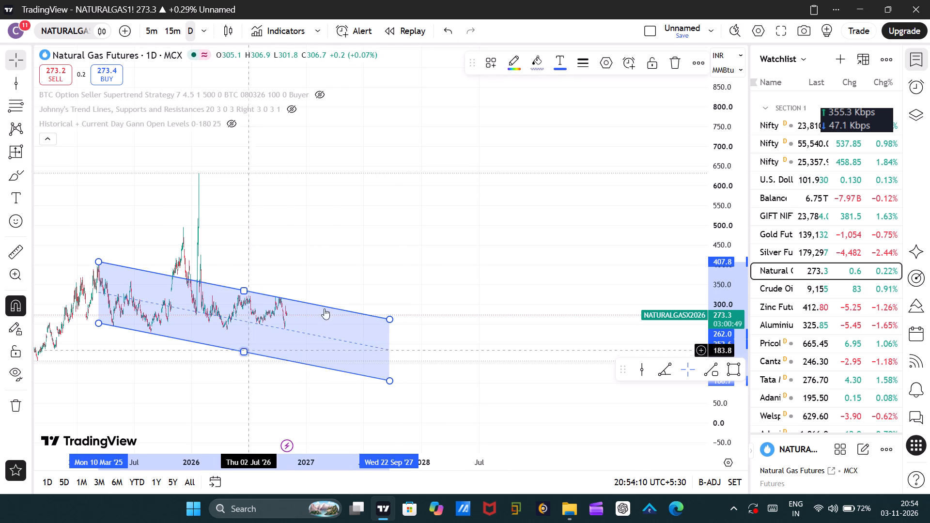
click(451, 266)
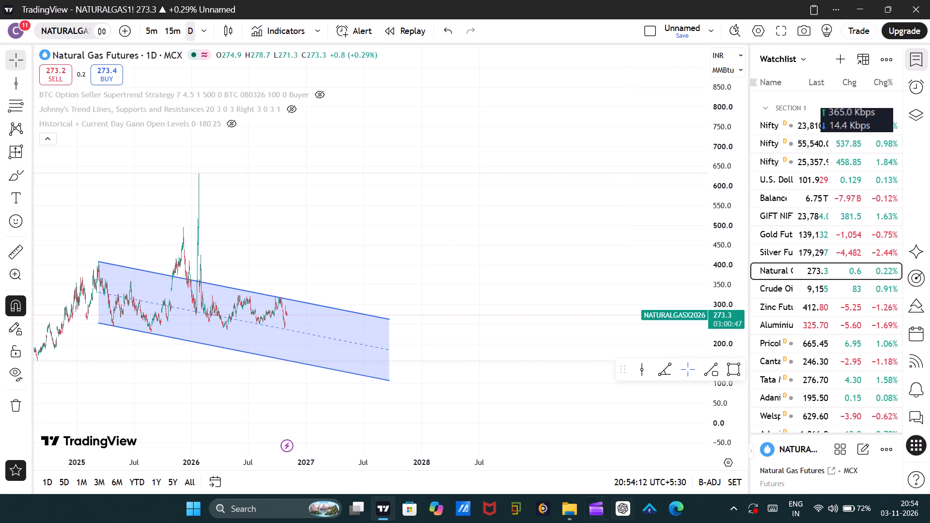
click(545, 315)
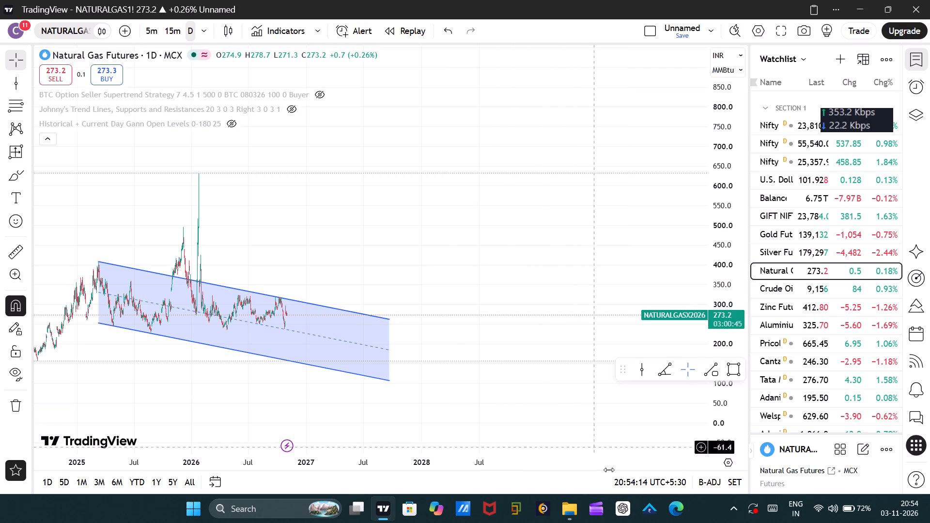
click(623, 512)
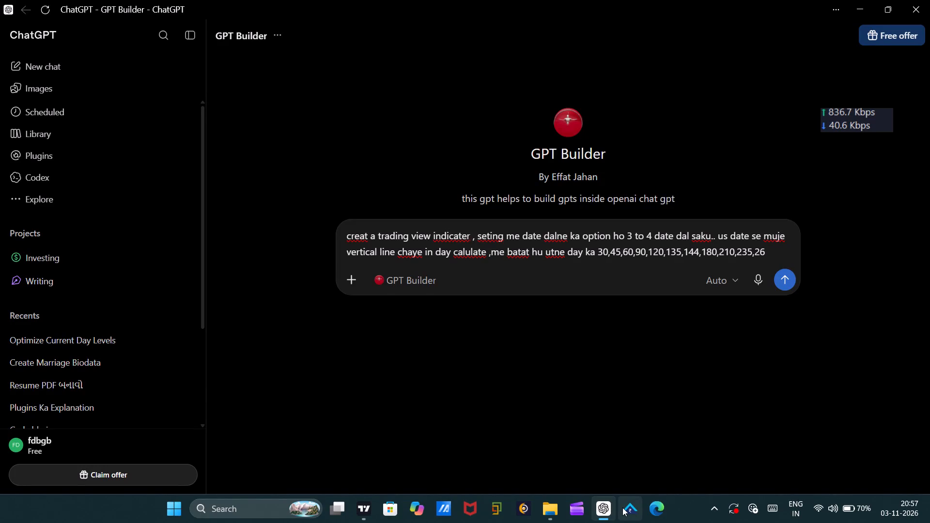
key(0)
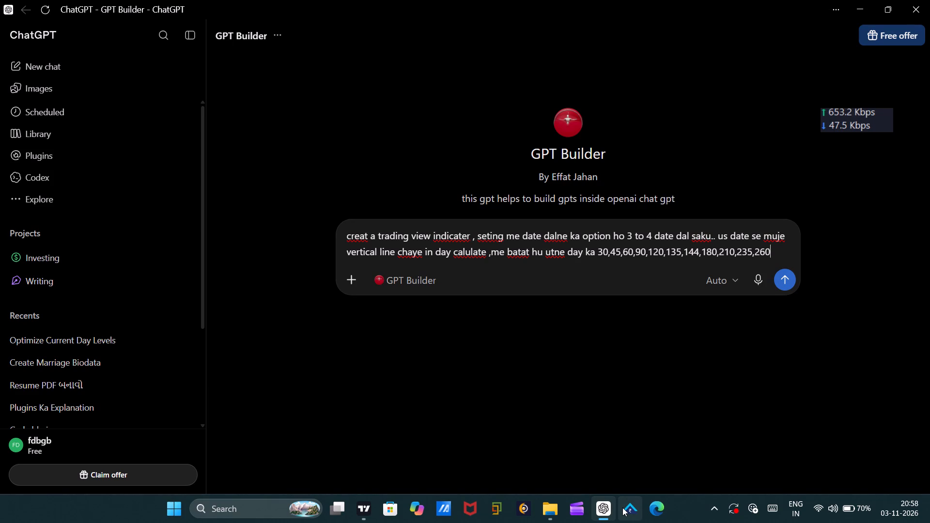
Switch to File Explorer and open Trend Change Date.xlsx in Excel from the Excel folder on New Volume (F:).
click(548, 515)
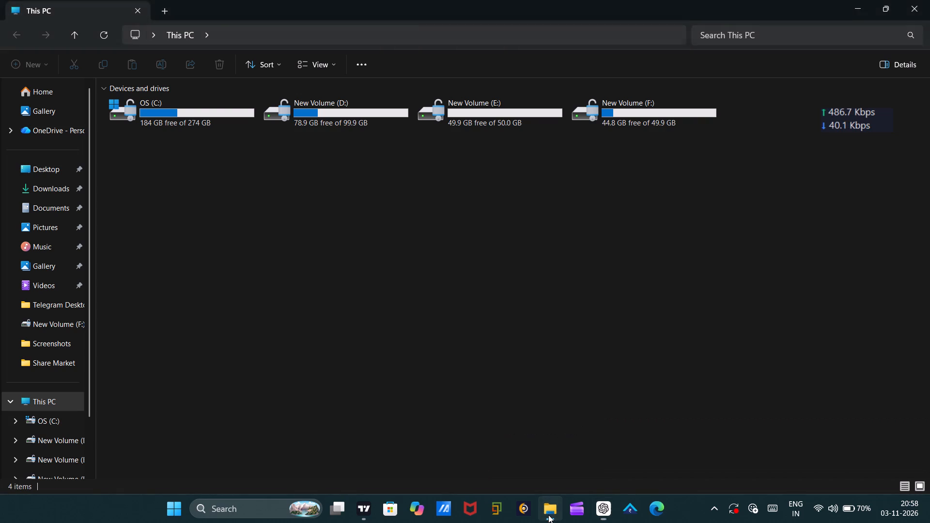
double_click(664, 127)
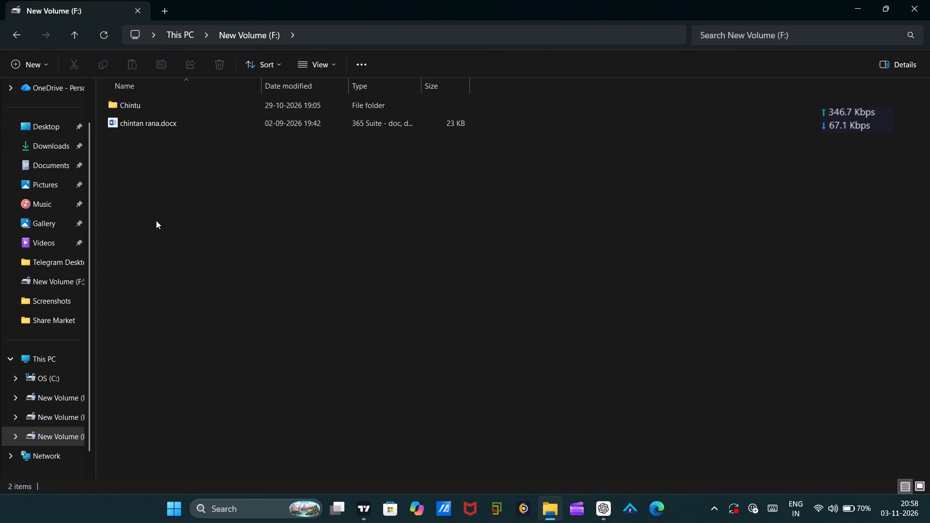
double_click(191, 106)
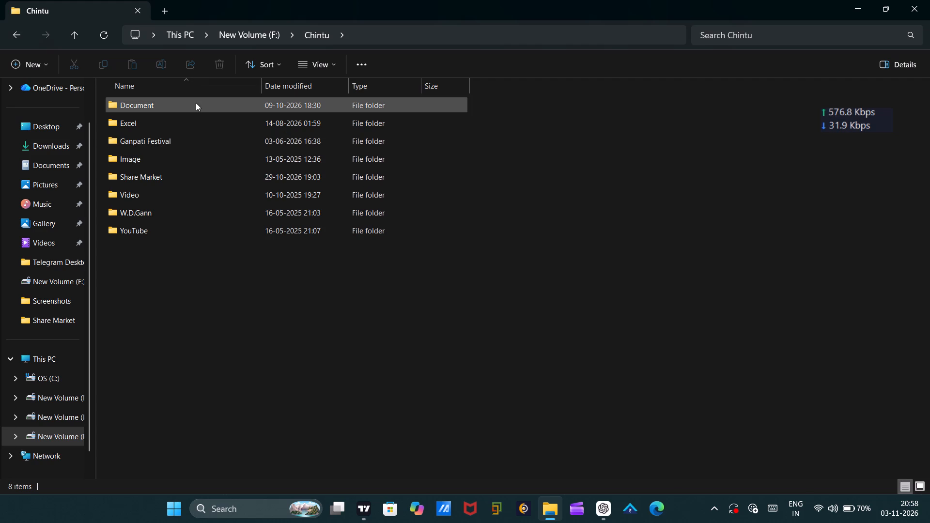
click(201, 114)
double_click(202, 120)
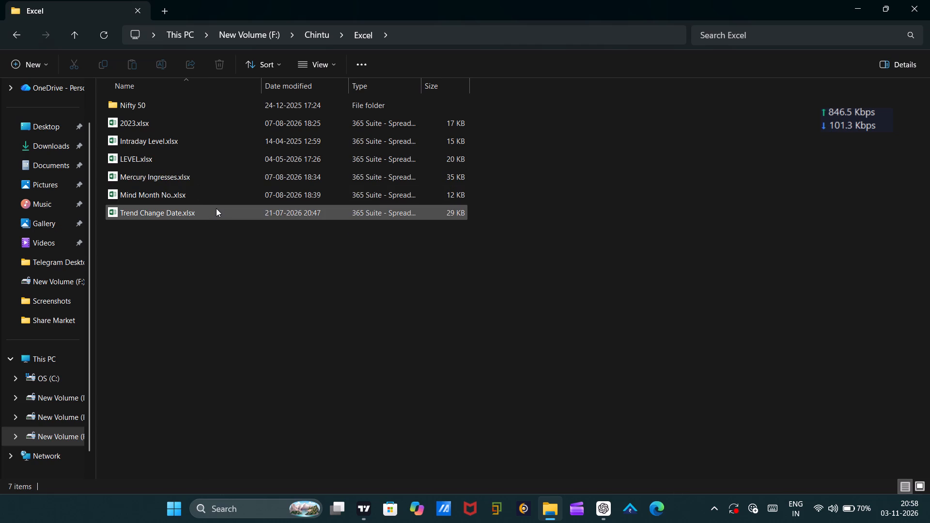
drag(216, 208, 170, 179)
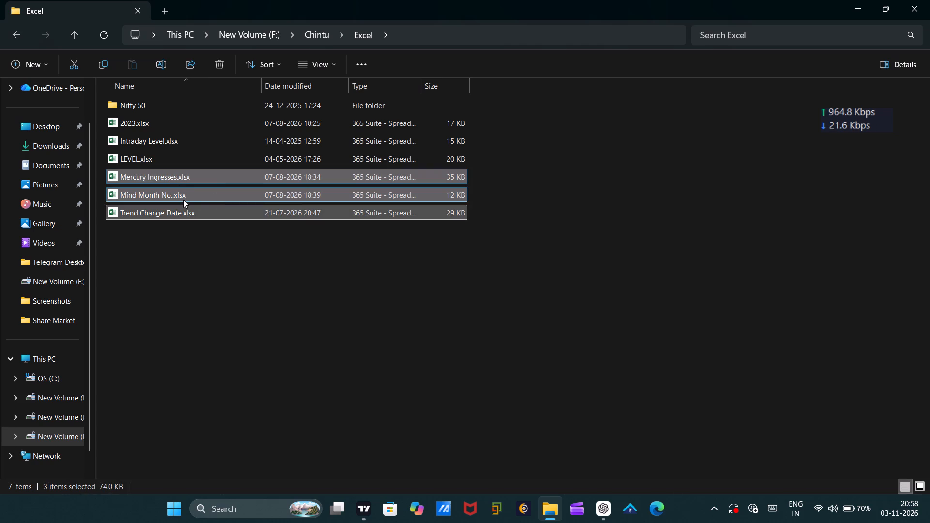
click(194, 255)
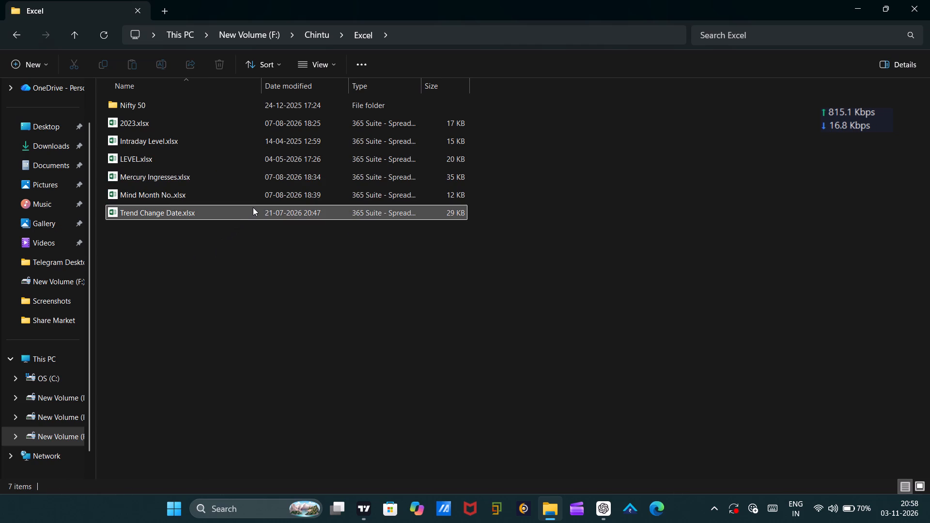
right_click(253, 207)
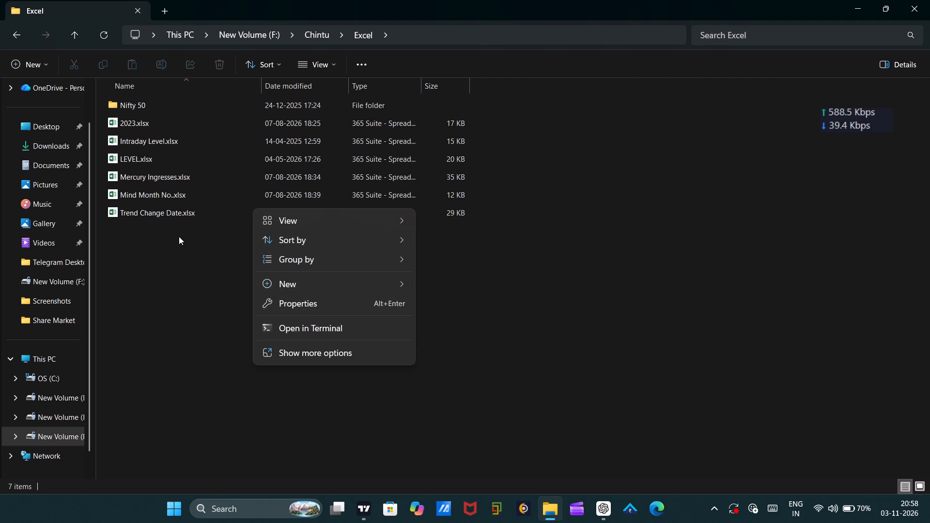
right_click(157, 215)
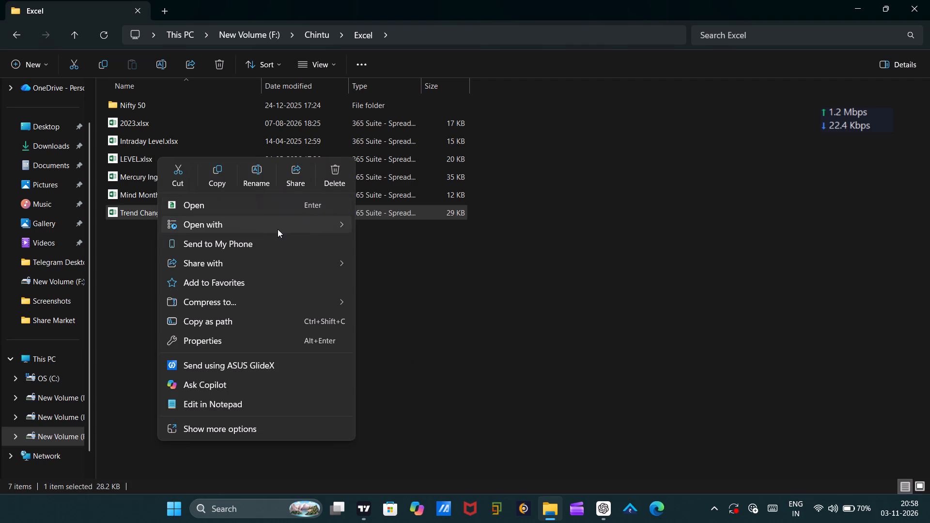
click(388, 221)
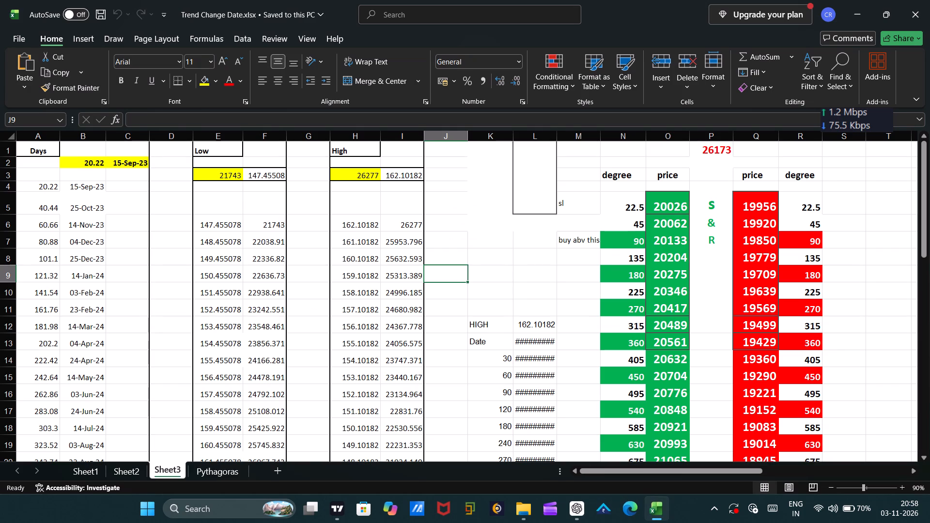
Examine the day-interval and date lists on Sheet3, from the HIGH/Date block in column K to the tables below.
click(502, 253)
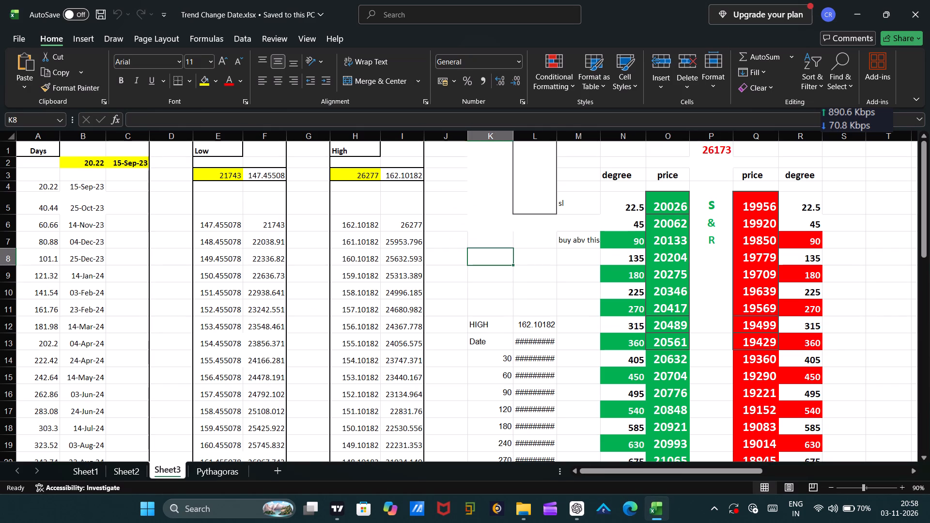
key(Down)
key(Down)
key(Down)
key(Down)
key(Down)
key(Down)
key(Down)
key(Down)
key(Down)
key(Down)
key(Down)
key(Down)
key(Down)
key(Down)
key(Down)
key(Down)
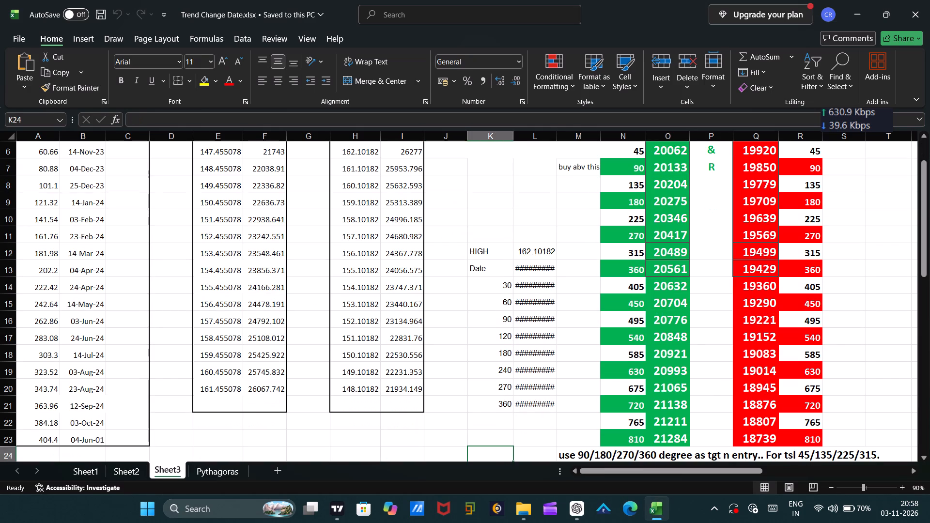
key(Down)
key(Down)
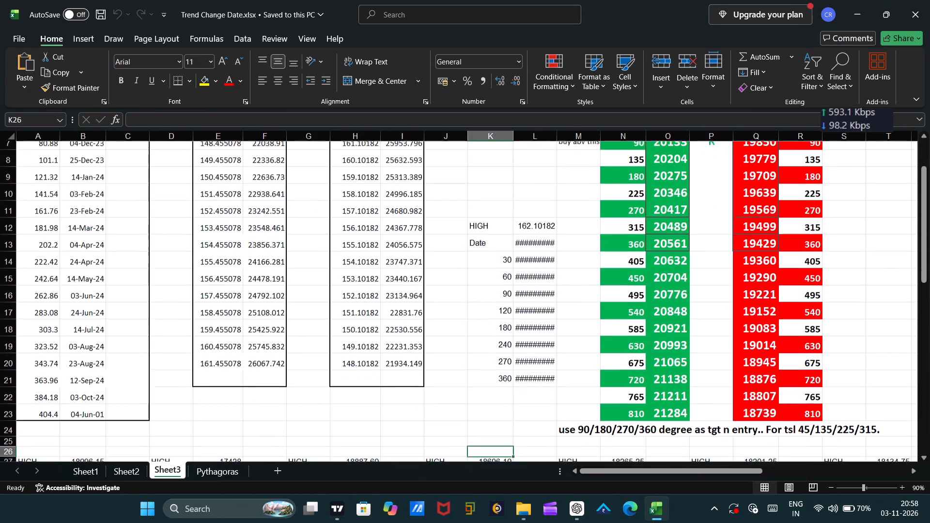
key(Down)
key(Down)
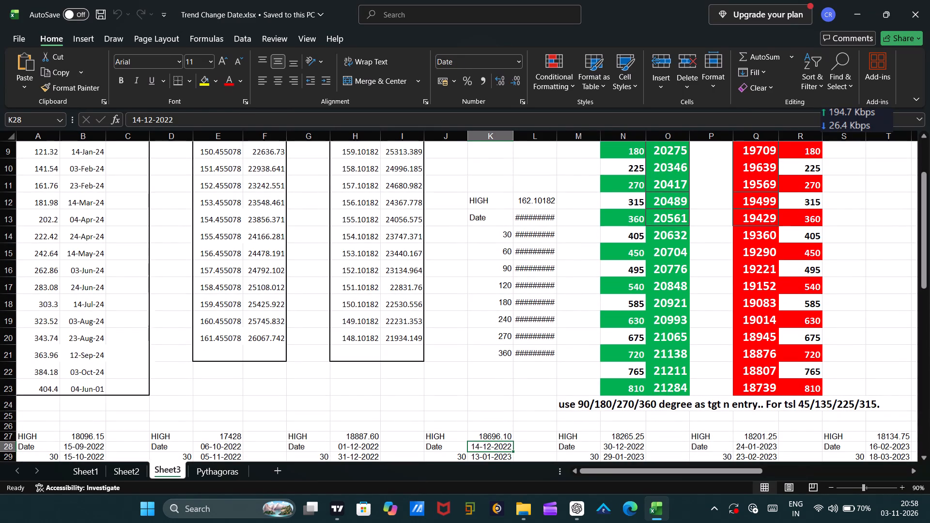
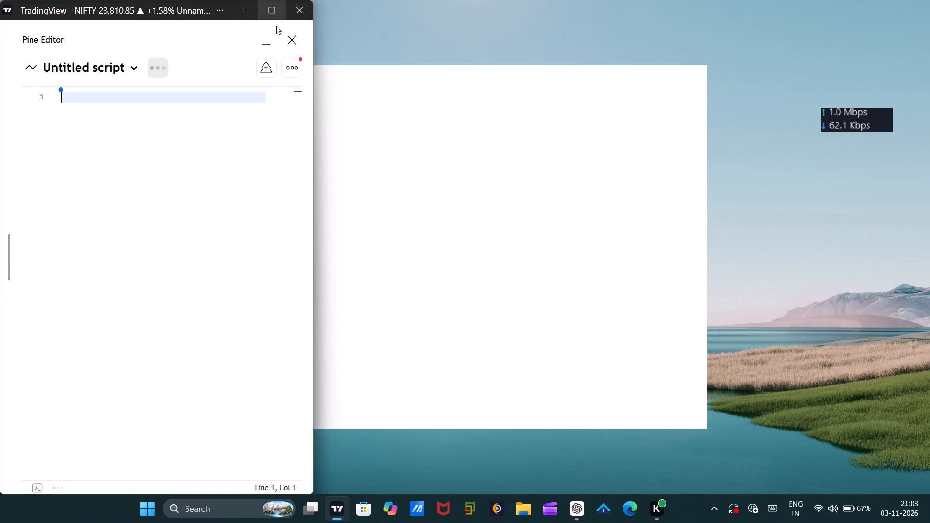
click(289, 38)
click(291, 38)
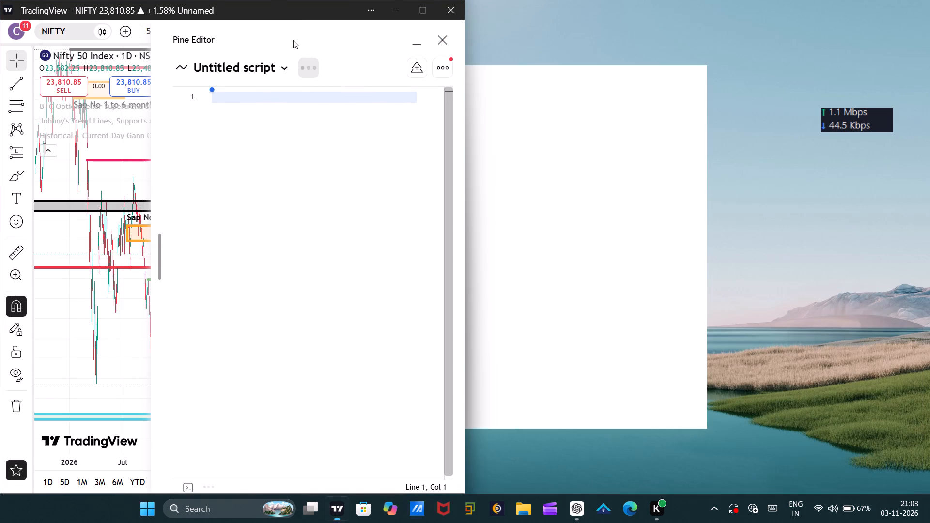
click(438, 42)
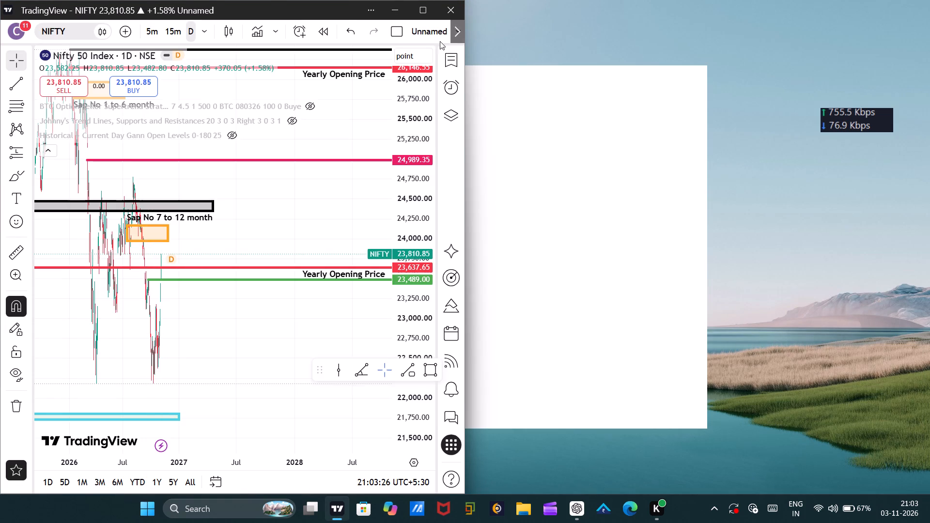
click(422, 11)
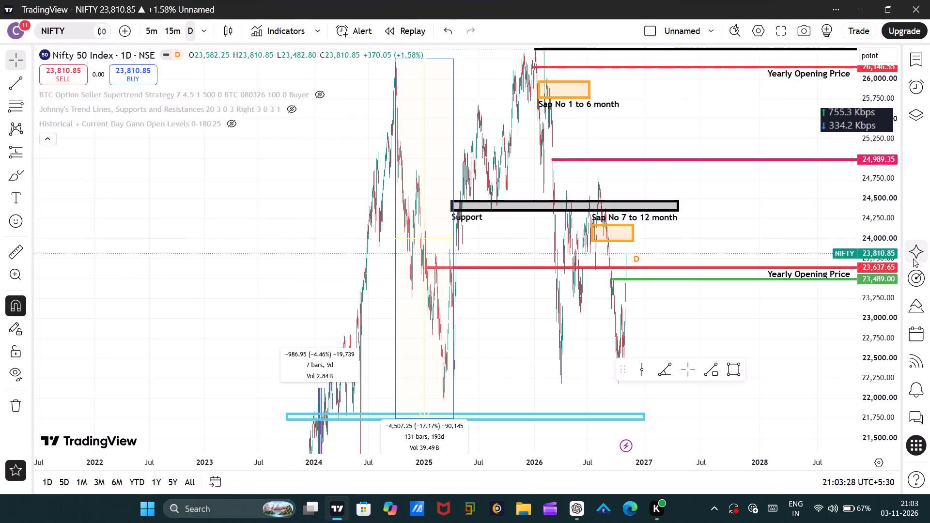
Create a new indicator script in the Pine Editor and replace its default code with the copied Multi Date Day Calculator code.
click(927, 307)
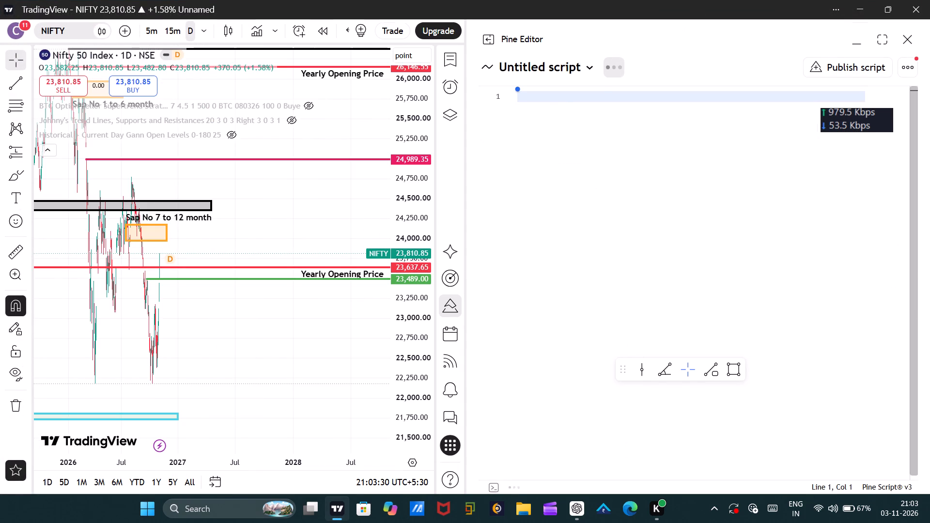
scroll(566, 200, up, 3)
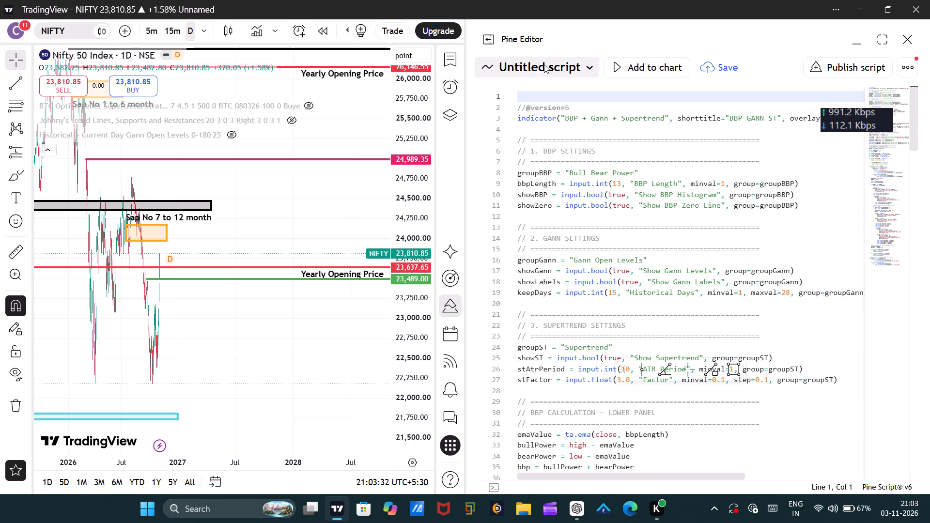
click(545, 64)
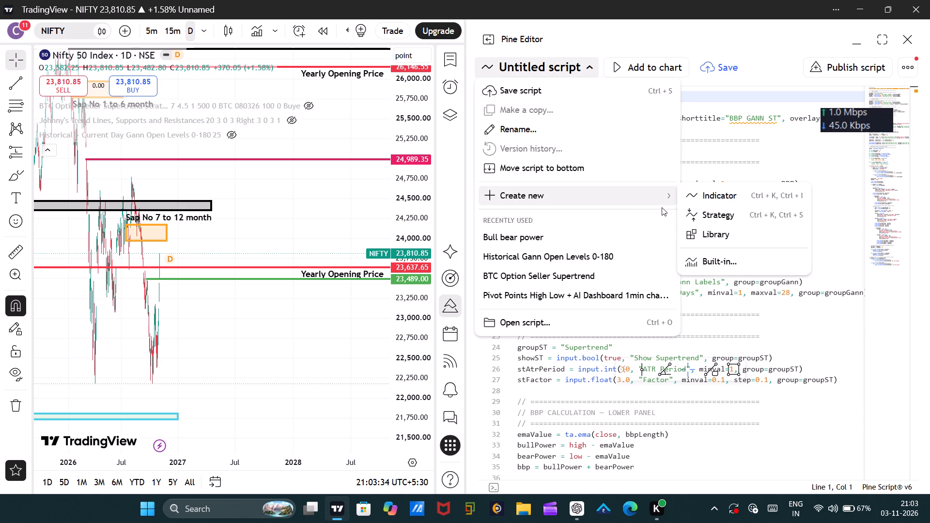
click(703, 201)
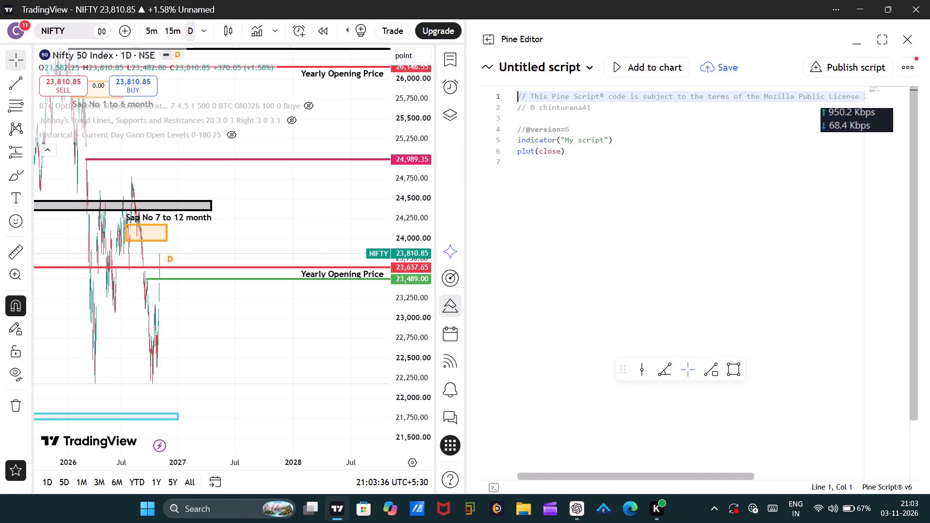
key(ctrl+a)
key(ctrl+v)
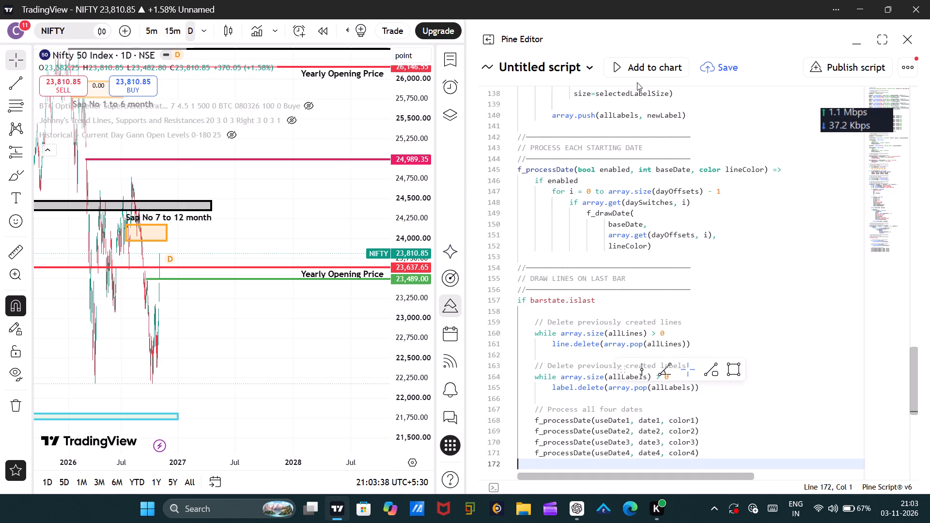
Add the Multi Date Day Calculator script to the NIFTY daily chart and close the Pine Editor.
click(641, 70)
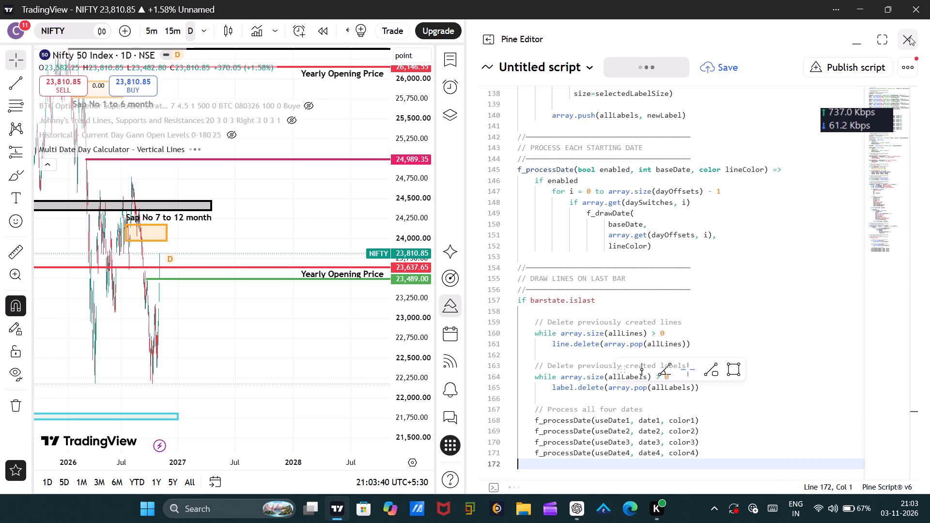
click(911, 35)
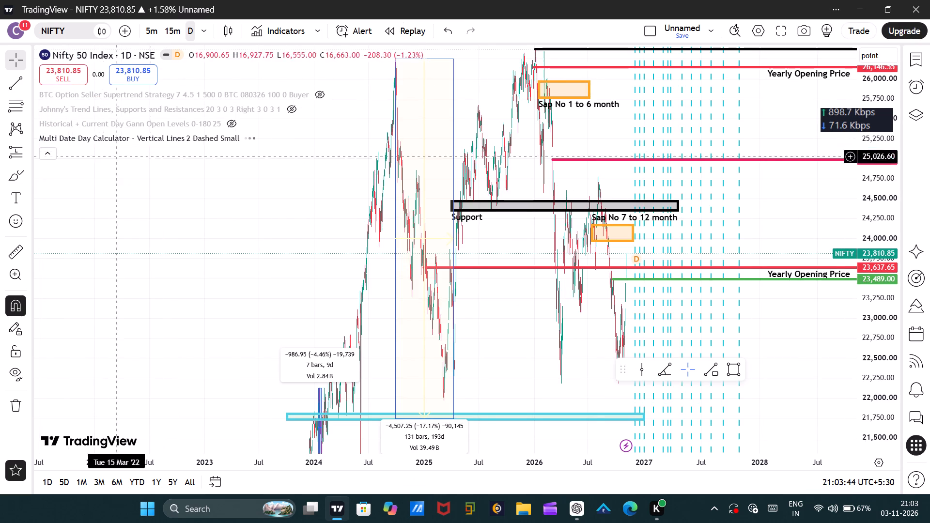
Measure the span from the 3 November 2026 candle to the dashed vertical line at about 19 March 2027.
scroll(454, 252, up, 4)
scroll(400, 256, up, 3)
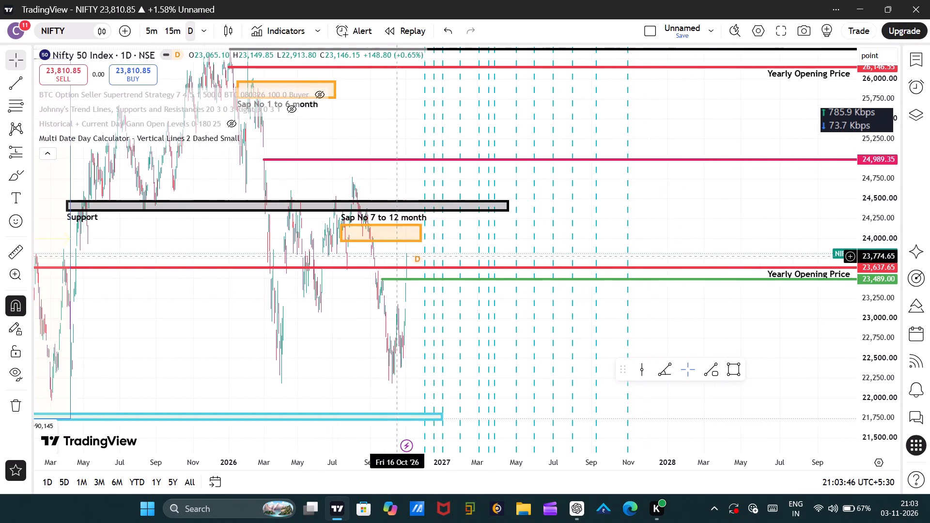
scroll(374, 262, up, 7)
drag(352, 209, 664, 220)
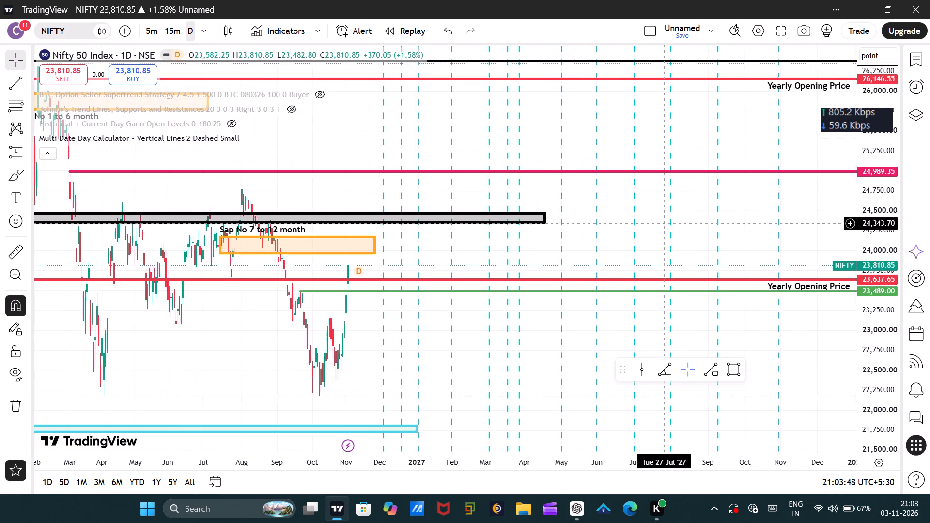
scroll(352, 294, up, 4)
drag(253, 256, 342, 256)
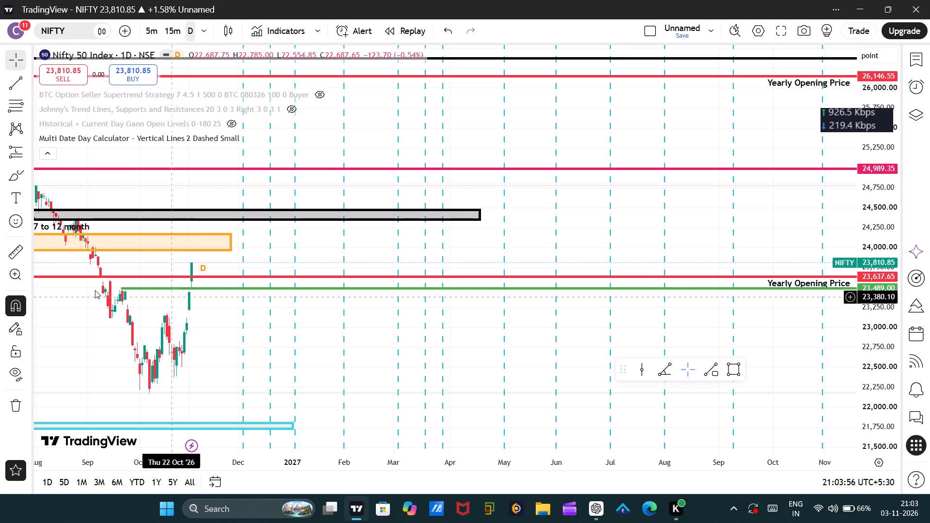
click(9, 251)
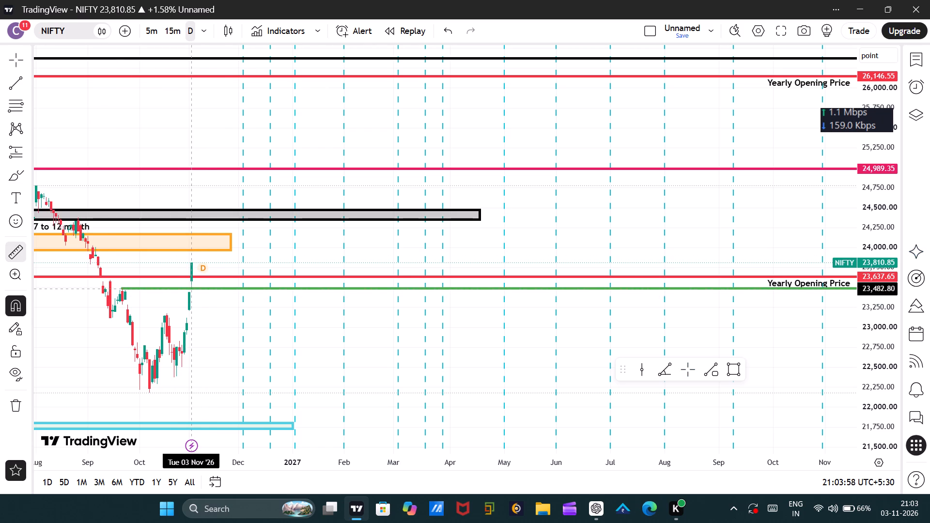
click(190, 296)
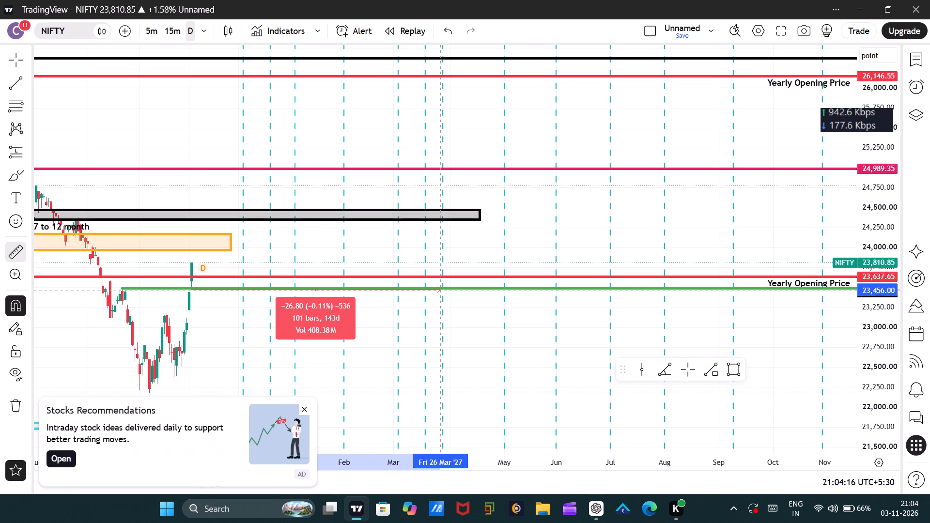
click(428, 308)
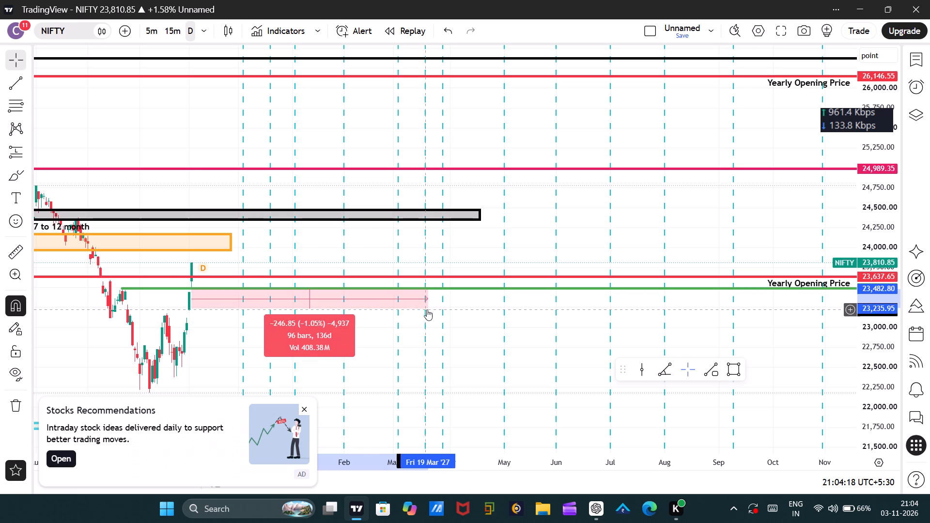
Finish measuring from the 3 November 2026 candle to the dashed line at 19 March 2027 and clear the measurement.
click(427, 309)
click(301, 407)
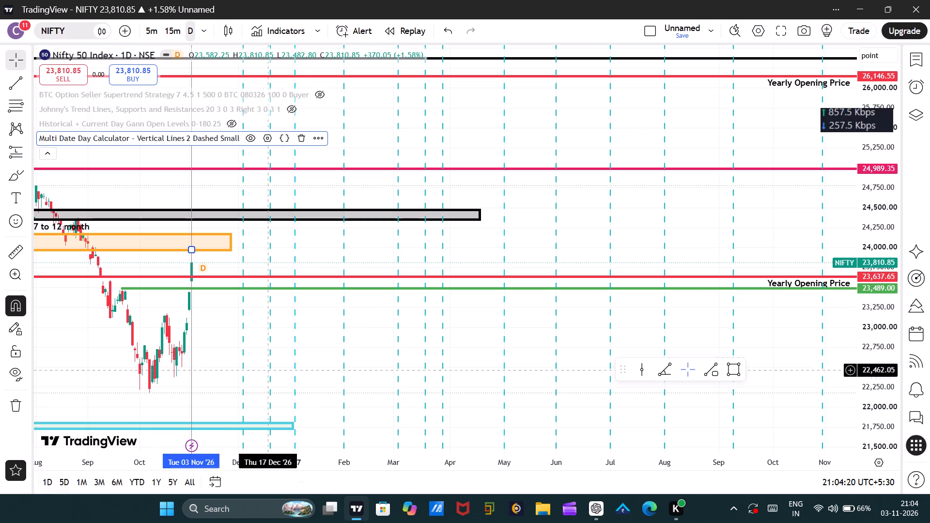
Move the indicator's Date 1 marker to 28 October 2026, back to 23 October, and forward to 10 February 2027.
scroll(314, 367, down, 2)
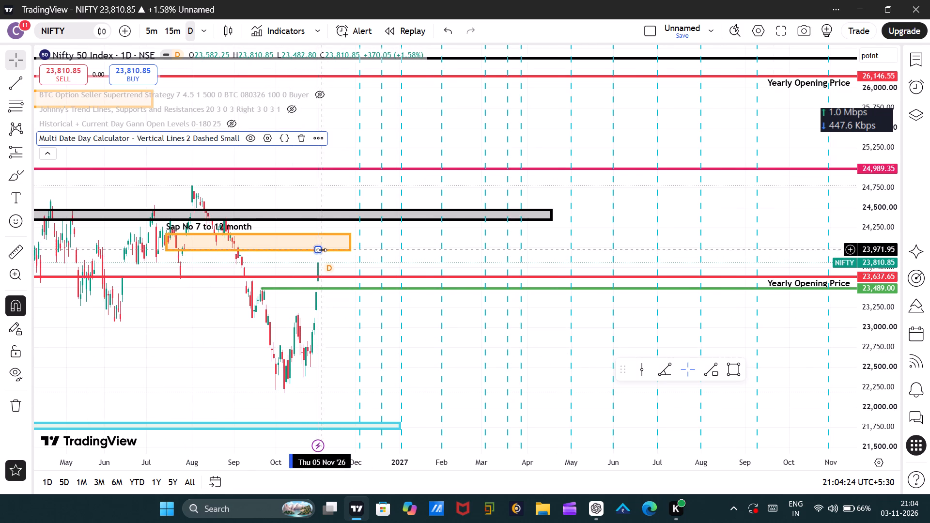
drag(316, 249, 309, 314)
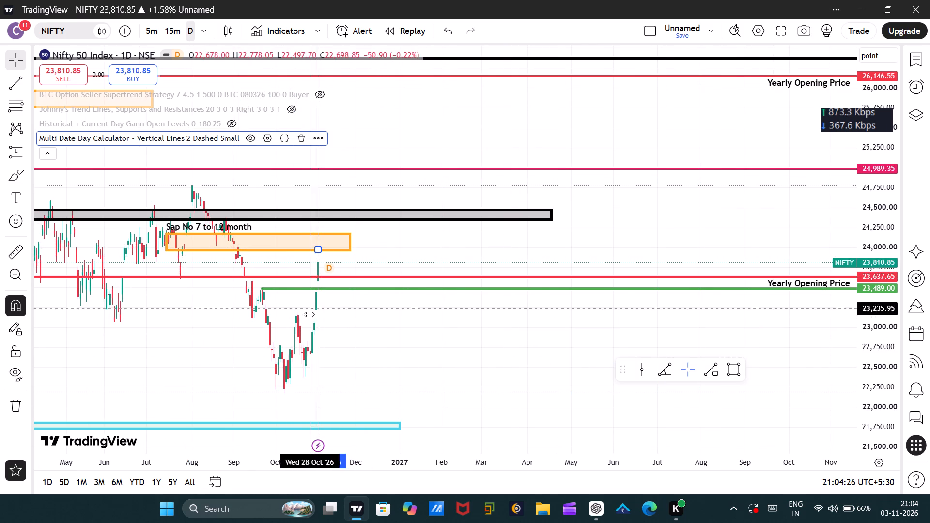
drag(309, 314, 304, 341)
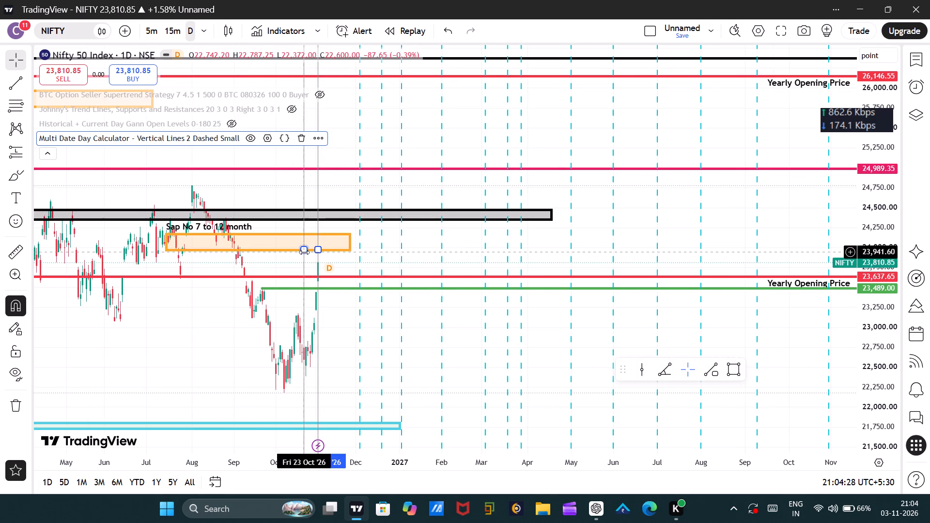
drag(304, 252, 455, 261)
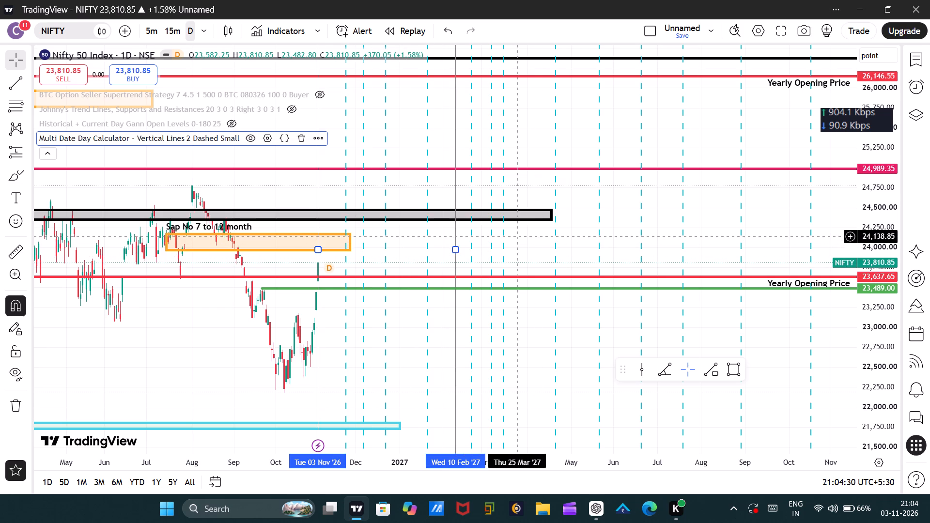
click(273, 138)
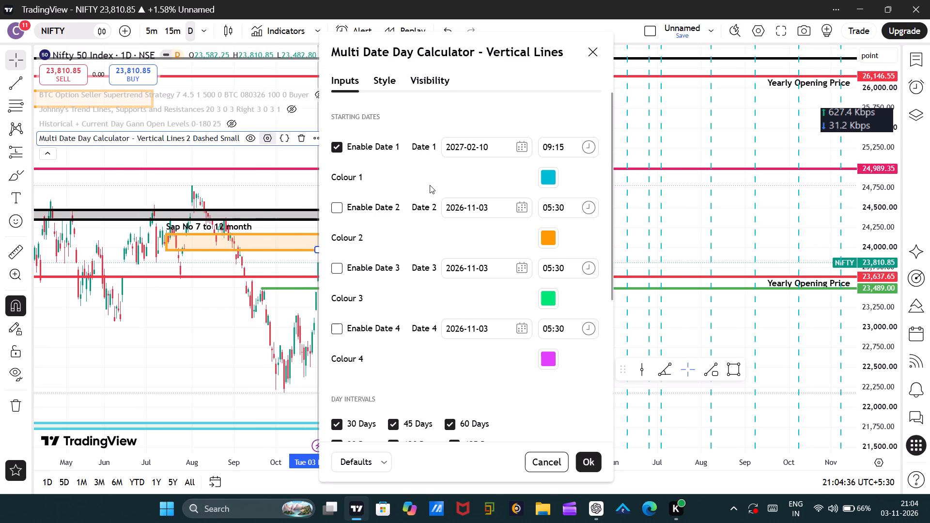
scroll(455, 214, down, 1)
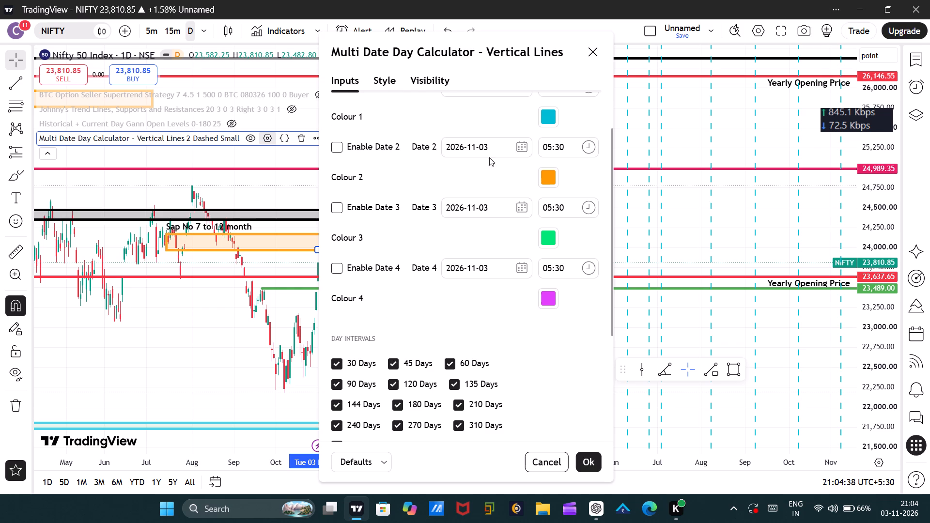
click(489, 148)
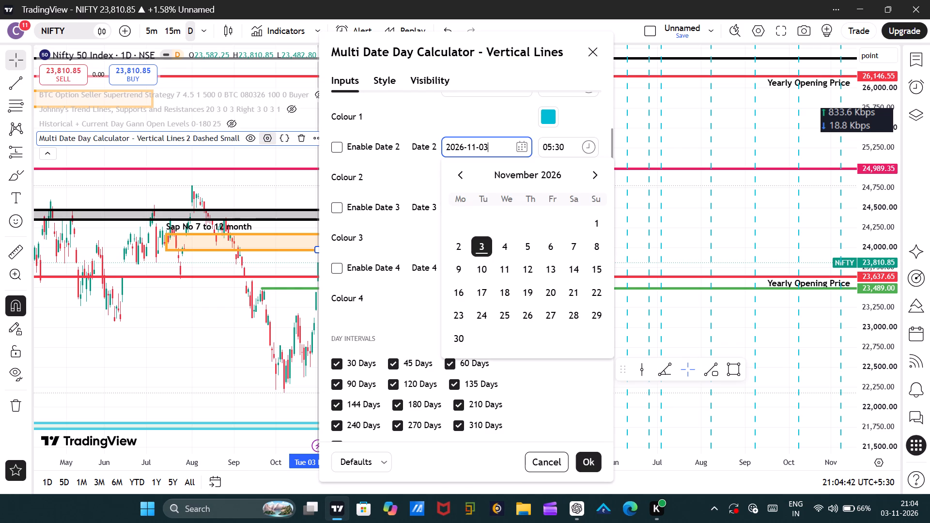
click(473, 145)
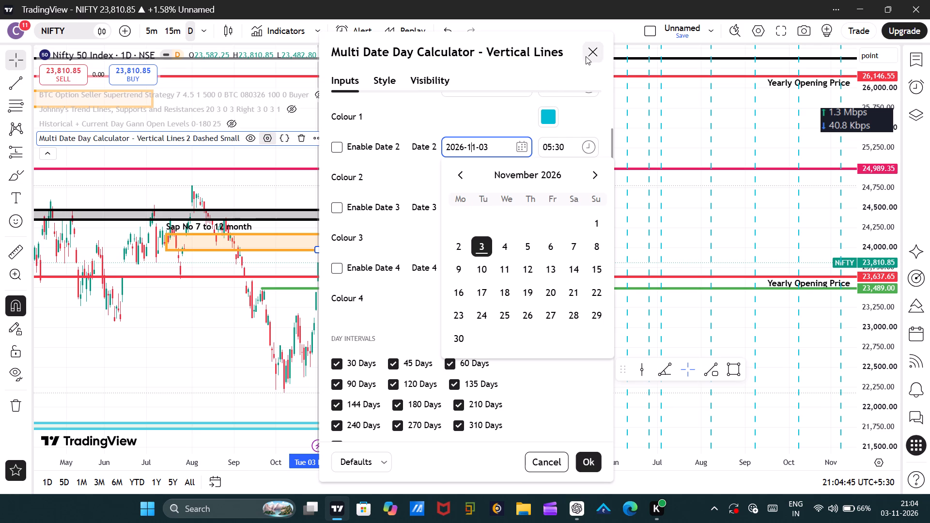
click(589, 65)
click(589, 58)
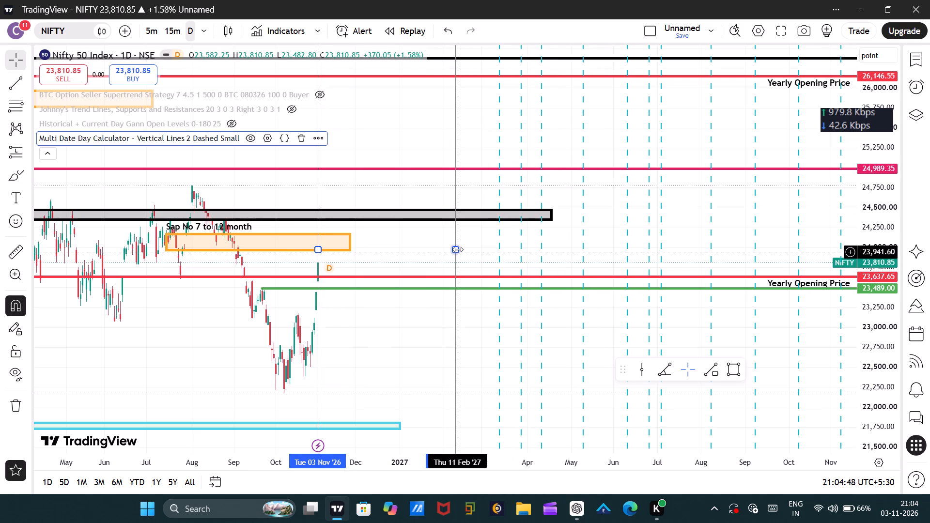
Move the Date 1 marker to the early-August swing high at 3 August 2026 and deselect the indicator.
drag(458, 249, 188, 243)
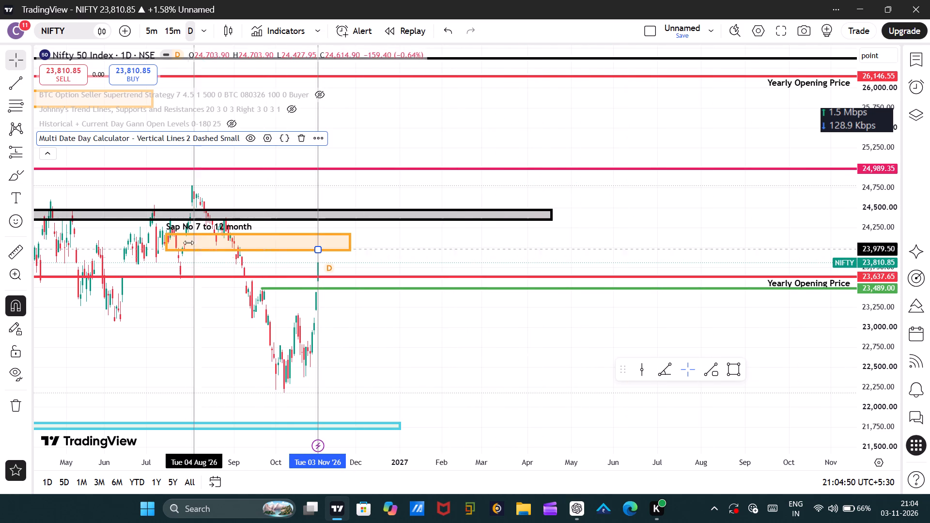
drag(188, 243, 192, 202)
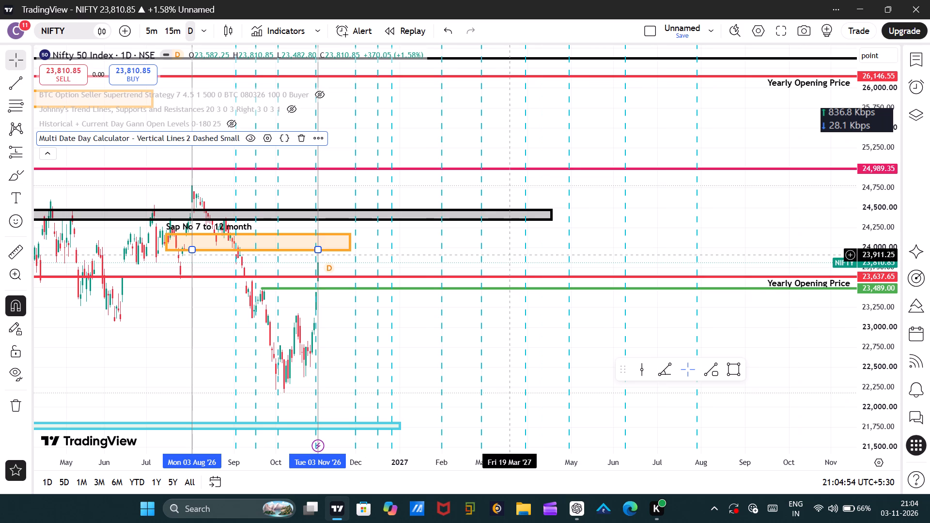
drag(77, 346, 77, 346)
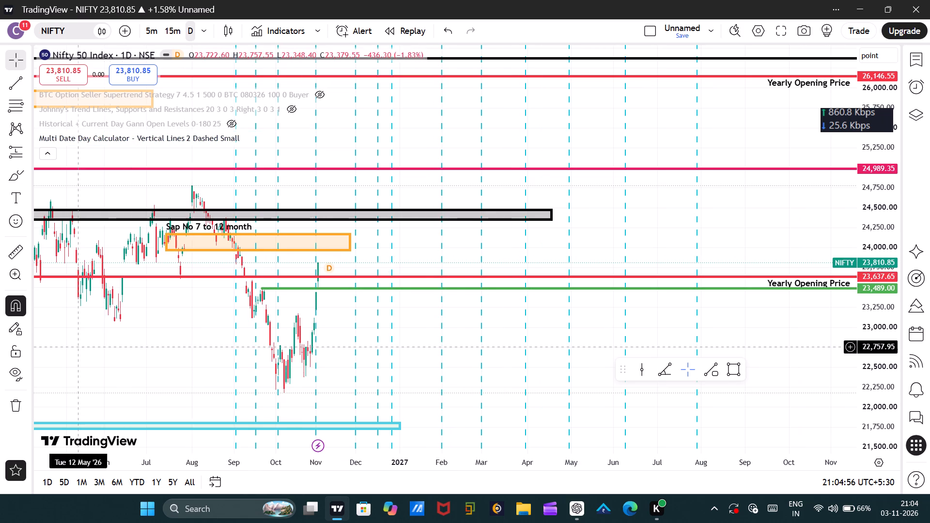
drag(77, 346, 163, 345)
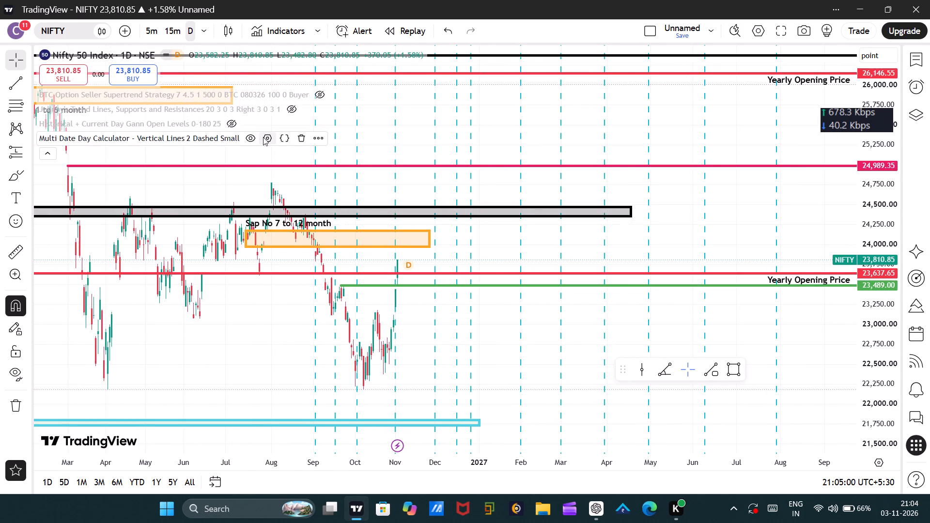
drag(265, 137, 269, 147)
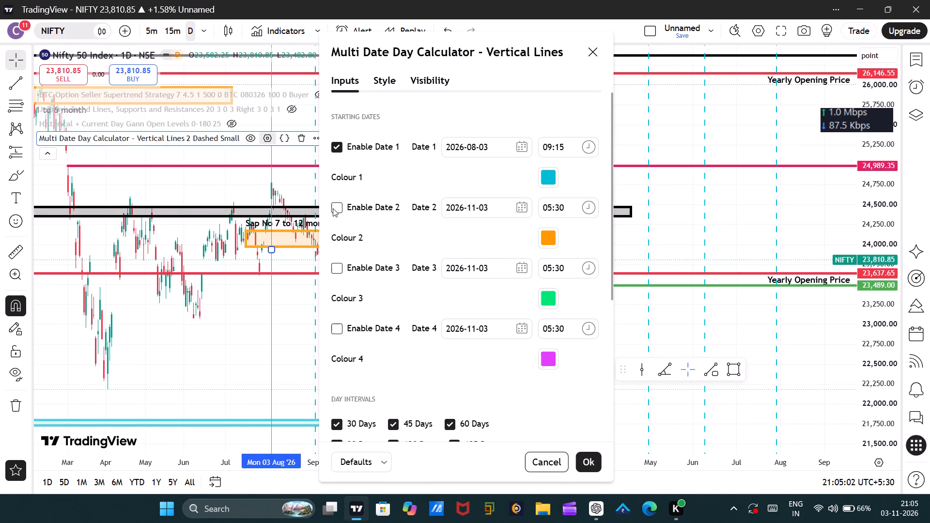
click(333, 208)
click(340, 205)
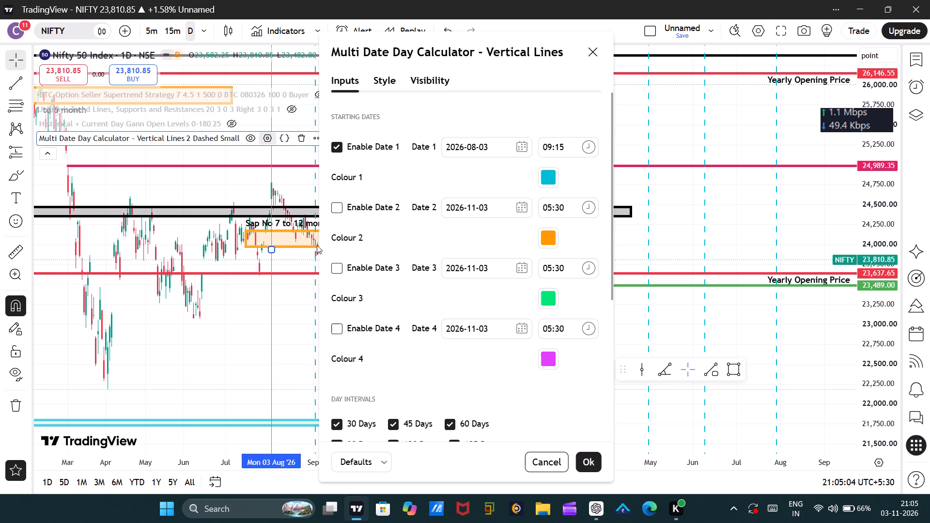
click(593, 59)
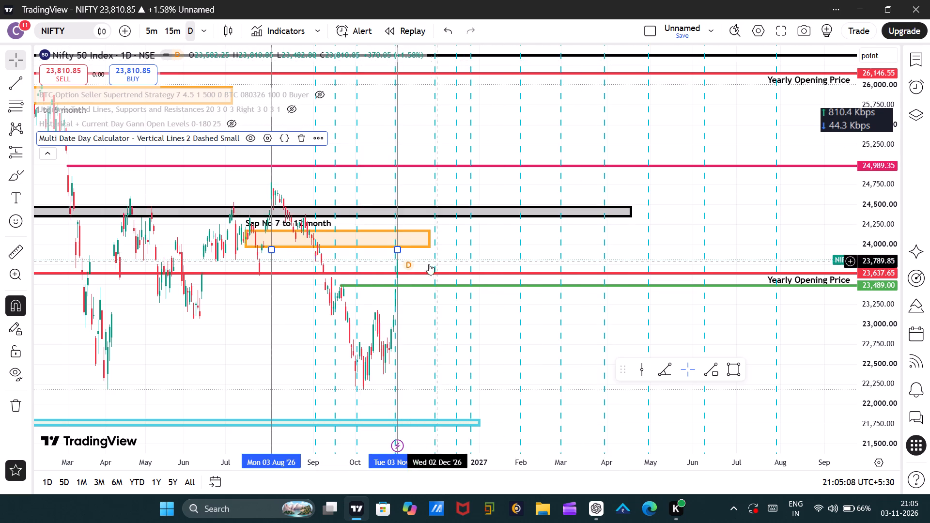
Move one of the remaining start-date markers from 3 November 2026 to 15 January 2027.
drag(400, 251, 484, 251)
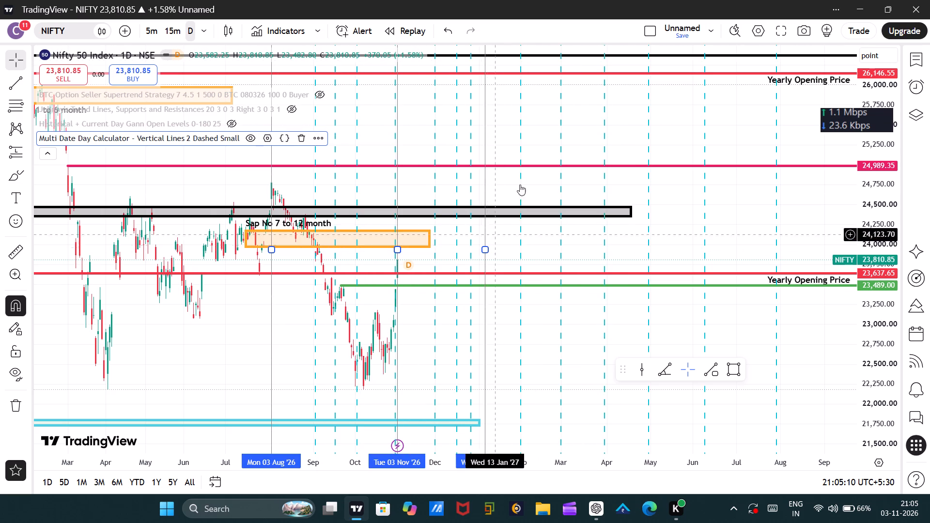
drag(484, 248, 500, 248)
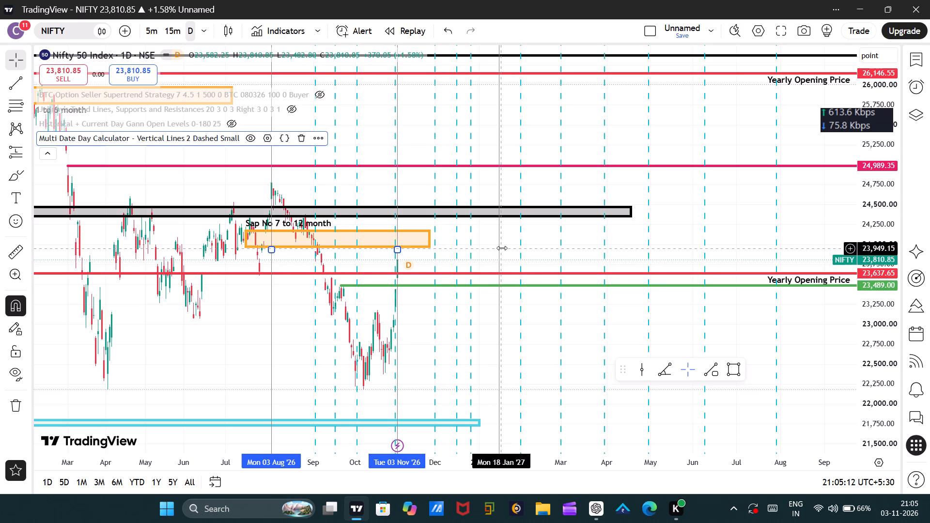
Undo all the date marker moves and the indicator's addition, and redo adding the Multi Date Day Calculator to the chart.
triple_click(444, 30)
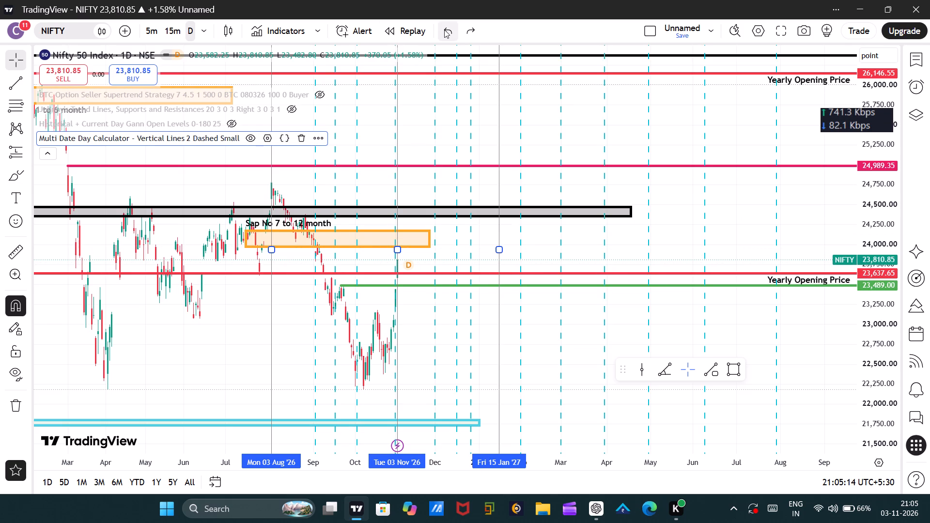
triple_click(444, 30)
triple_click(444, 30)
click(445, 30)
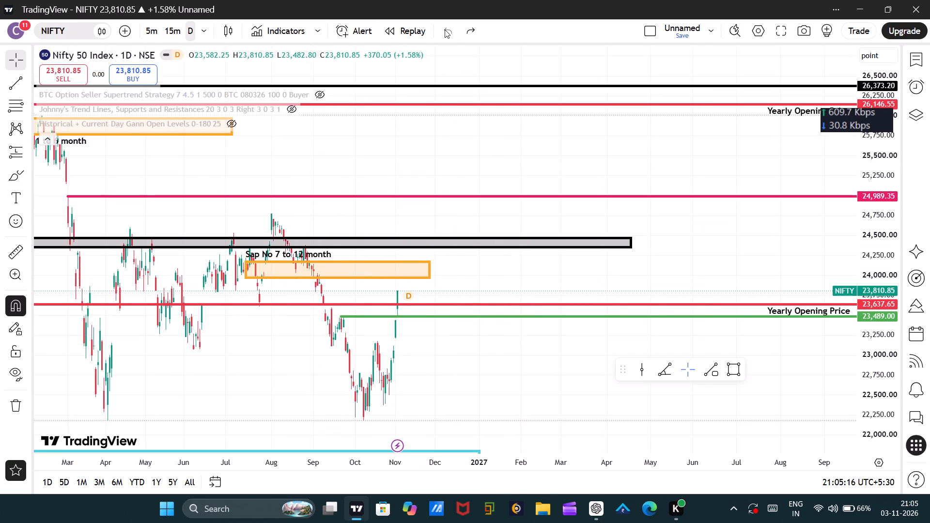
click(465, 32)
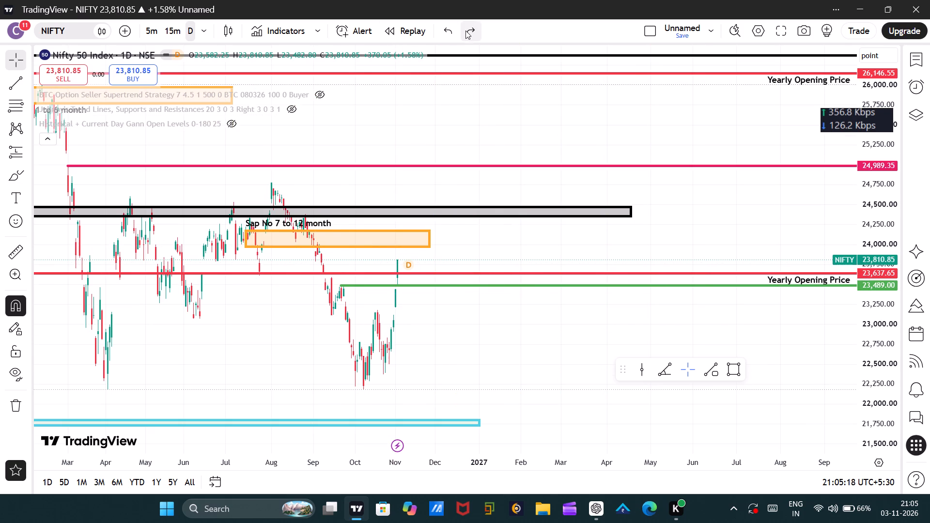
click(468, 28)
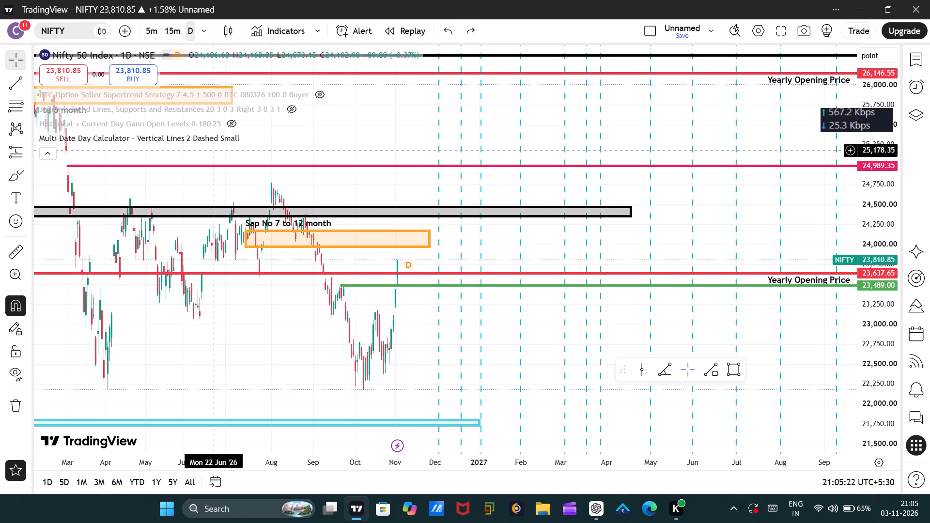
Set Date 1 of the Multi Date Day Calculator to 2026-10-08, the day of the October swing low, and deselect the indicator.
click(268, 138)
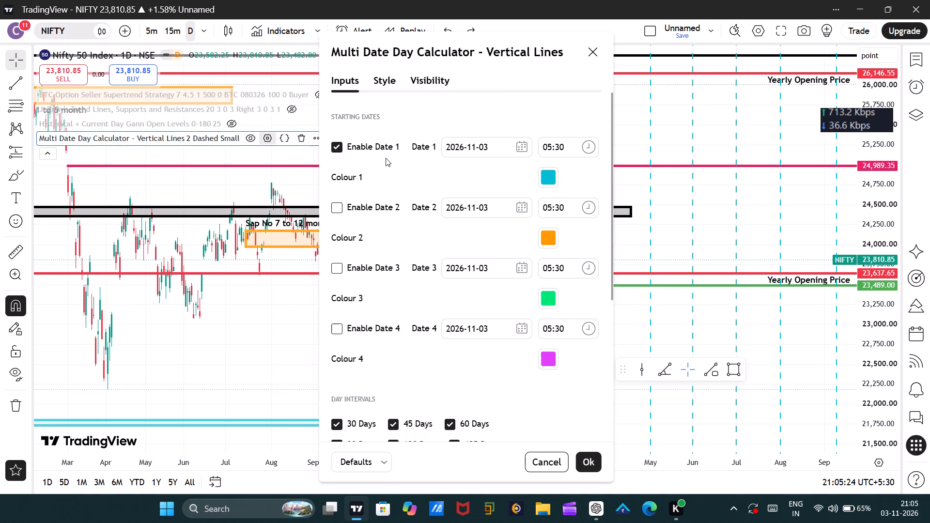
drag(279, 323, 286, 344)
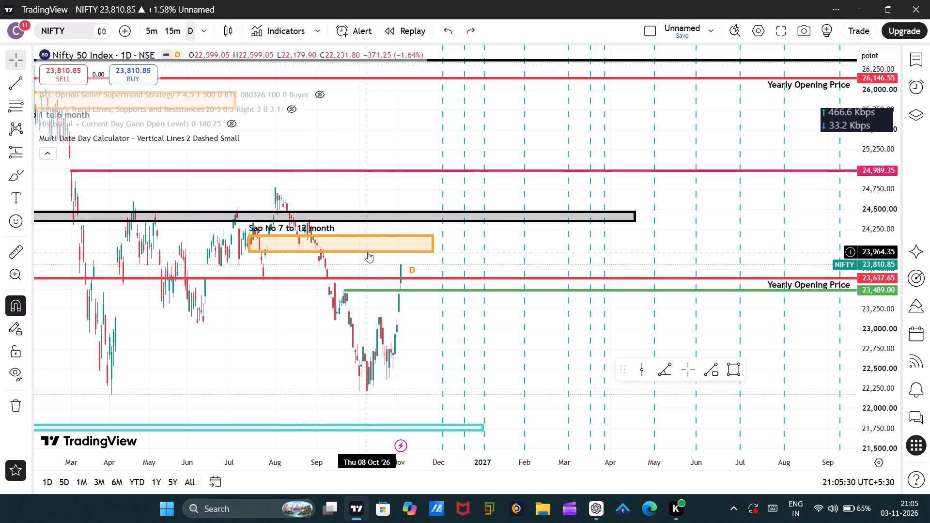
click(271, 141)
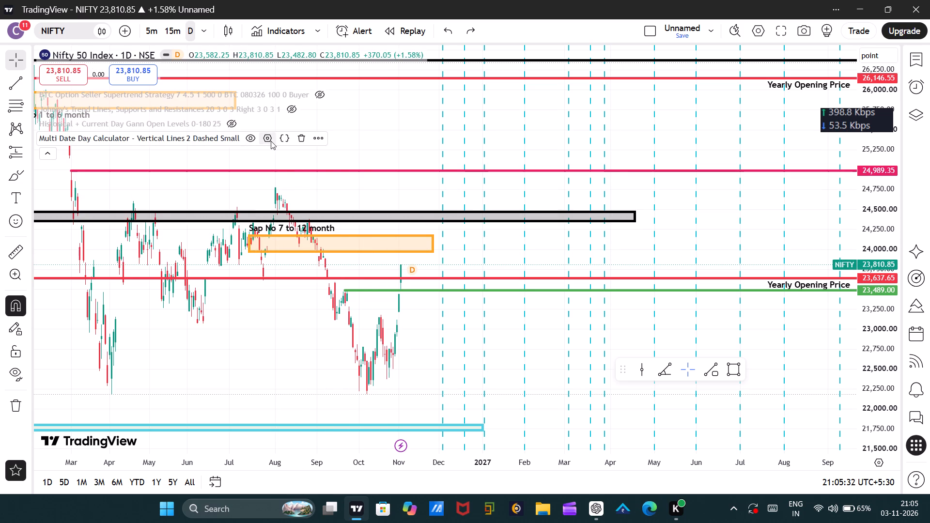
click(494, 152)
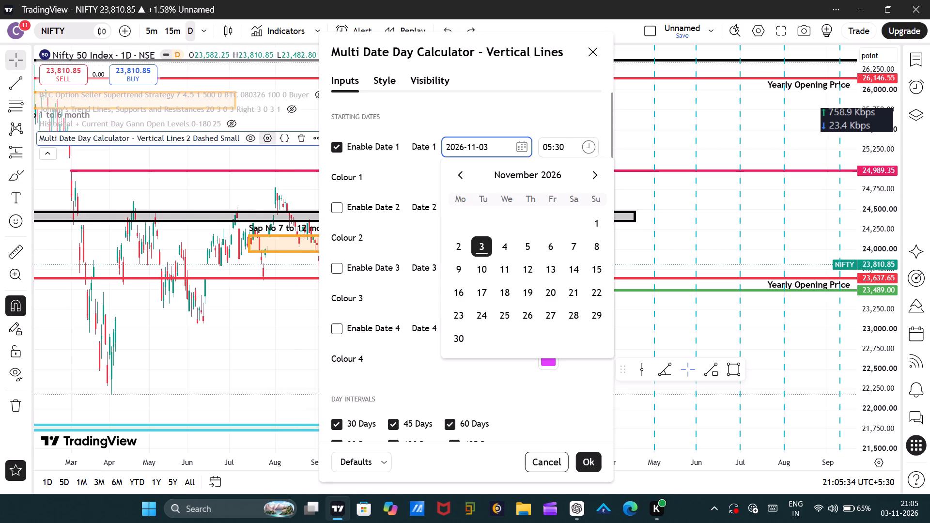
click(461, 176)
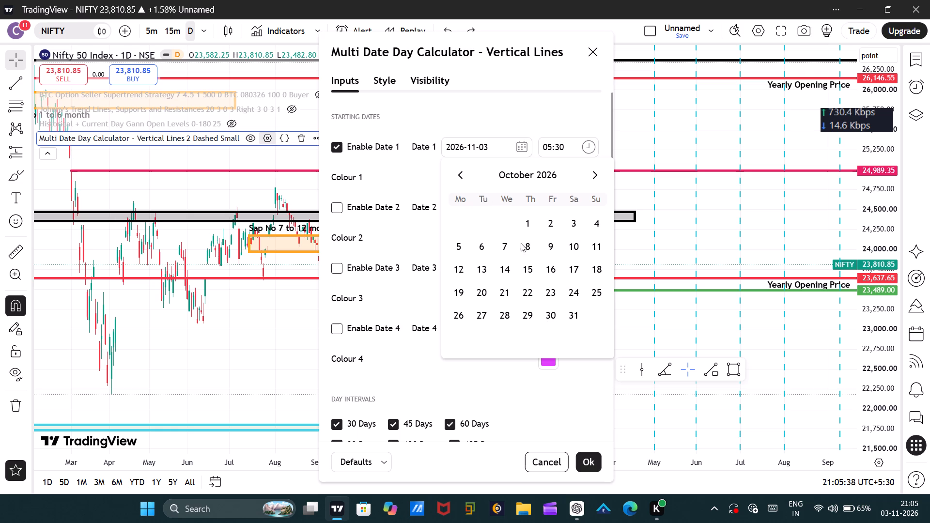
click(527, 254)
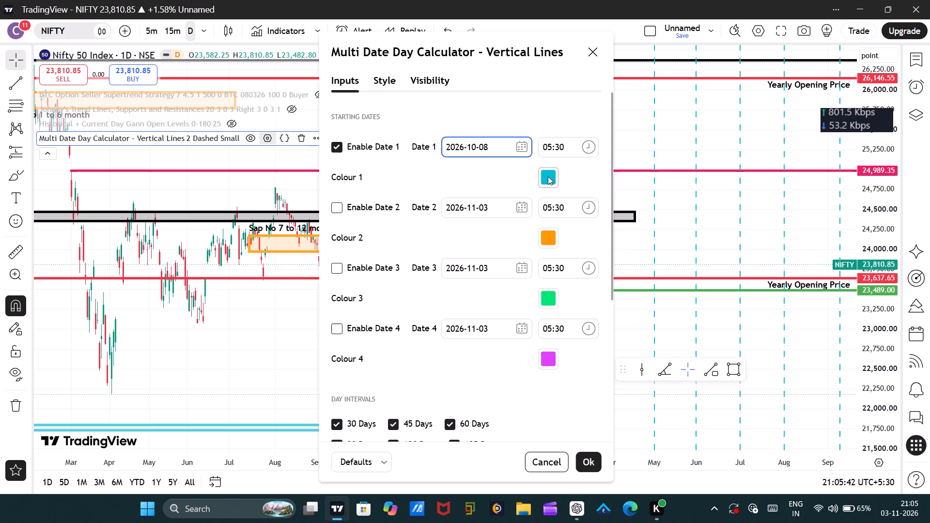
click(595, 459)
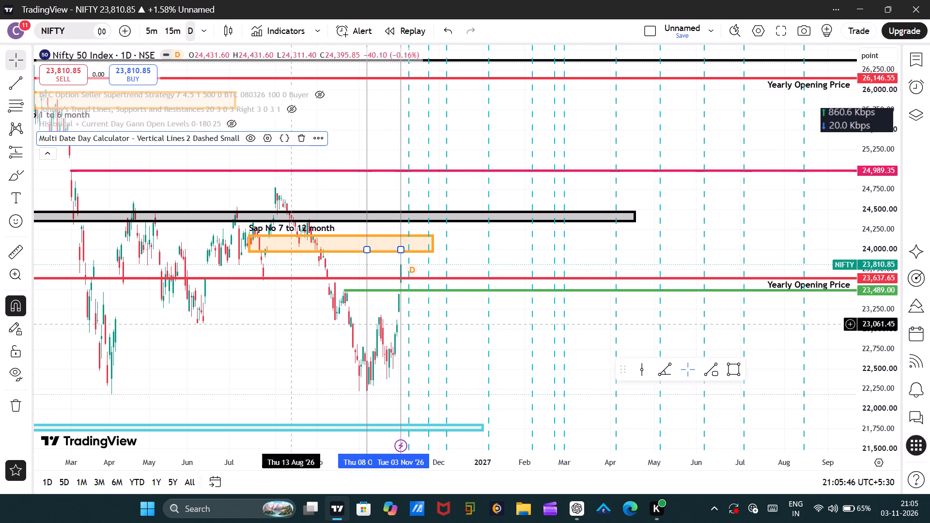
click(224, 327)
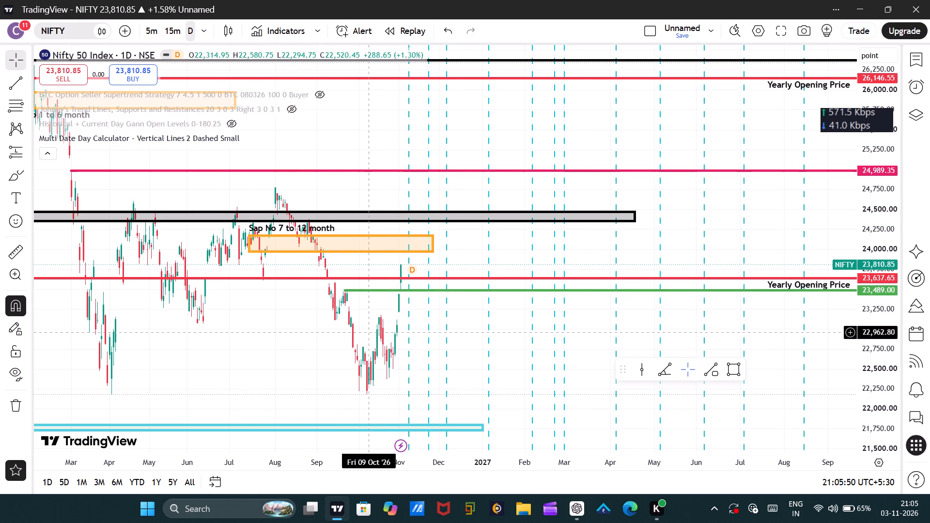
Measure the span from the 8 October 2026 low to the first dashed vertical line at 8 November 2026.
click(14, 248)
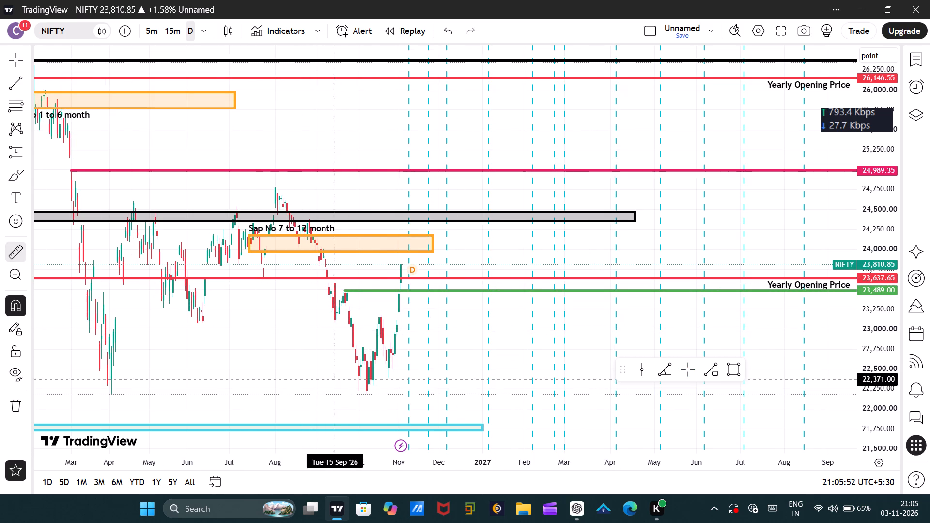
click(368, 376)
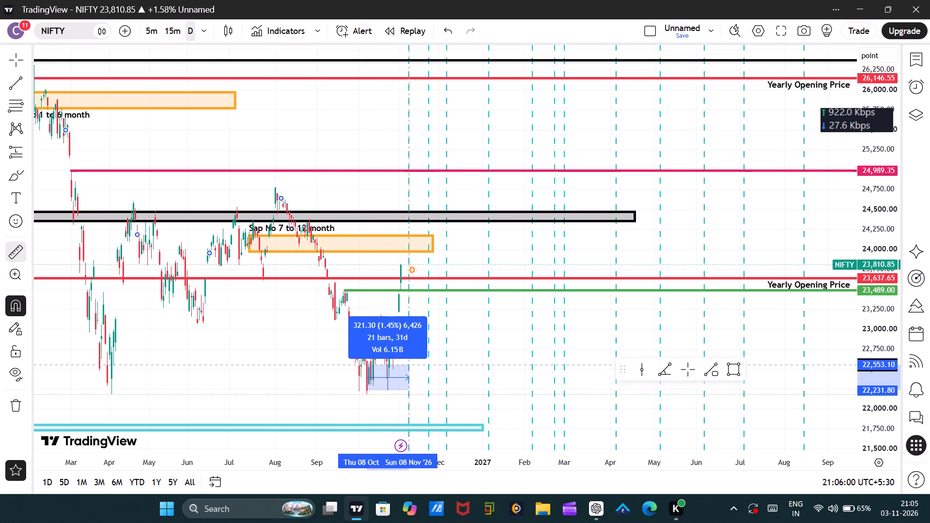
click(409, 365)
click(302, 362)
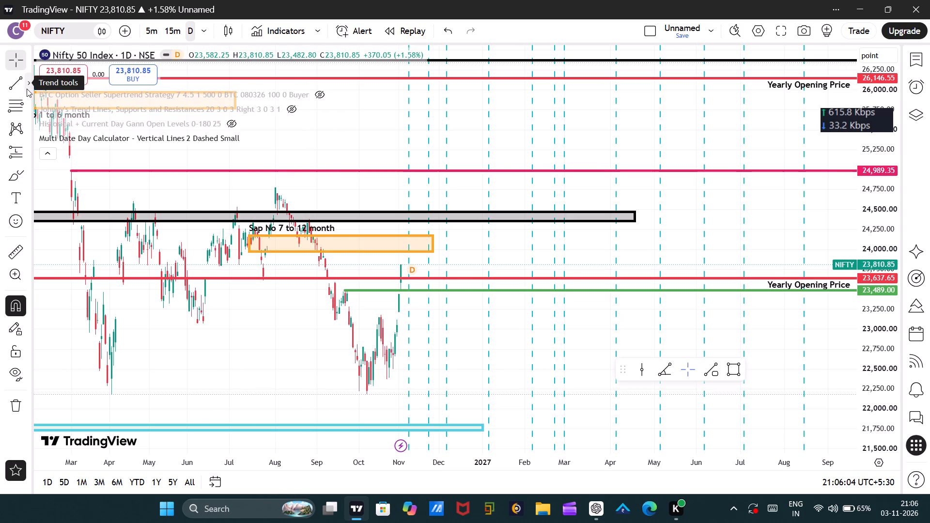
Draw a date range from the 8 October 2026 low to the first dashed vertical line at 8 November 2026.
click(27, 89)
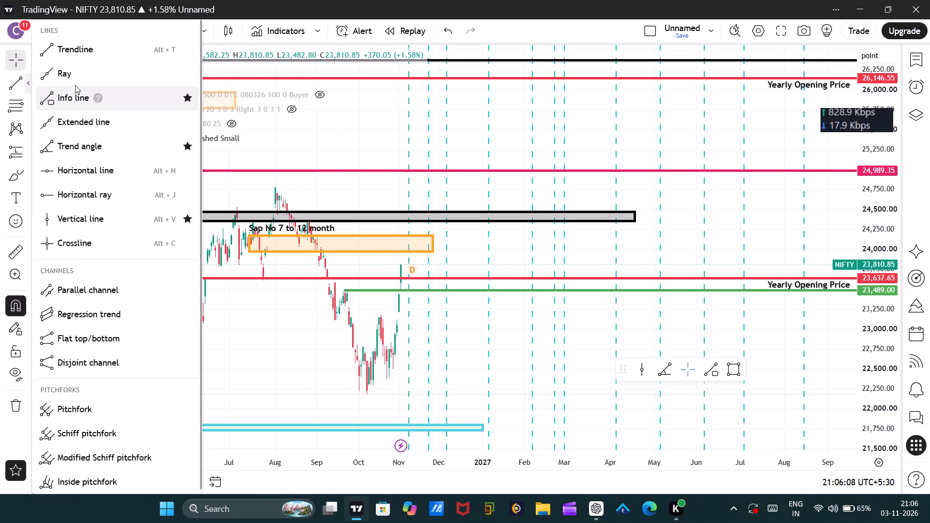
click(70, 215)
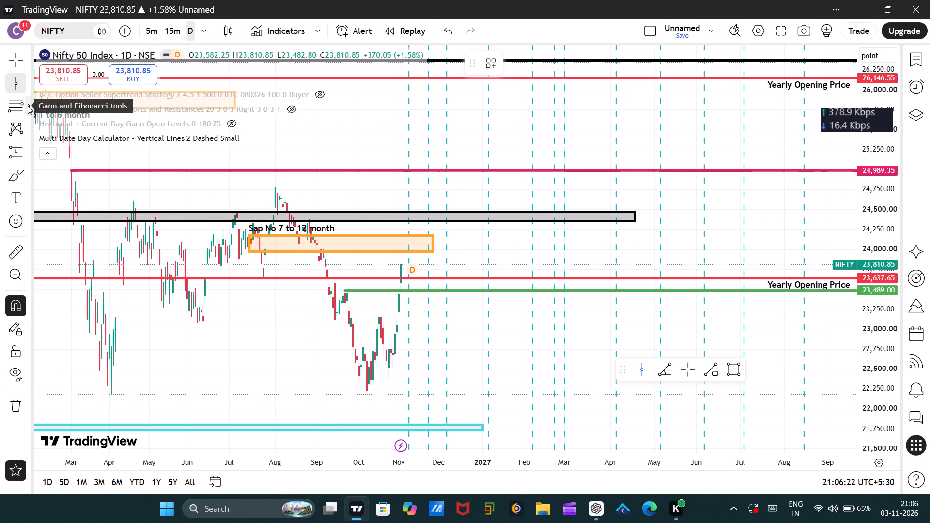
click(27, 151)
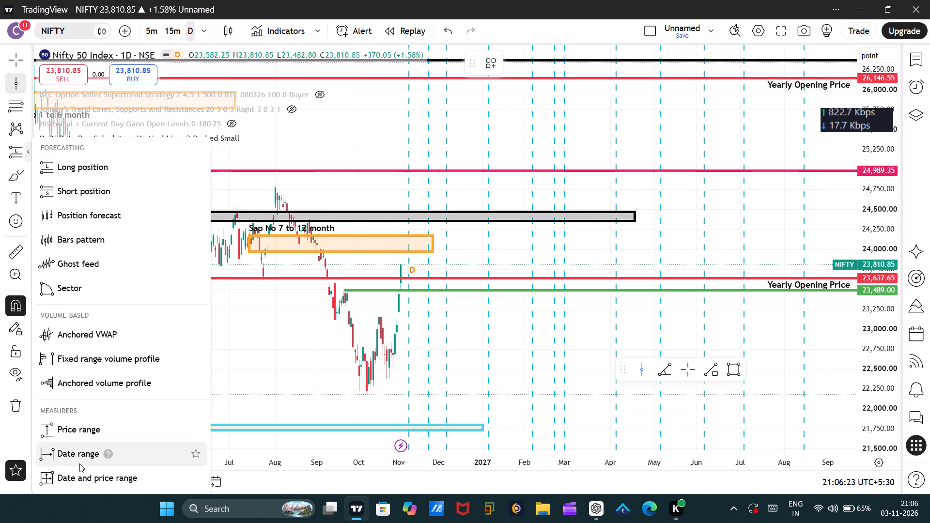
click(79, 454)
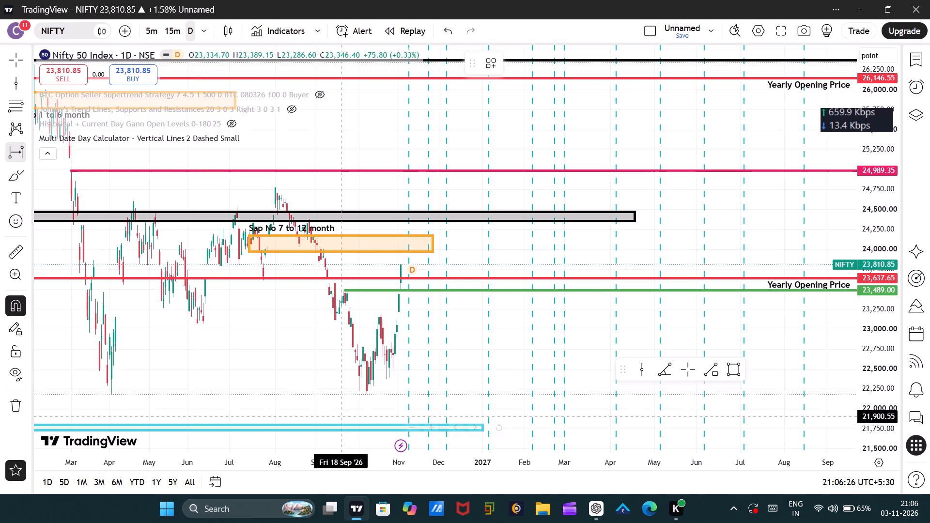
click(368, 414)
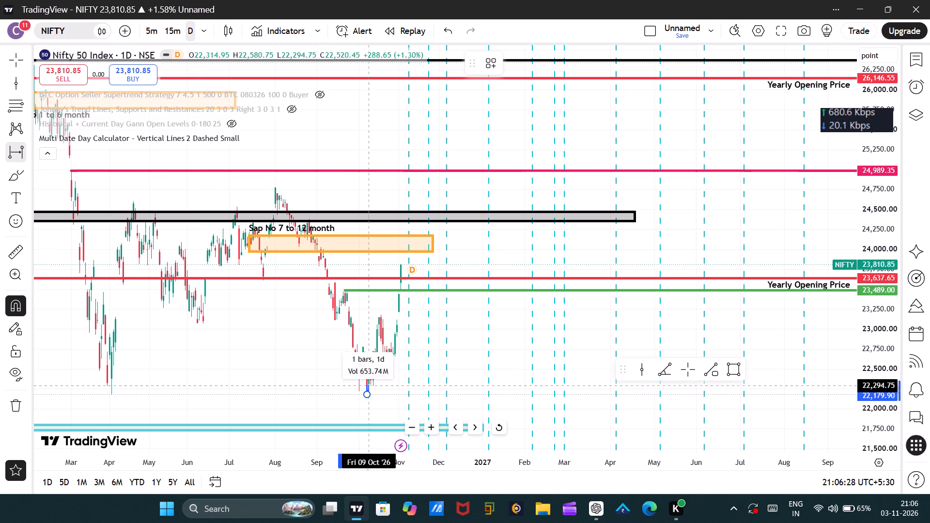
click(409, 401)
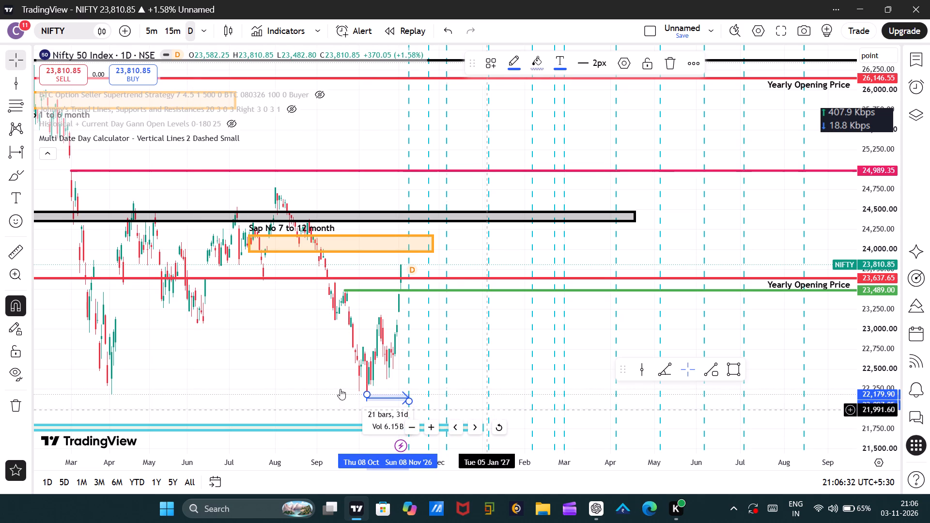
click(268, 376)
Capture a window screenshot of the NIFTY chart with the date range and the dashed vertical lines in view.
drag(272, 383, 249, 311)
scroll(292, 336, up, 1)
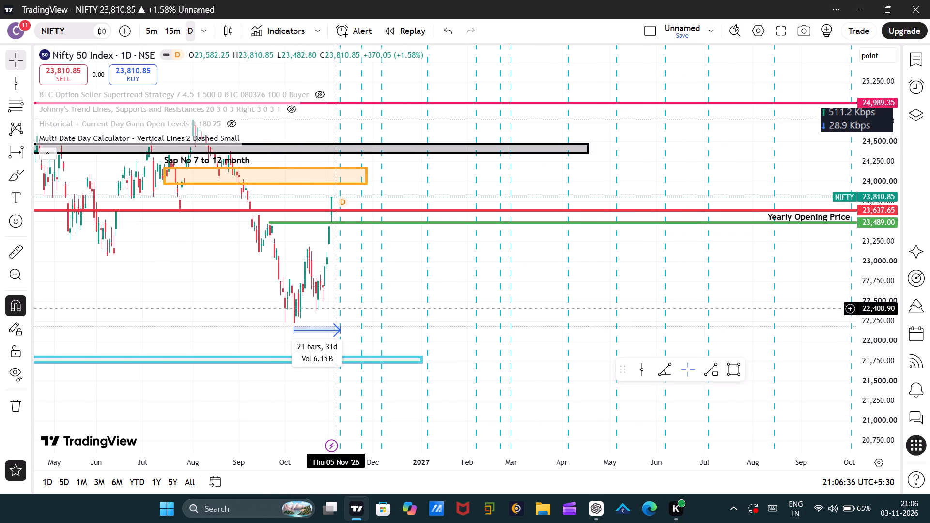
key(shift+super+s)
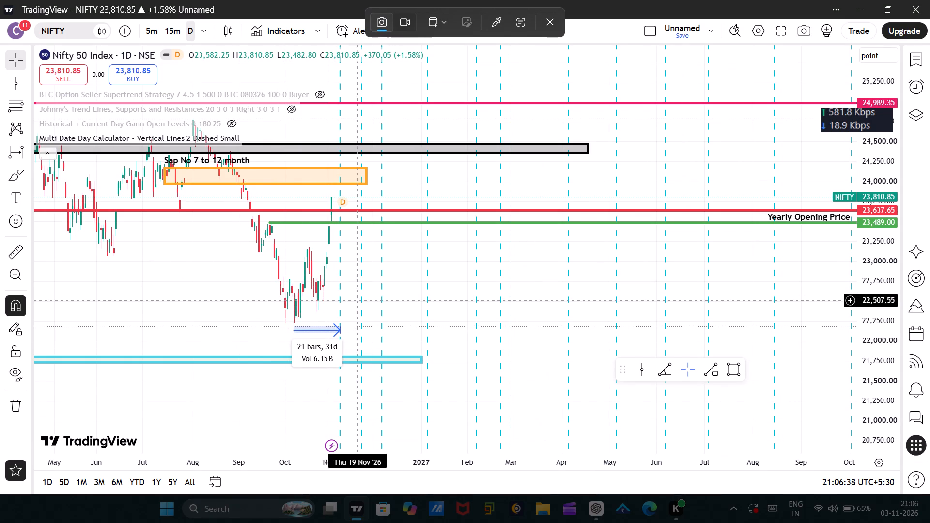
click(440, 24)
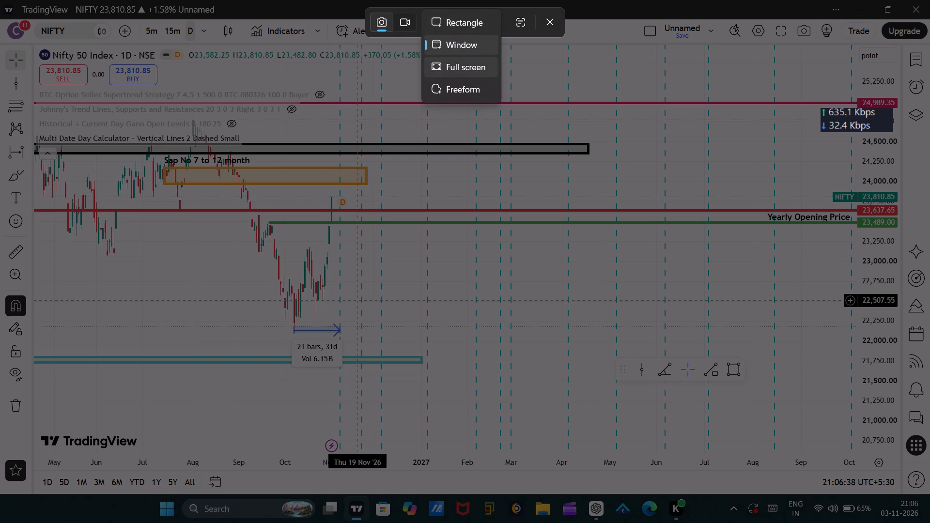
click(451, 46)
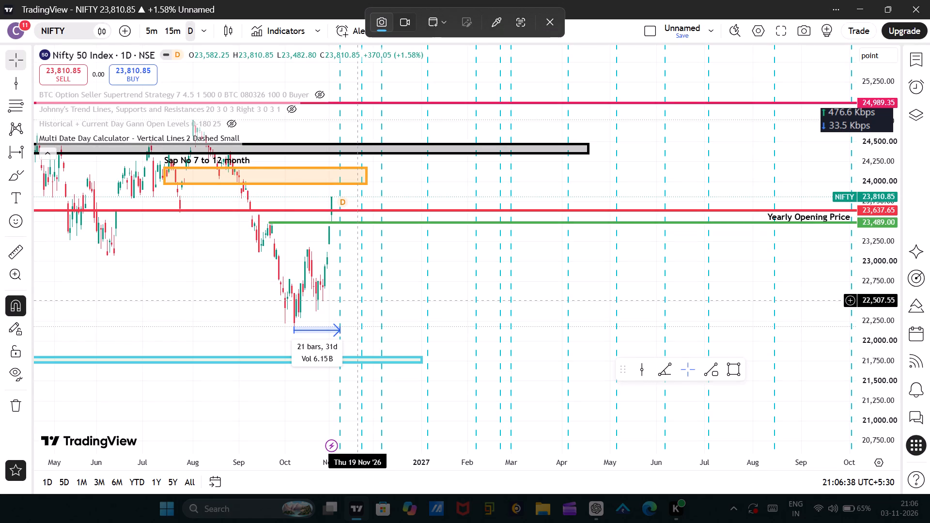
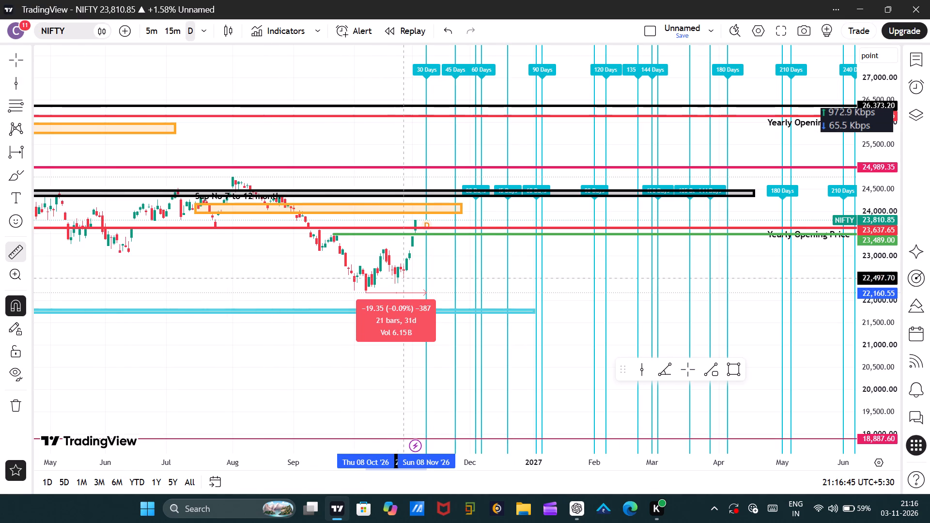
click(366, 301)
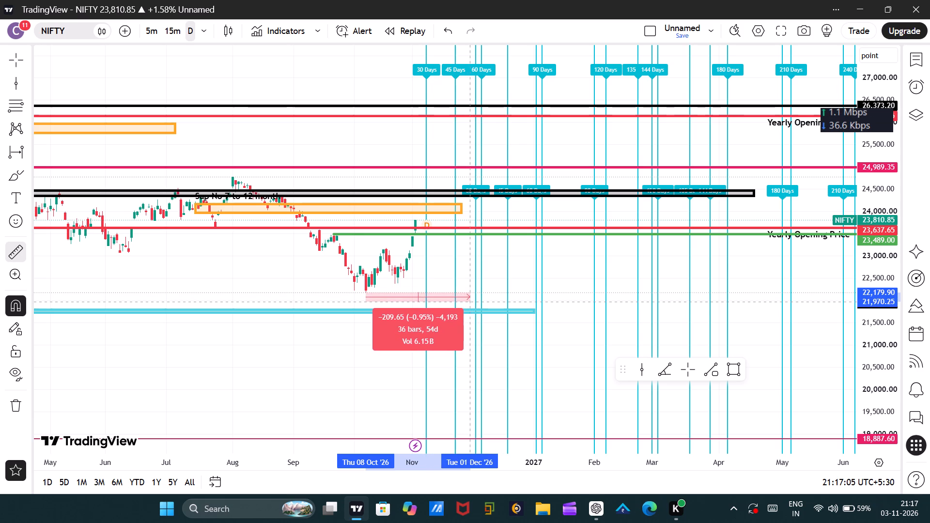
click(457, 282)
click(458, 279)
scroll(458, 278, up, 9)
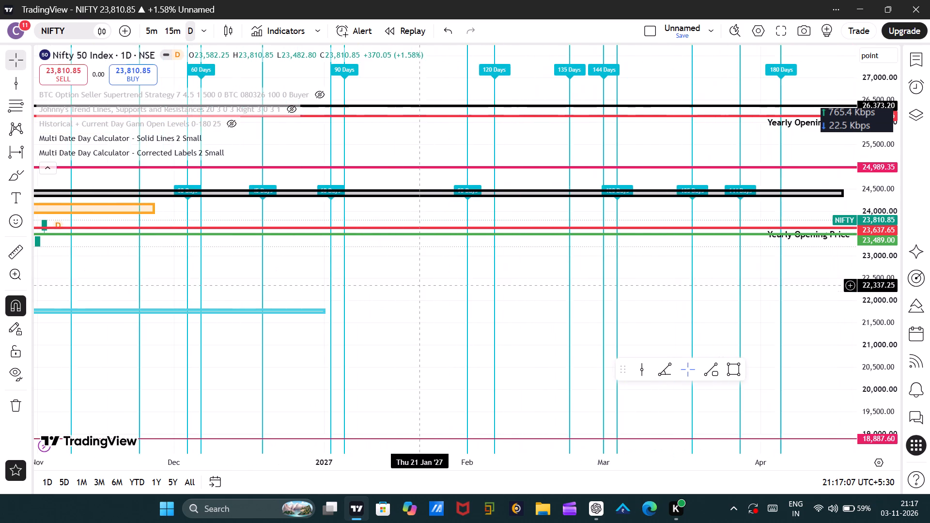
drag(328, 315, 542, 356)
drag(370, 322, 444, 381)
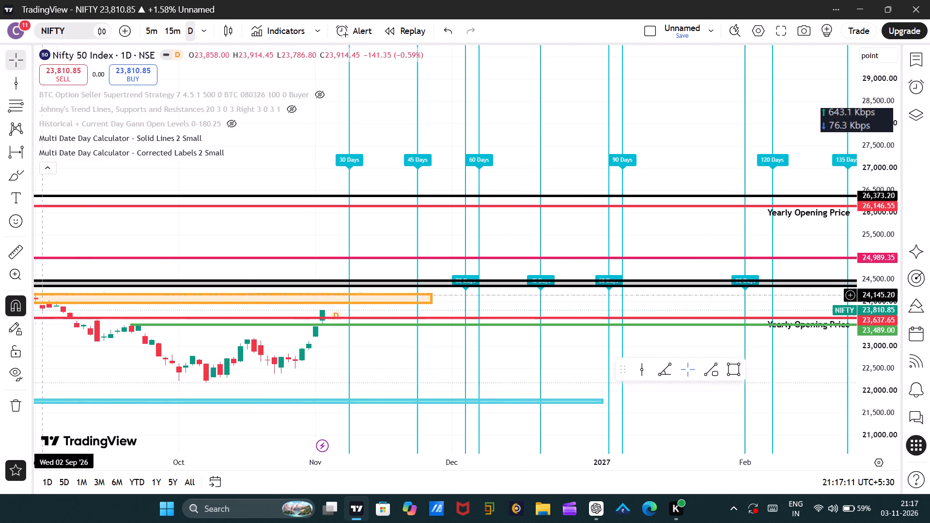
click(17, 253)
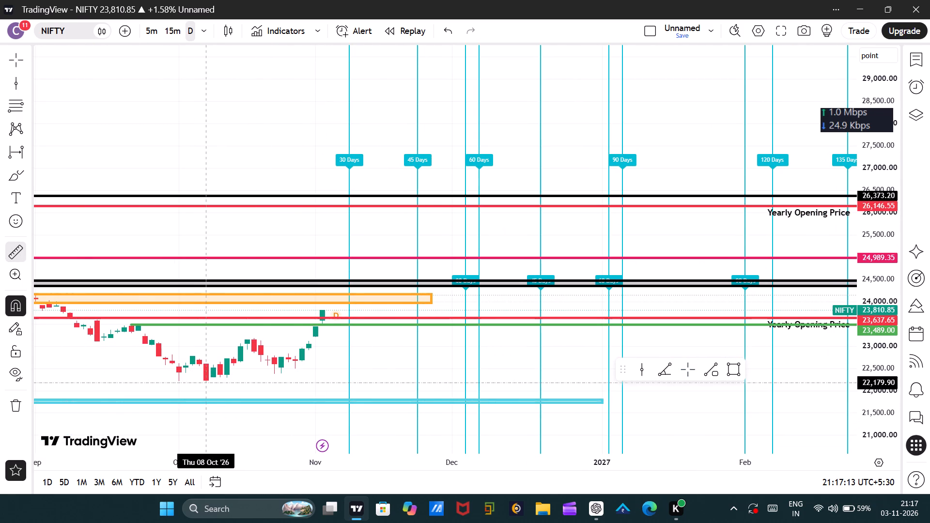
click(206, 406)
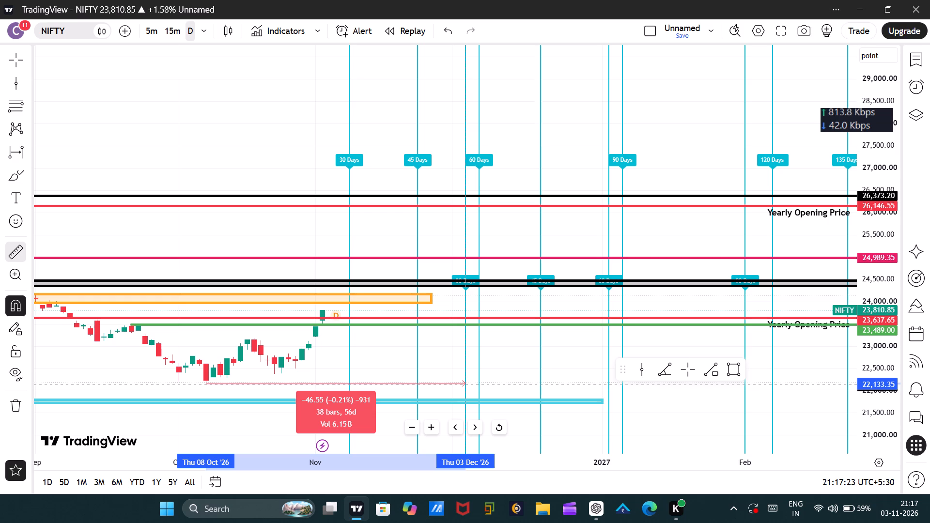
click(760, 109)
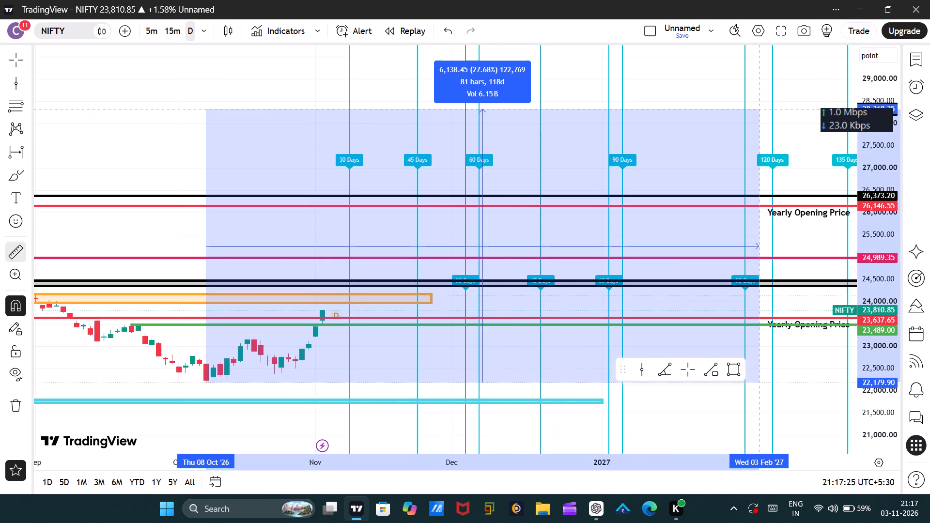